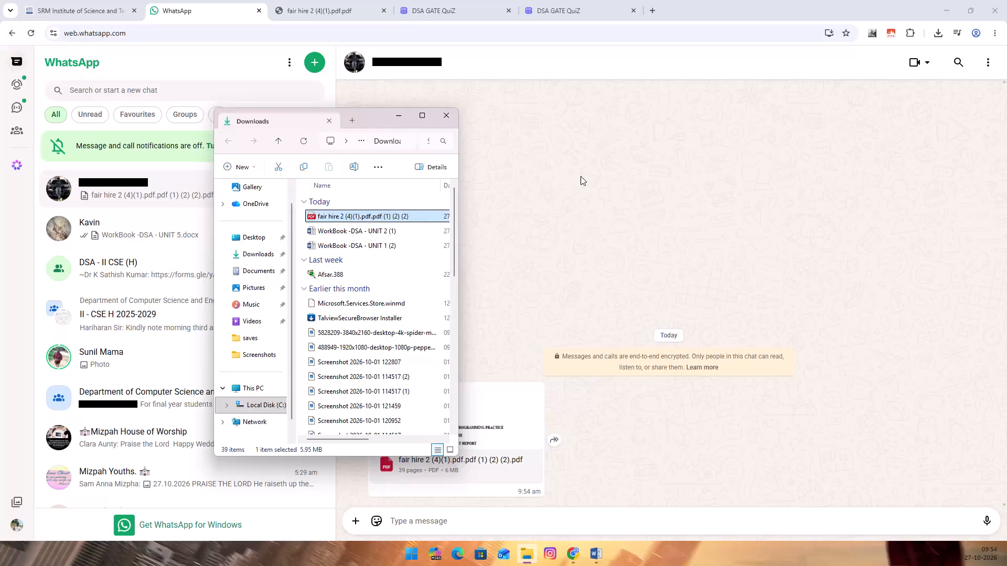
Open the downloaded "fair hire 2" PDF in Word, accepting its conversion to an editable document.
right_click(384, 217)
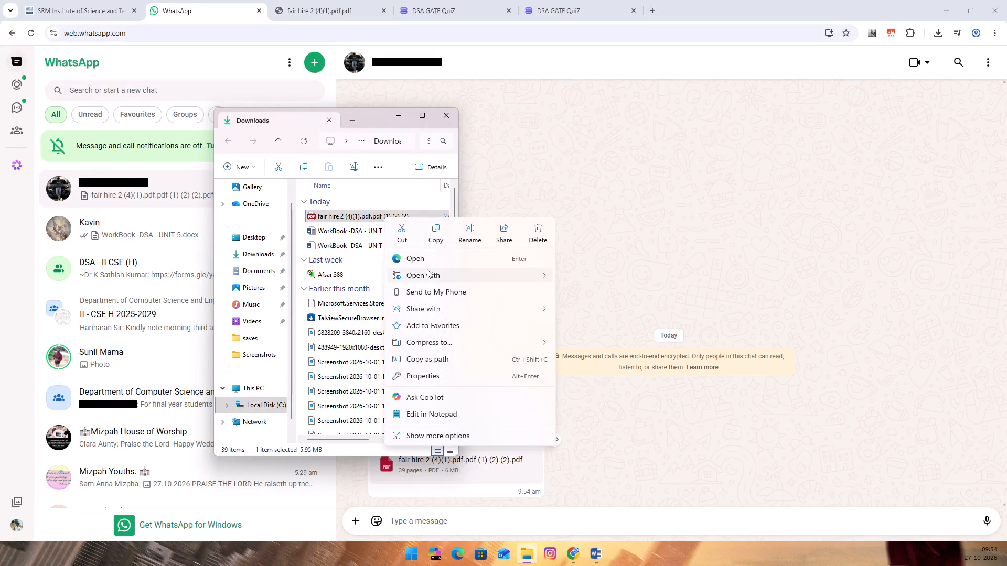
click(629, 360)
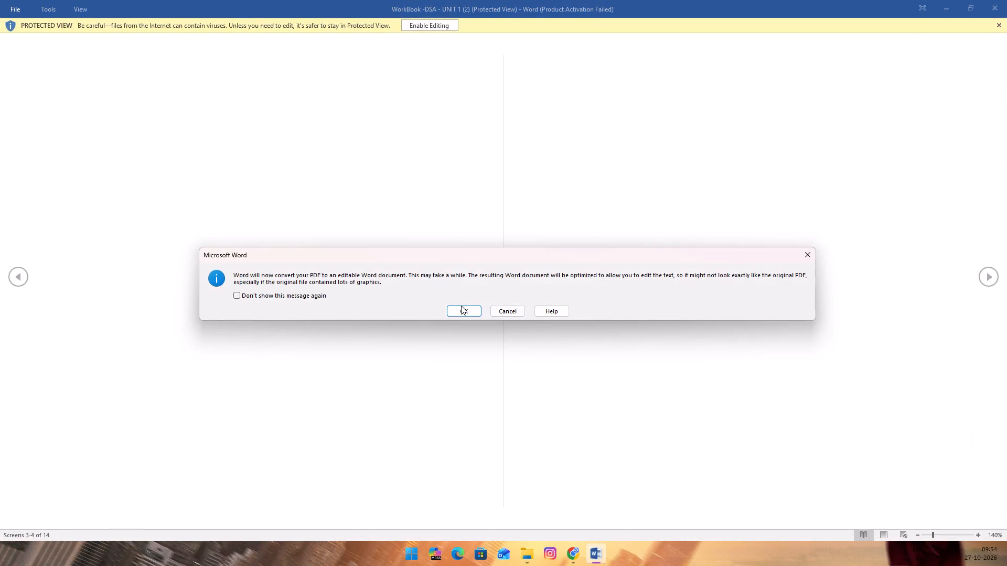
click(463, 307)
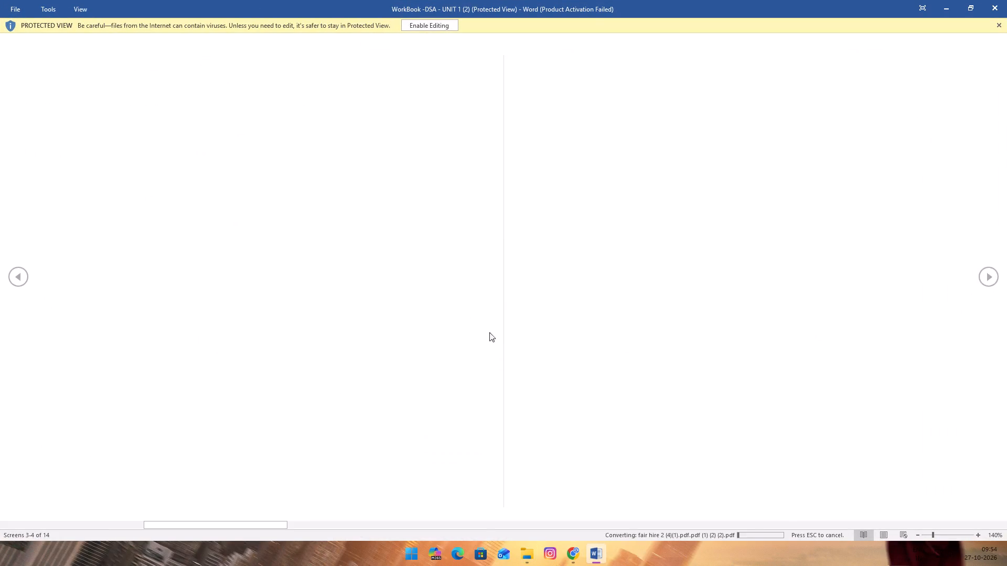
scroll(512, 357, down, 2)
scroll(512, 357, up, 3)
click(390, 122)
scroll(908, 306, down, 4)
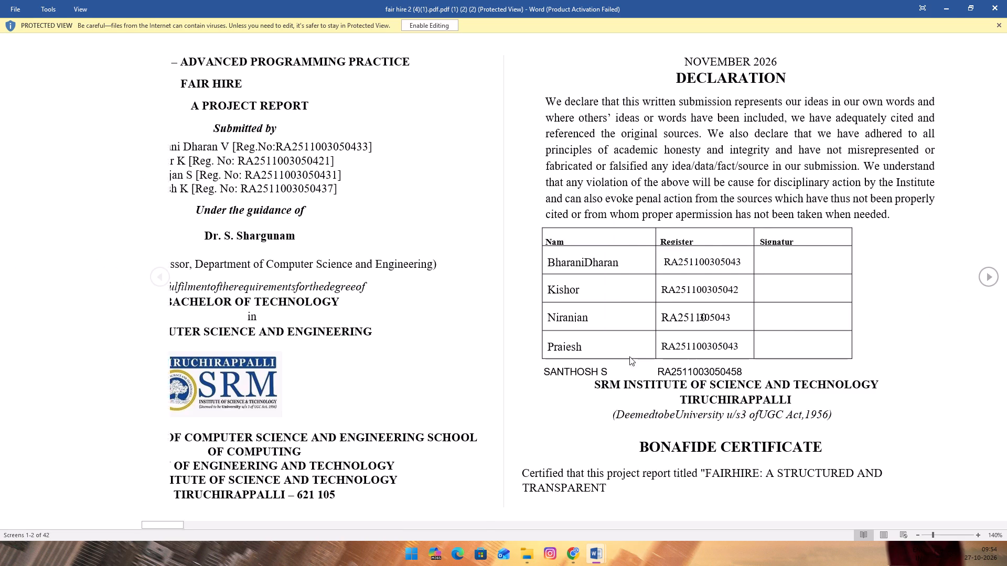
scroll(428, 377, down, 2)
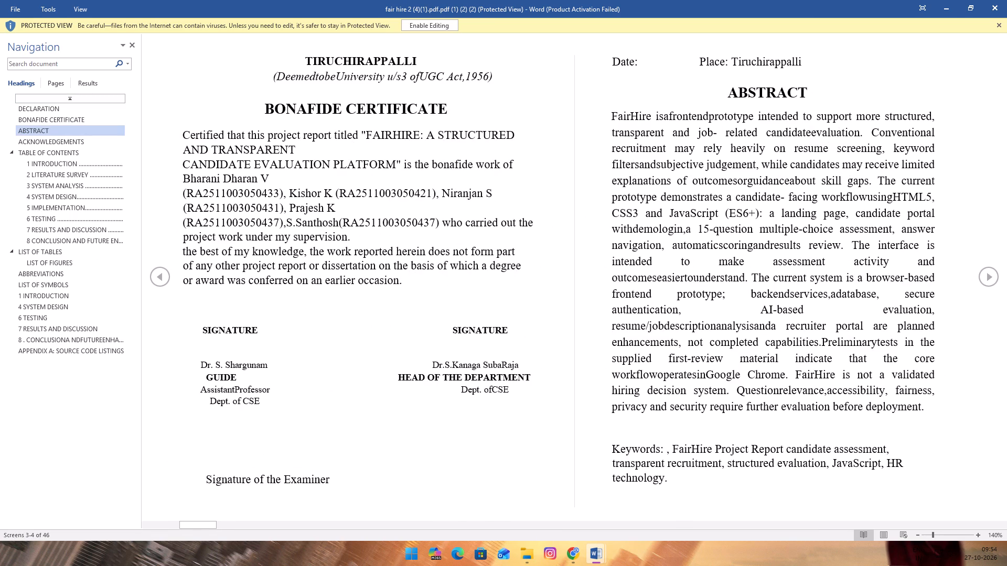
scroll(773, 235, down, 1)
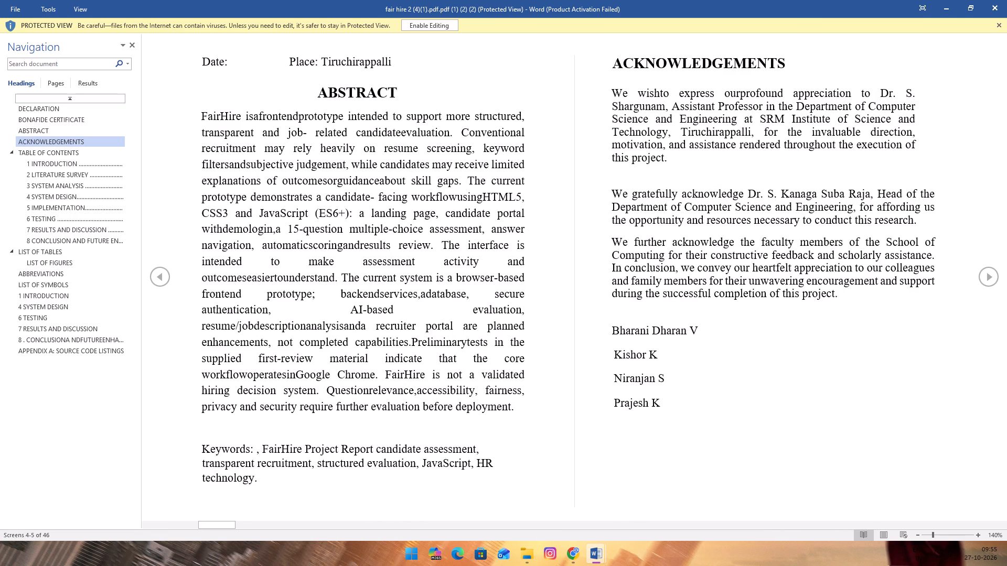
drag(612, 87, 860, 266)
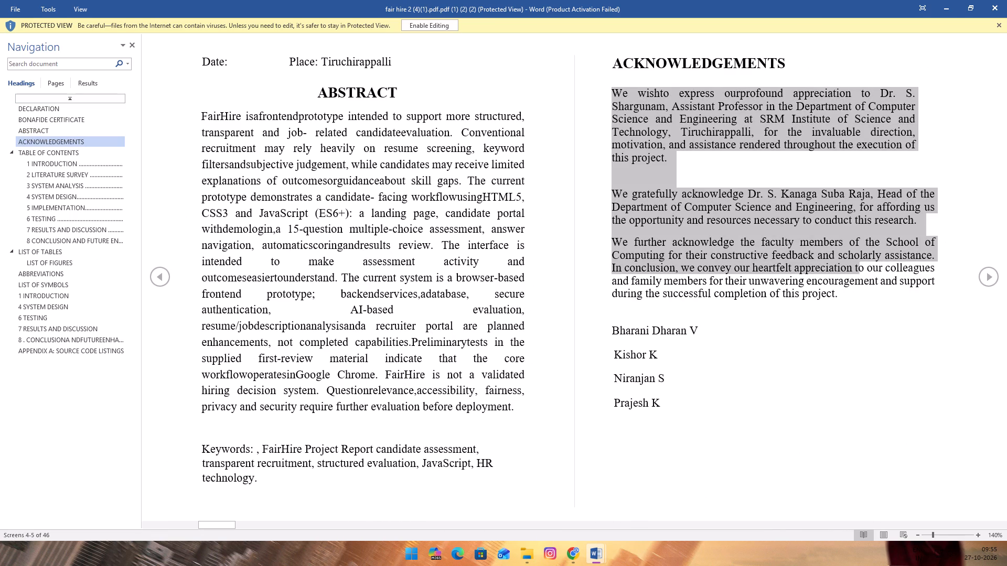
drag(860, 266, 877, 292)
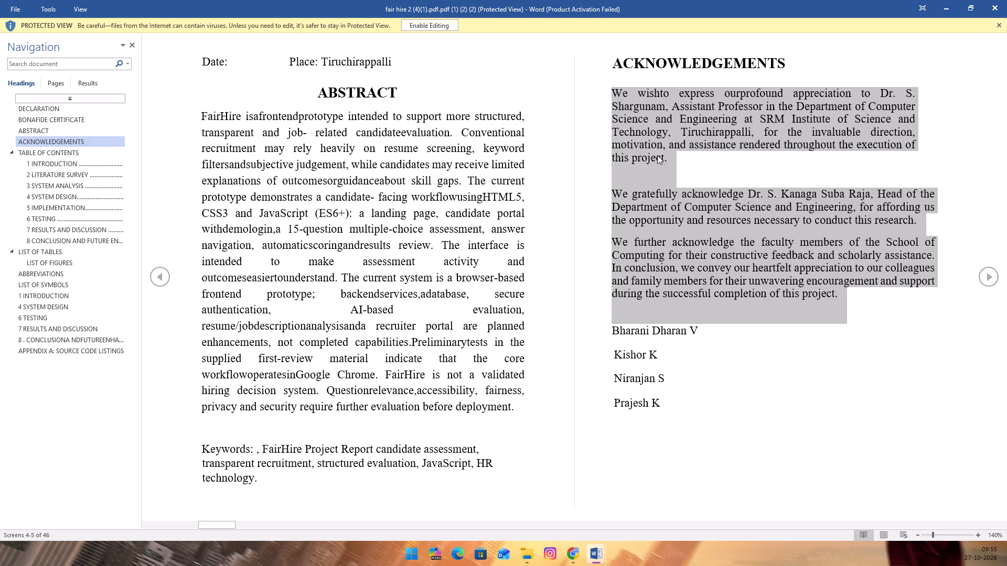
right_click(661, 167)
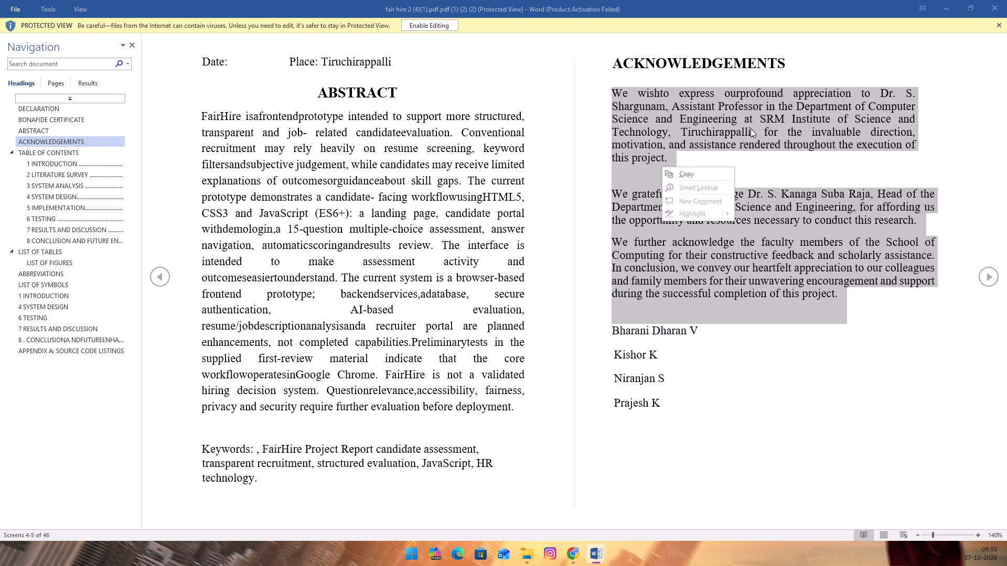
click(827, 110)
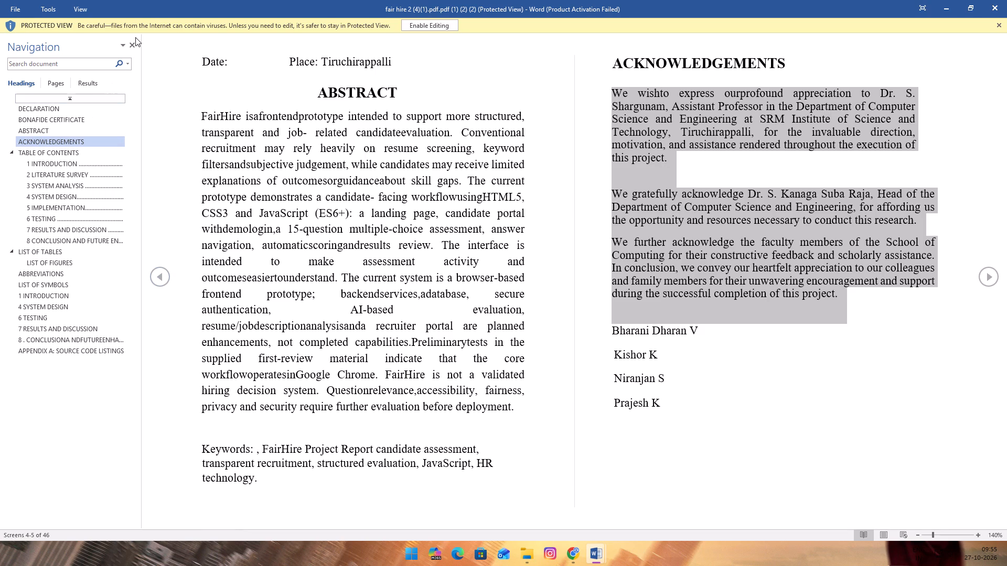
Close the navigation pane and enable editing of the protected report, accepting the PDF conversion again.
click(133, 42)
scroll(436, 290, up, 4)
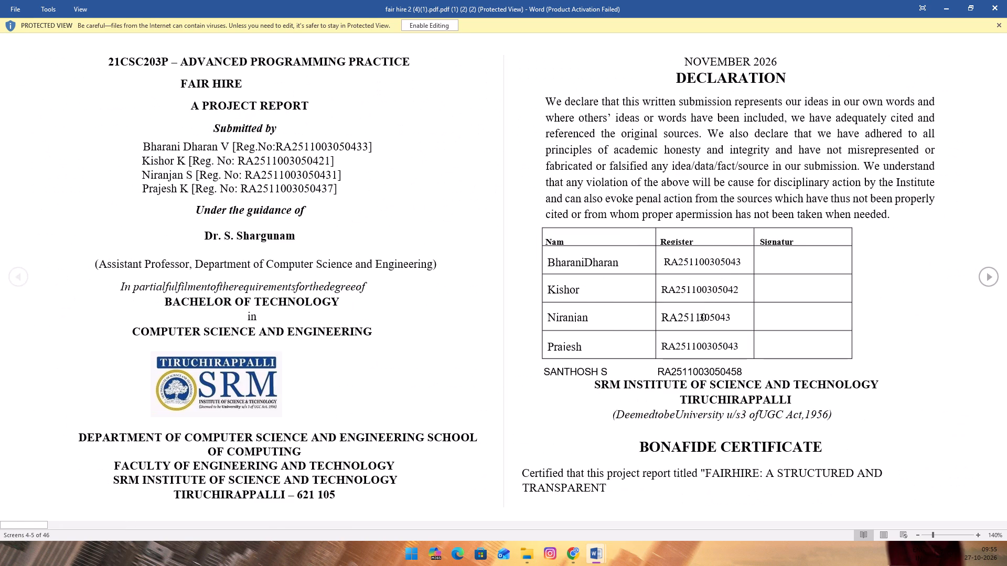
click(425, 27)
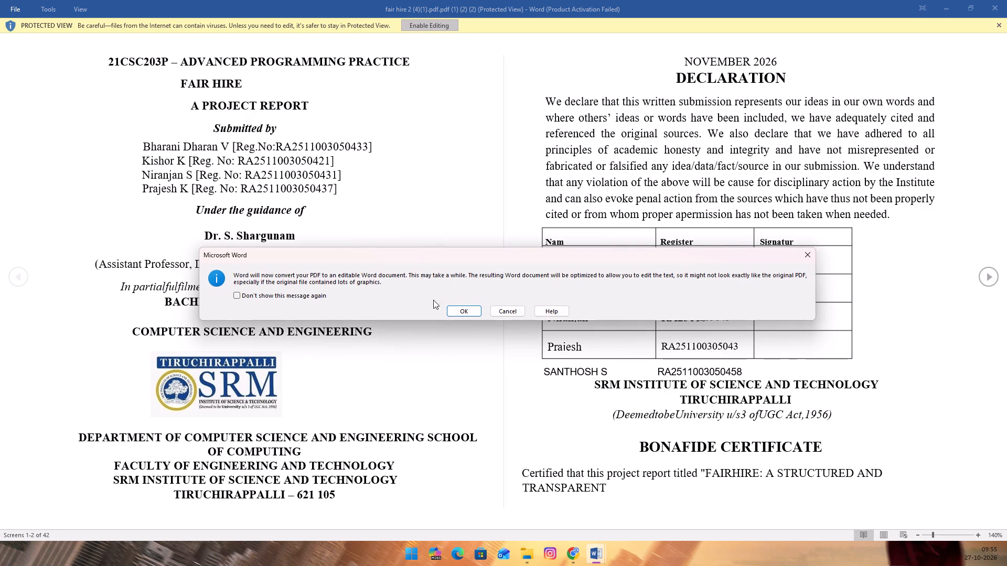
click(457, 308)
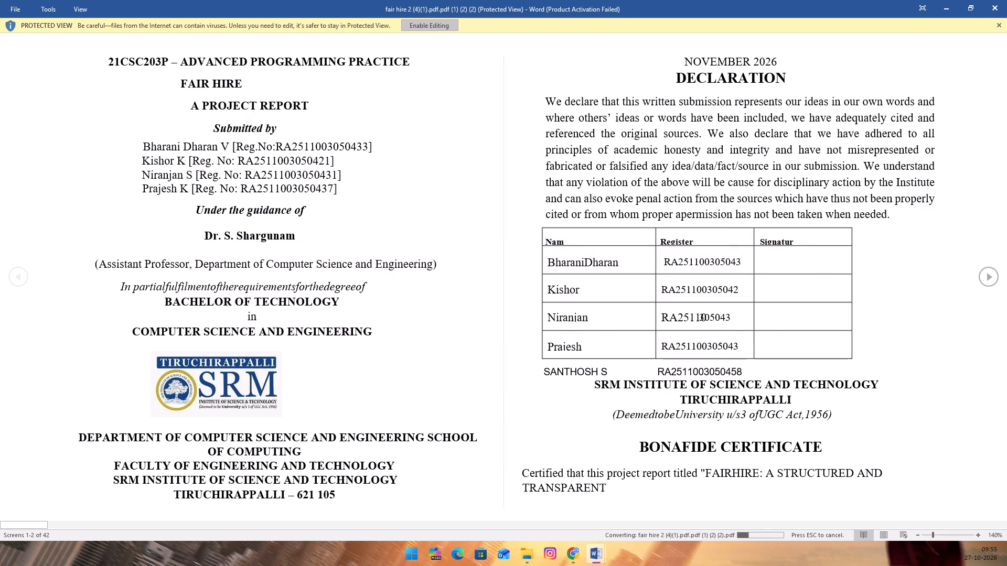
click(436, 27)
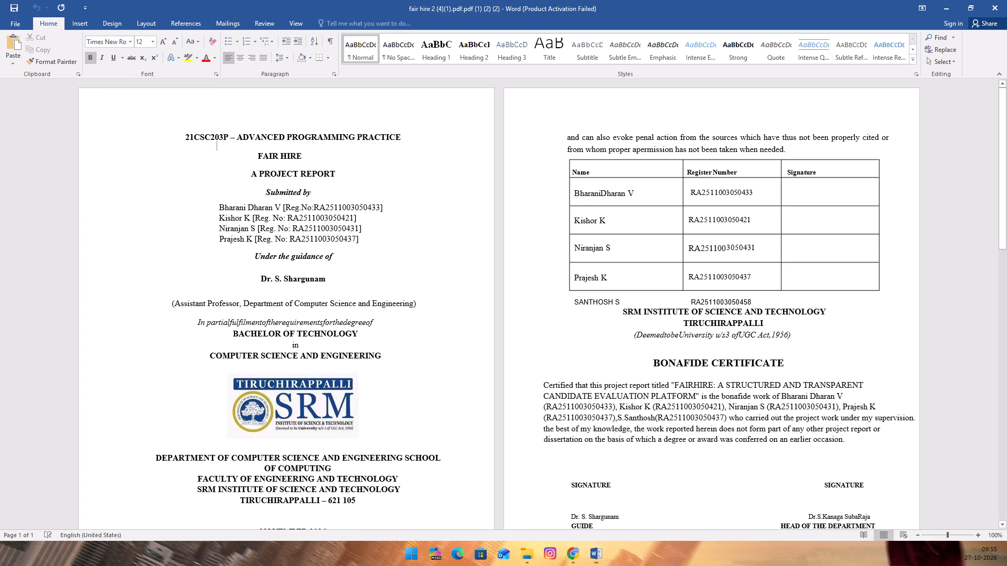
Justify the body paragraph under the Bonafide Certificate heading, from "Certified that" to "earlier occasion.".
scroll(479, 268, down, 2)
scroll(509, 382, down, 4)
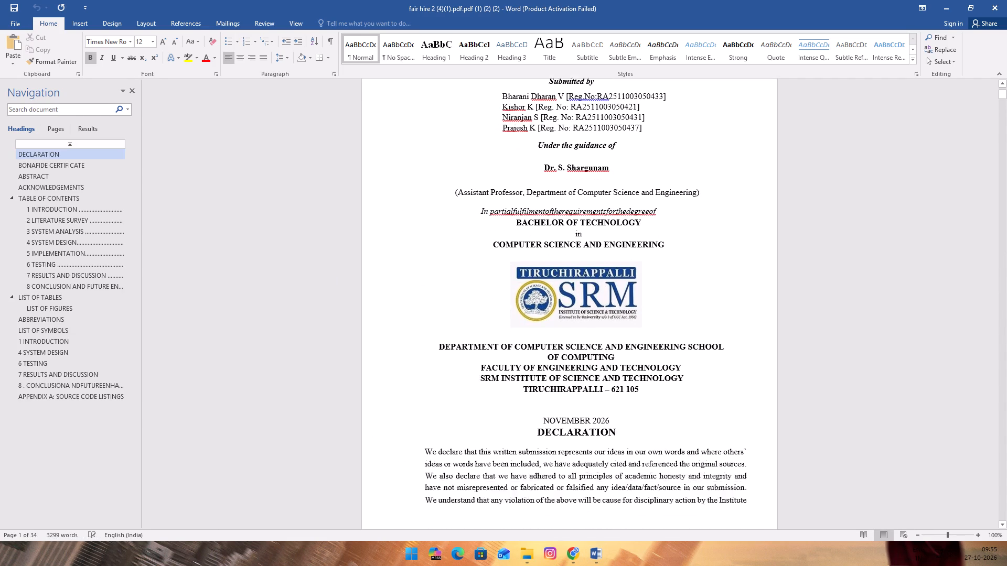
middle_click(817, 329)
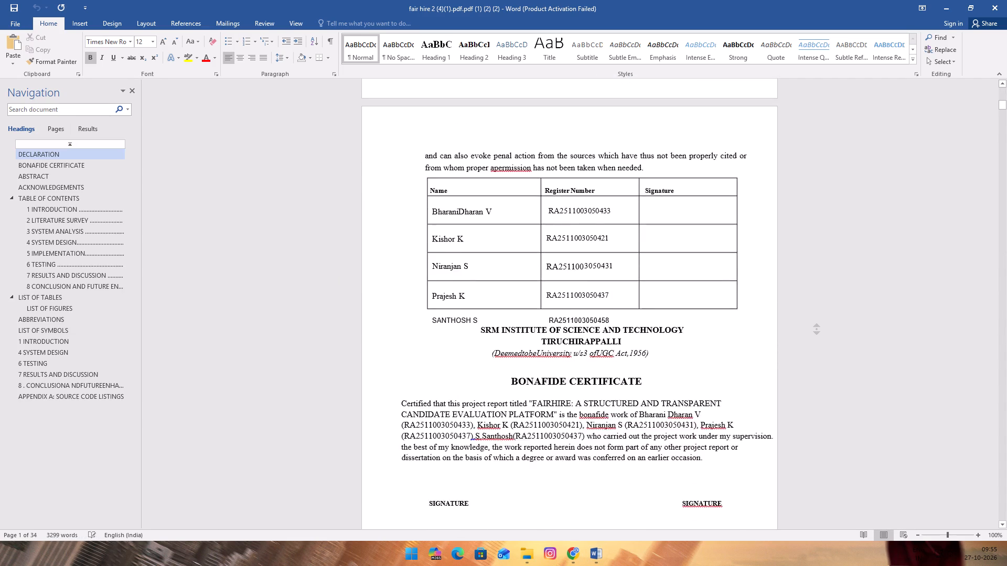
middle_click(810, 402)
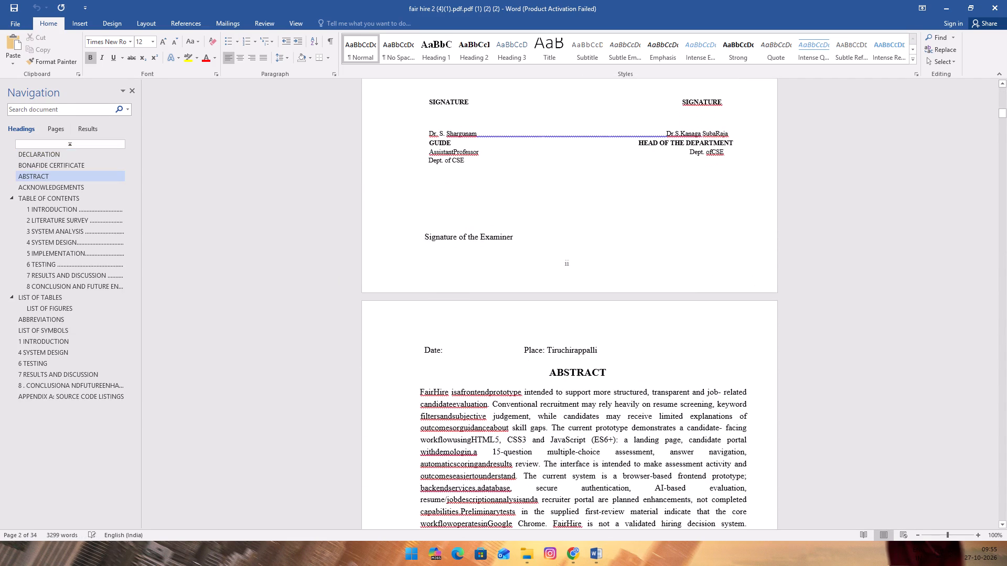
scroll(500, 146, up, 5)
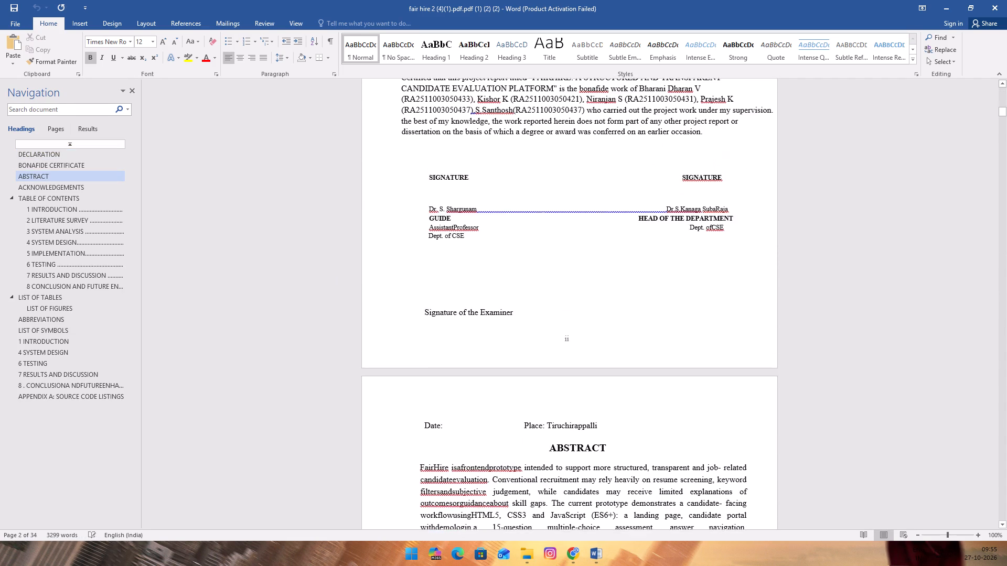
scroll(506, 154, up, 3)
drag(395, 198, 602, 269)
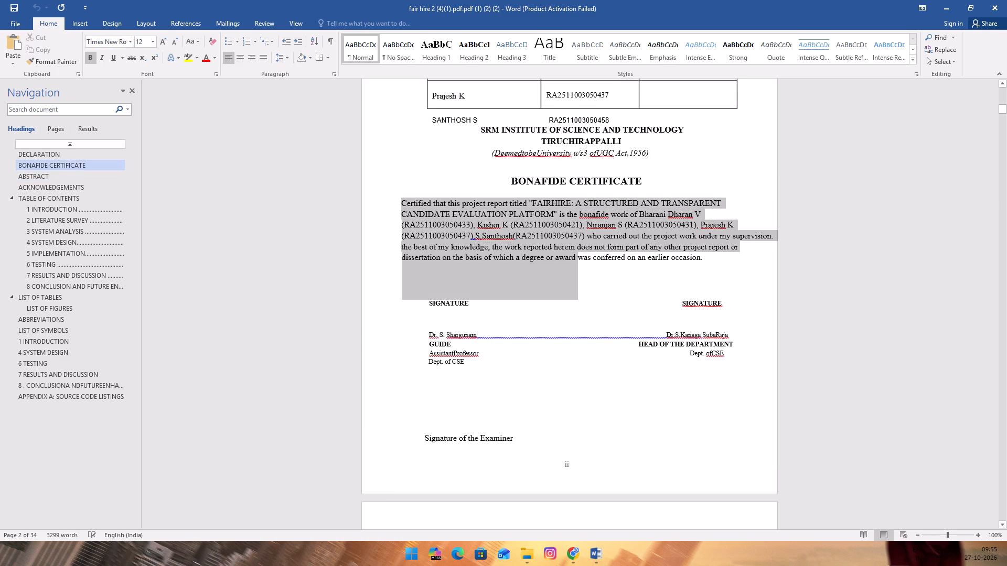
drag(602, 269, 730, 257)
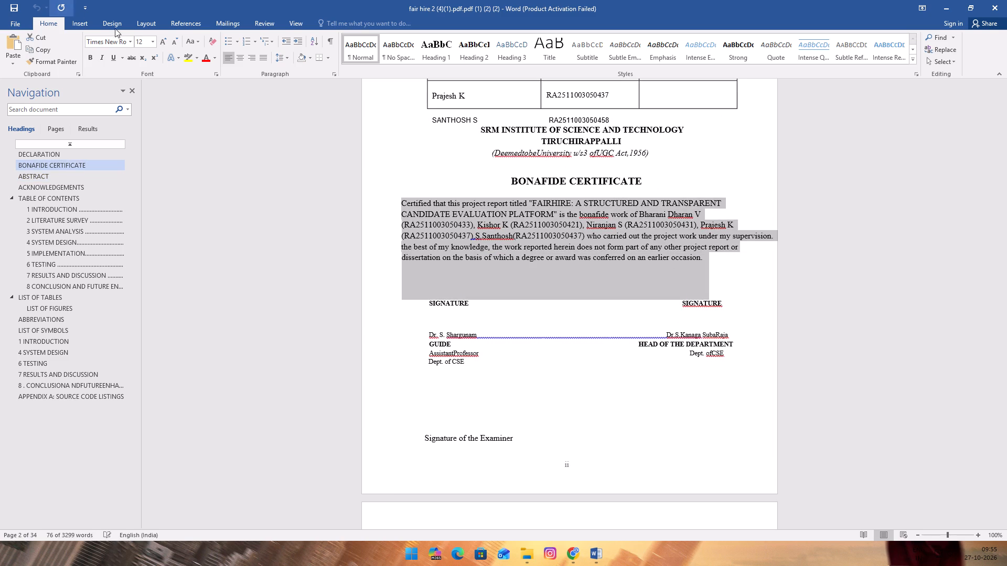
click(241, 55)
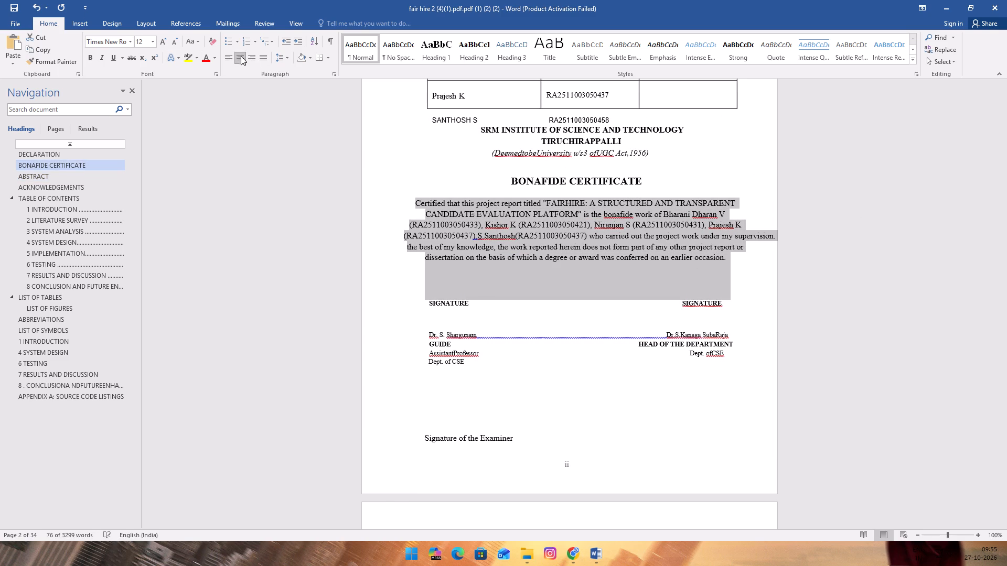
click(260, 57)
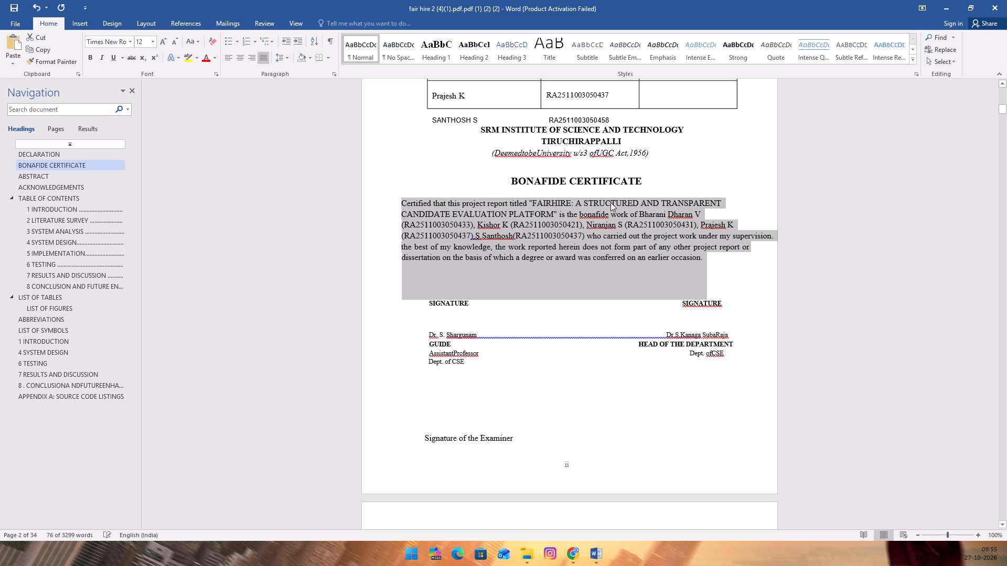
drag(802, 197, 799, 187)
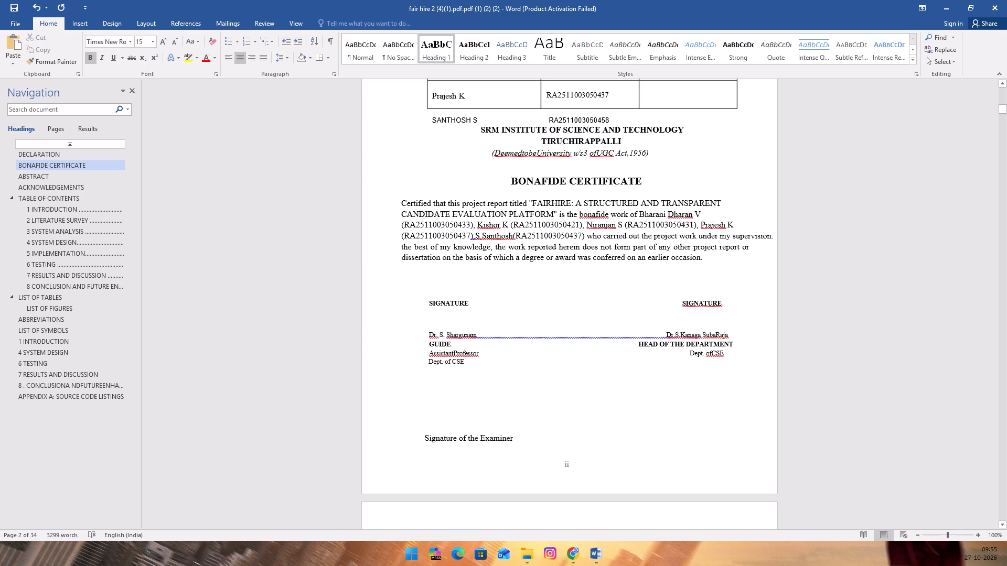
In the certificate paragraph's second line, add an extra space before the first student's name, "of", "work", "bonafide", "the" and "is".
click(638, 213)
key(space)
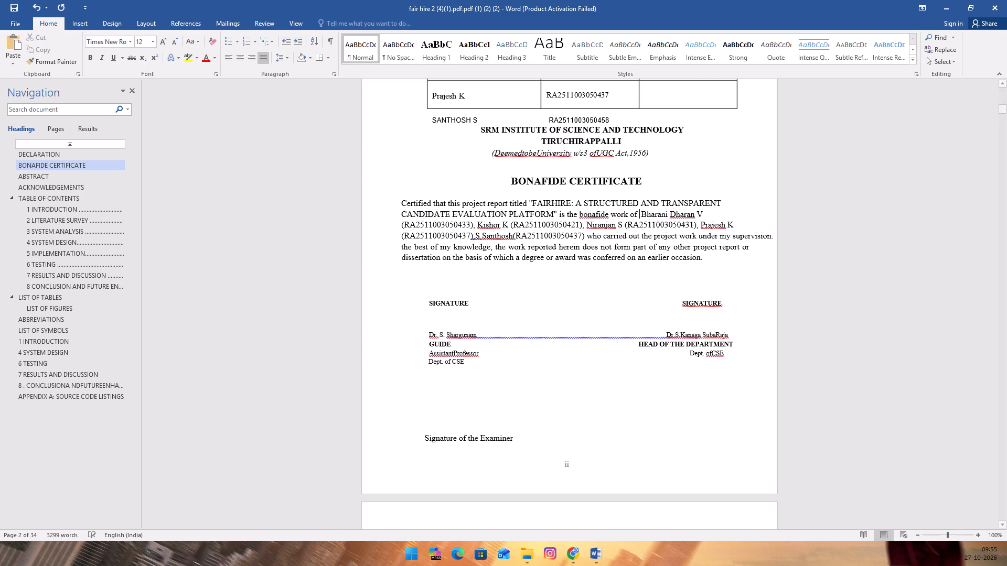
click(626, 213)
key(space)
click(612, 213)
key(space)
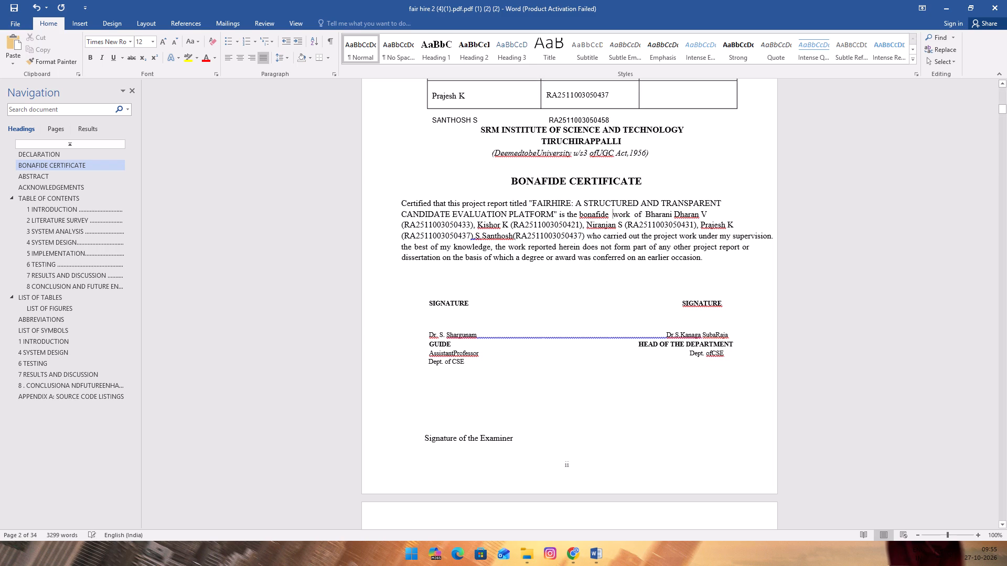
click(577, 213)
key(space)
click(565, 214)
key(space)
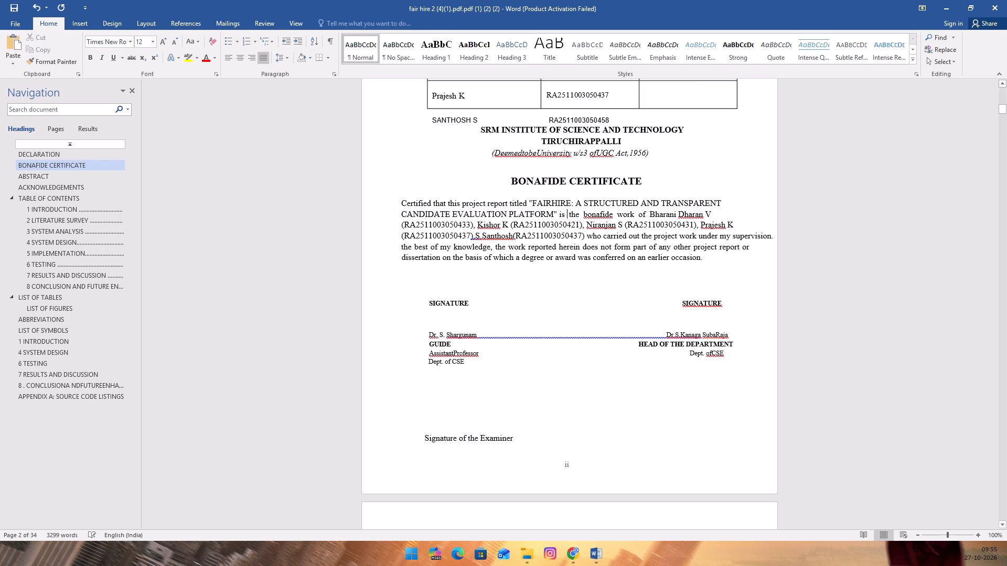
click(559, 215)
key(space)
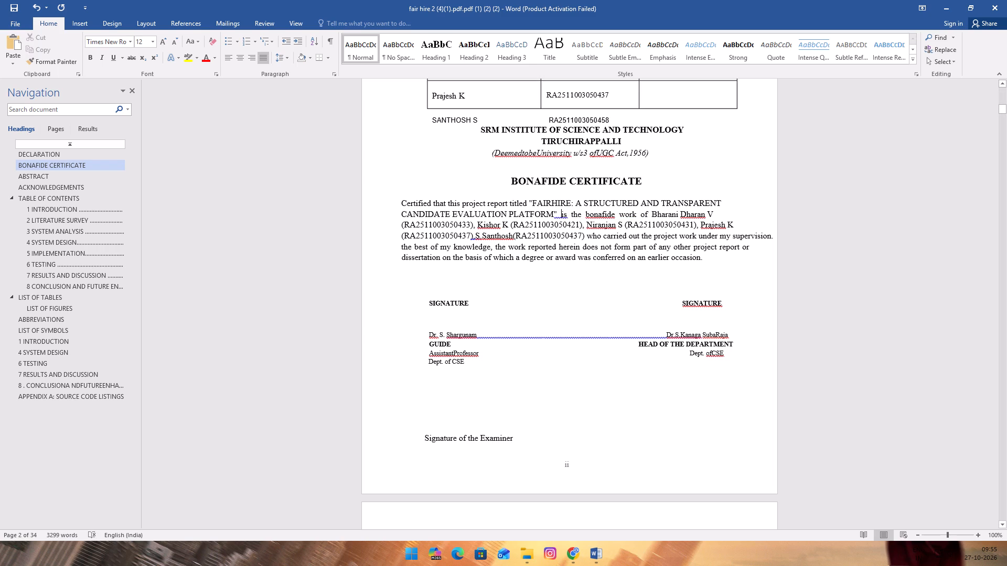
In the certificate's quoted project title, add a space before the closing quotation mark, "PLATFORM" and "EVALUATION".
click(553, 213)
key(space)
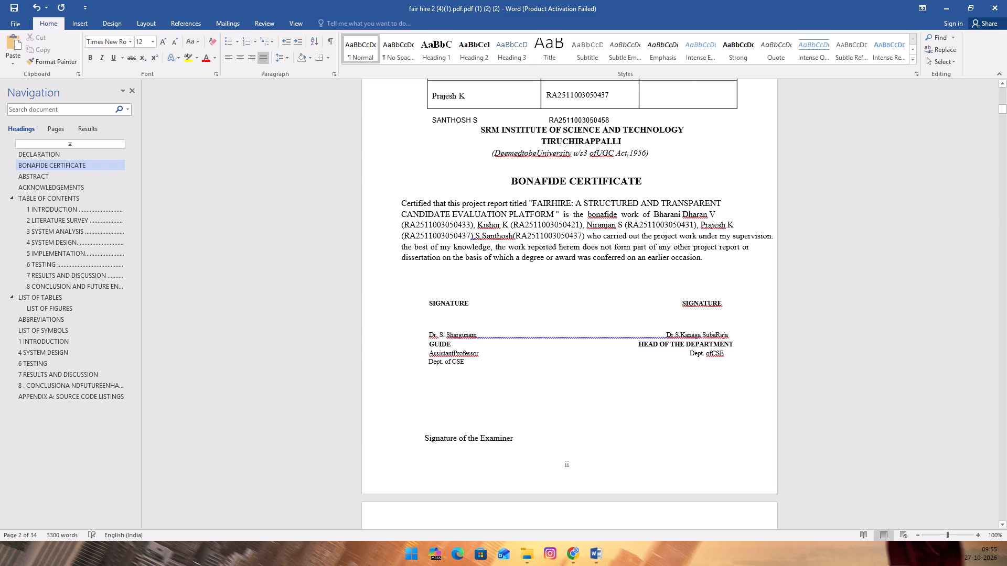
click(508, 213)
key(space)
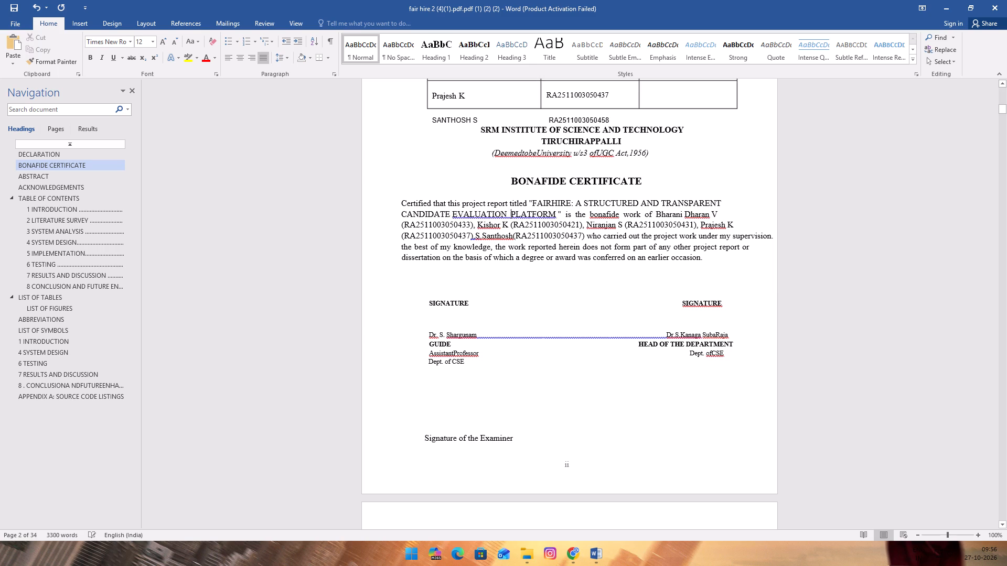
click(452, 209)
key(space)
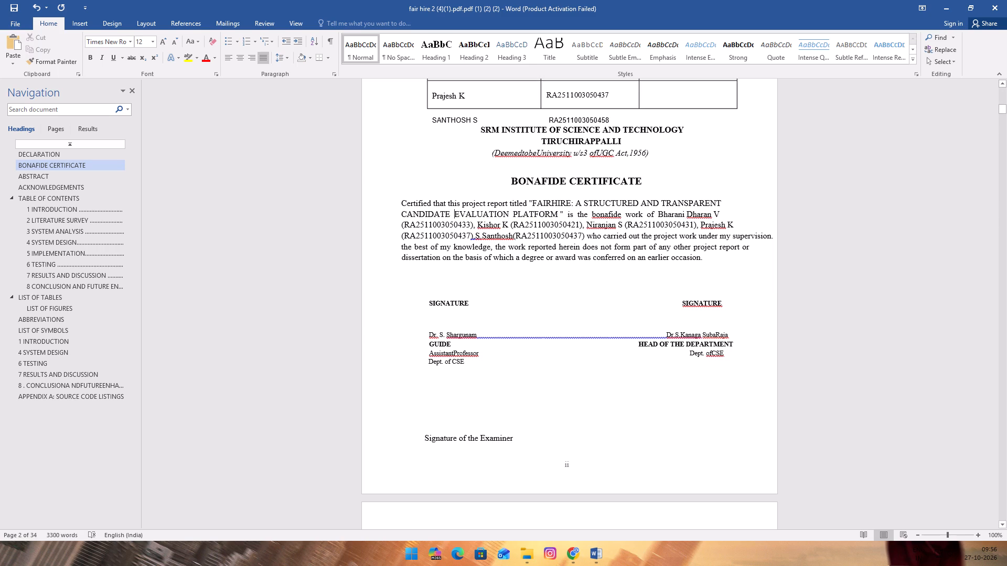
Justify the three body paragraphs under the Acknowledgements heading, from "We wish to express" to "completion of this project.".
scroll(692, 304, down, 4)
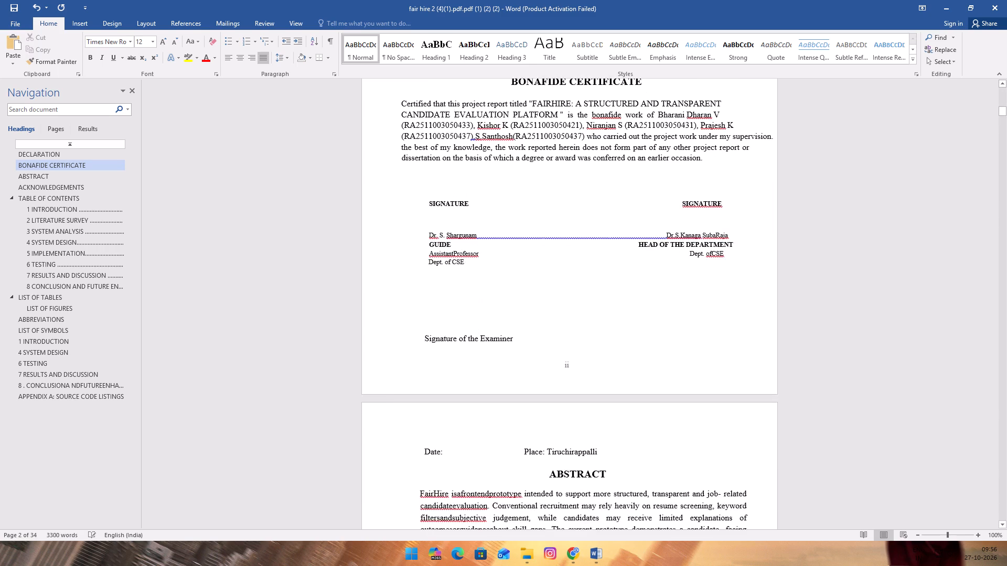
scroll(685, 315, down, 18)
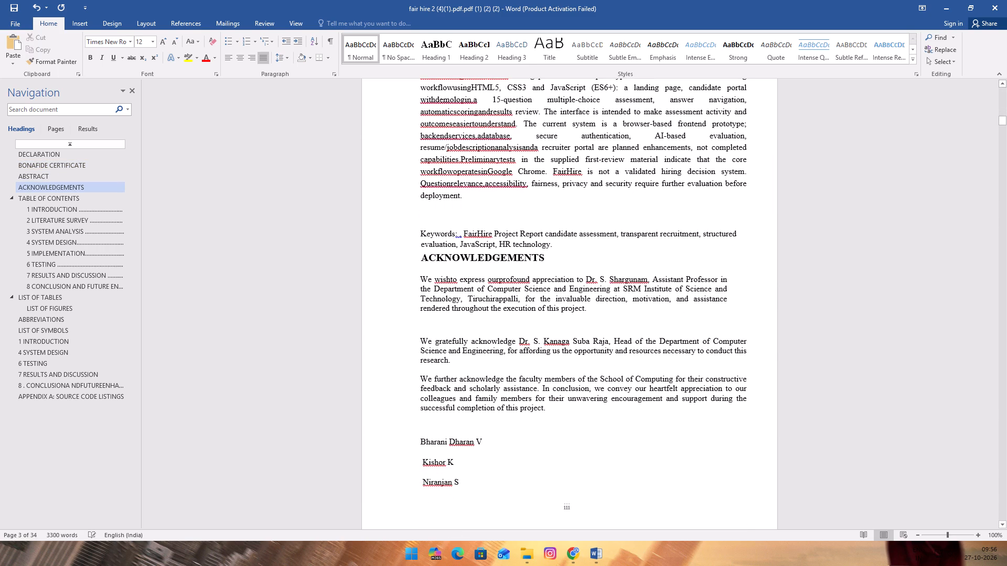
drag(420, 271, 476, 310)
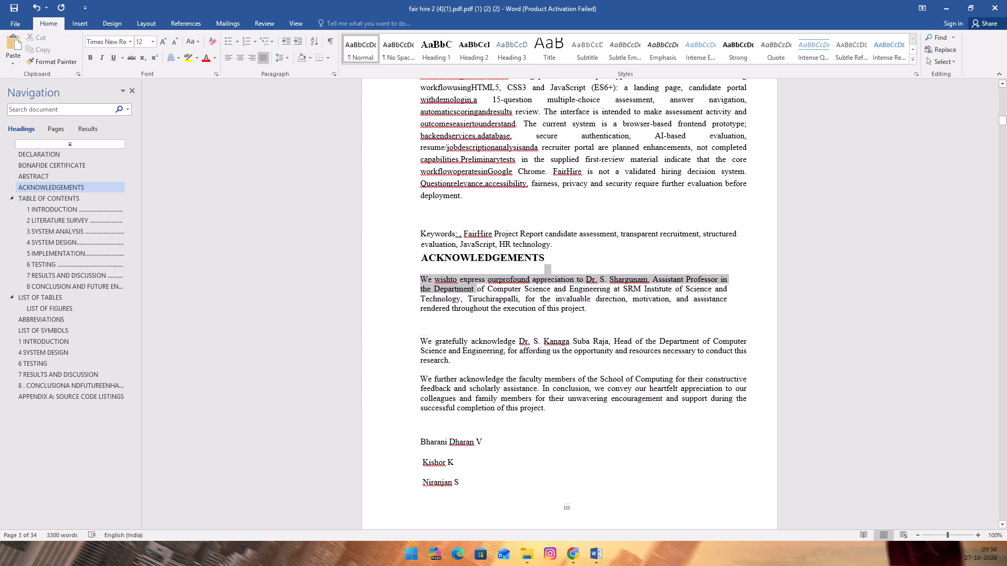
drag(476, 310, 703, 410)
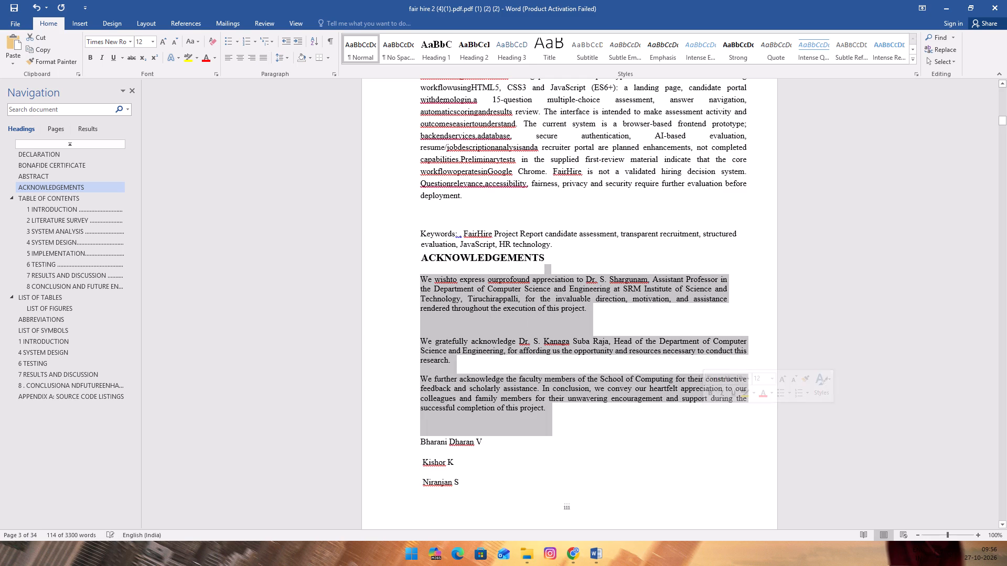
click(267, 57)
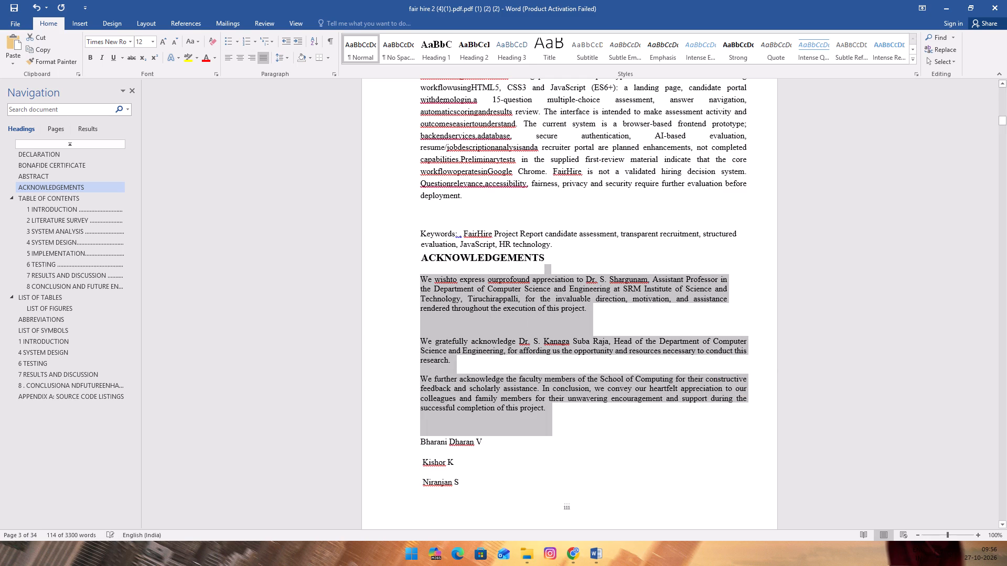
click(387, 268)
Look through the pages after the Acknowledgements, across the table of contents to the List of Tables, checking the layout.
scroll(379, 268, down, 7)
scroll(377, 321, down, 7)
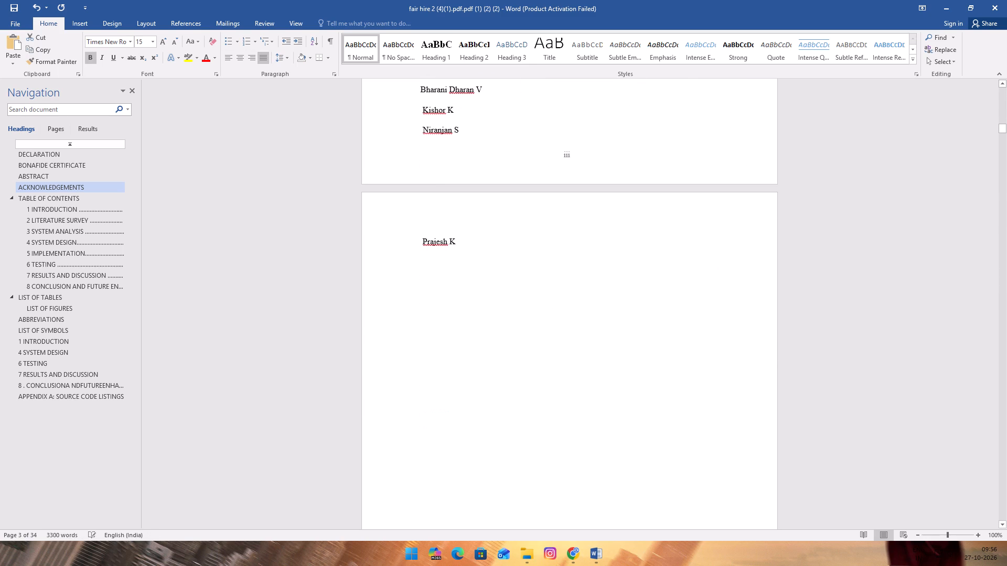
scroll(443, 275, up, 6)
click(436, 320)
scroll(400, 331, down, 7)
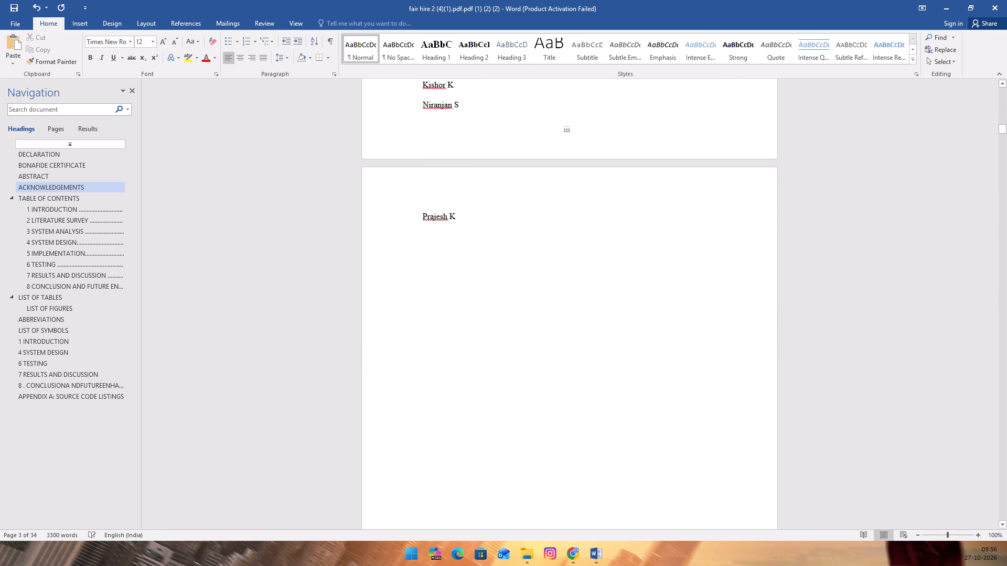
scroll(399, 337, down, 18)
scroll(385, 361, down, 18)
scroll(373, 367, down, 9)
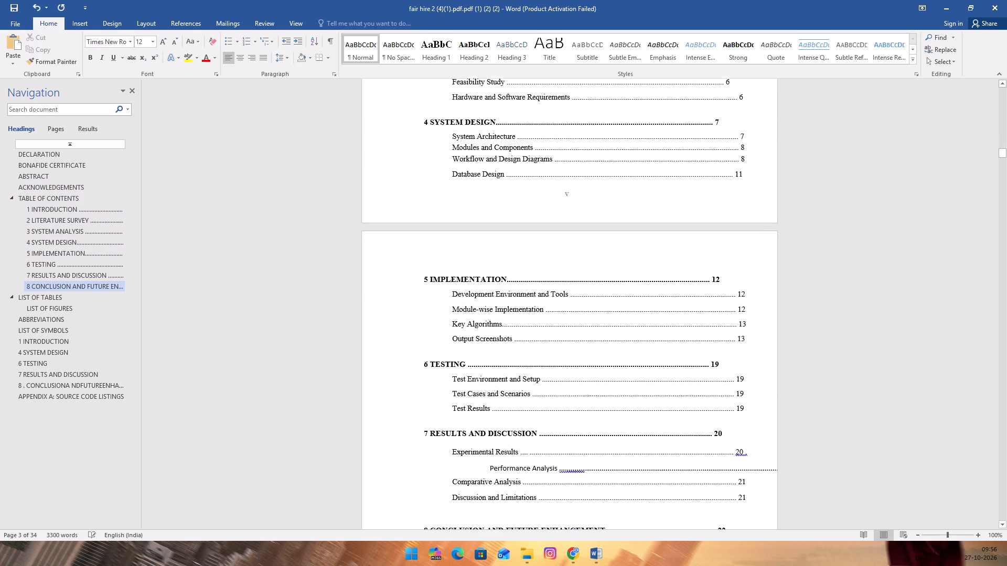
scroll(373, 371, down, 9)
middle_click(284, 345)
middle_click(283, 389)
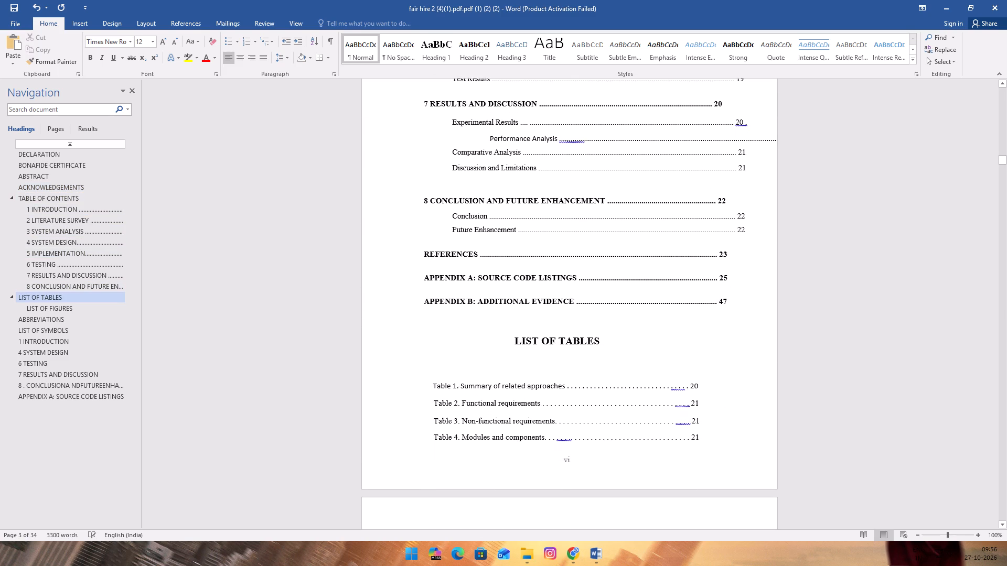
Justify the table of contents lines of section 7, from "RESULTS AND DISCUSSION" to "Discussion and Limitations".
scroll(308, 382, up, 4)
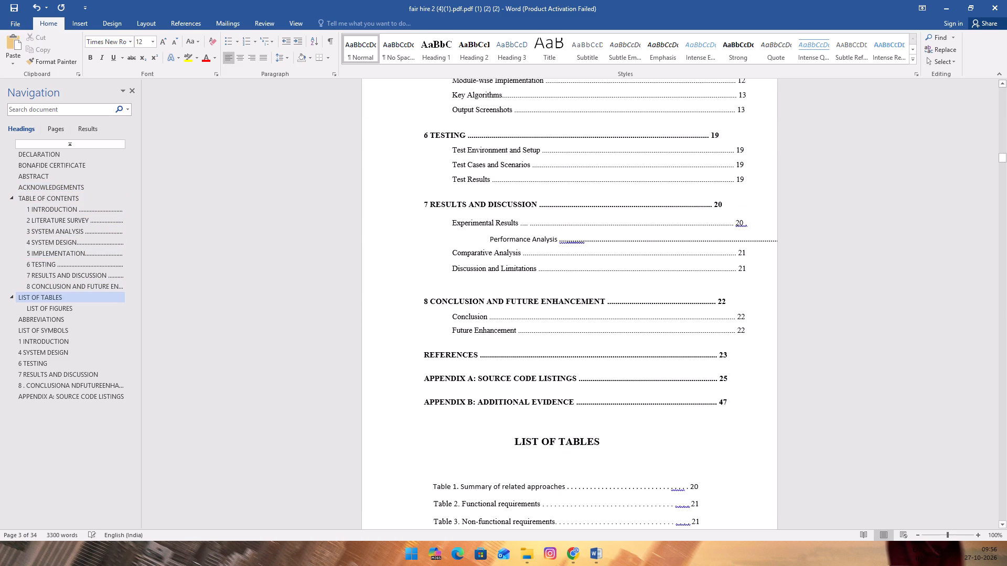
drag(457, 221, 529, 269)
click(400, 259)
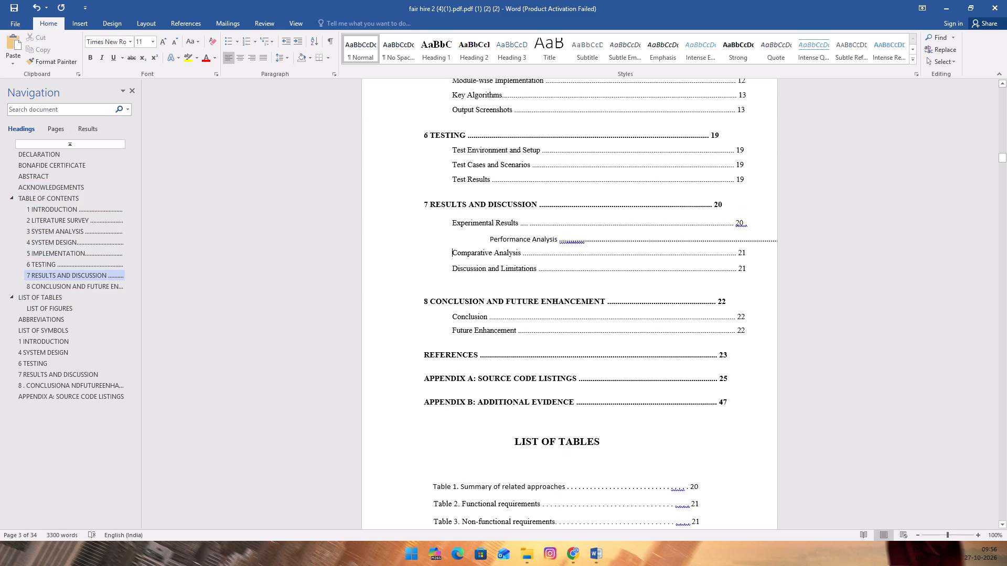
drag(449, 217, 819, 285)
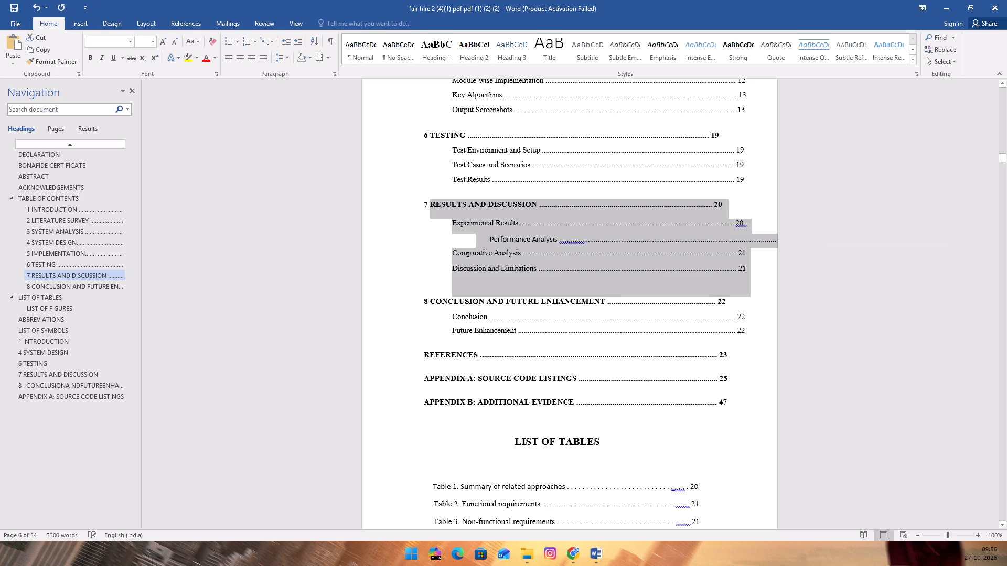
click(265, 57)
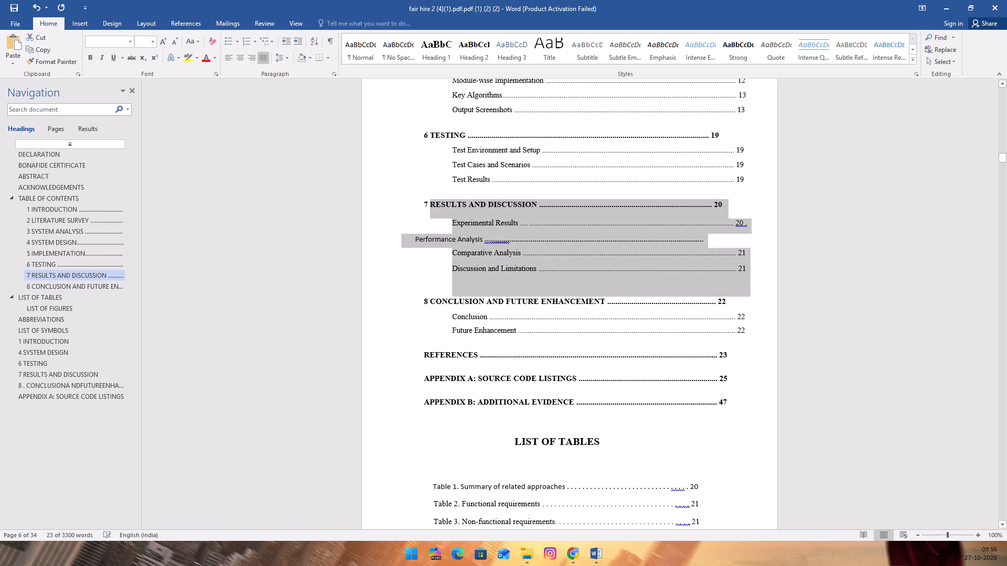
click(438, 274)
Delete four leader dots near the end of the "Performance Analysis" entry in the table of contents.
click(668, 241)
key(BackSpace)
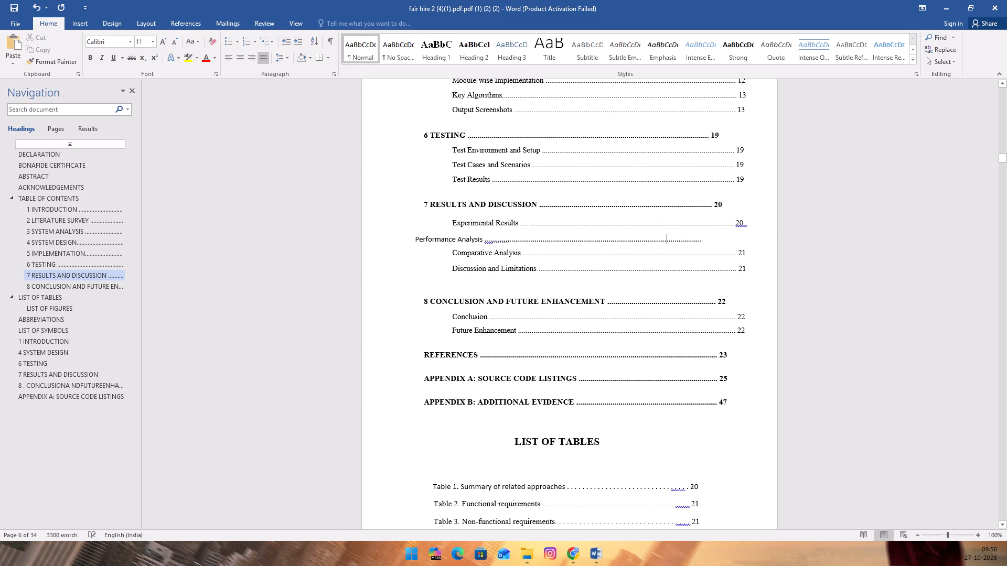
key(BackSpace)
key(BackSpace)
key(BackSpace)
Indent the "Performance Analysis" entry with 21 leading spaces to line it up with the other section 7 entries.
click(411, 238)
key(space)
key(space)
key(space)
key(space)
key(space)
key(space)
key(space)
key(space)
key(space)
key(space)
key(space)
key(space)
key(space)
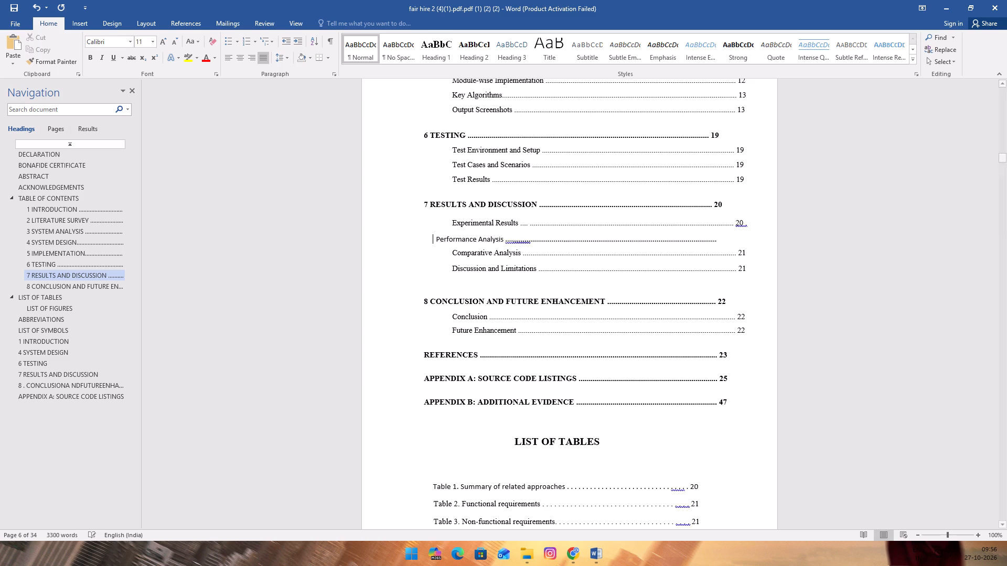
key(space)
key(space)
key(space)
key(space)
key(space)
key(space)
key(space)
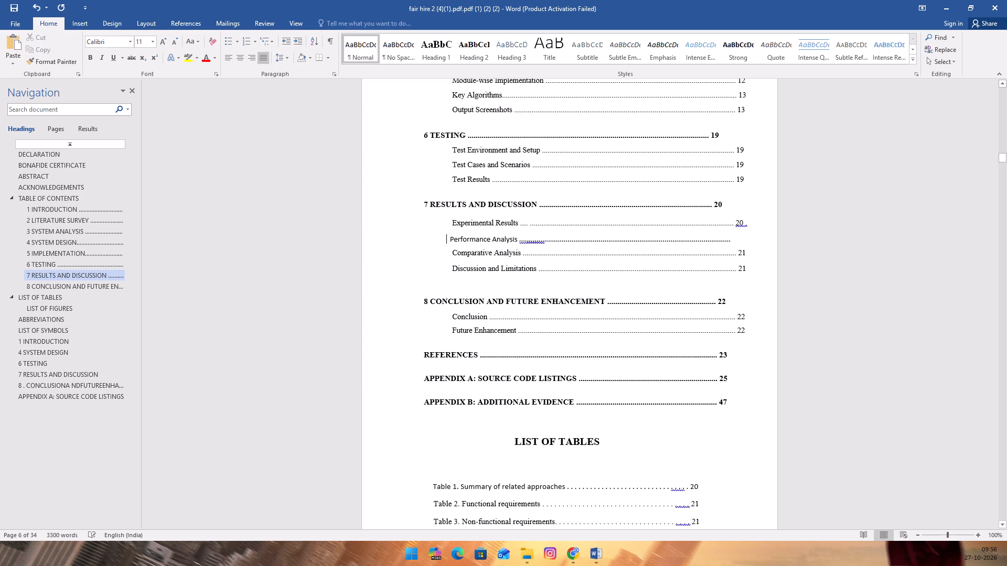
key(space)
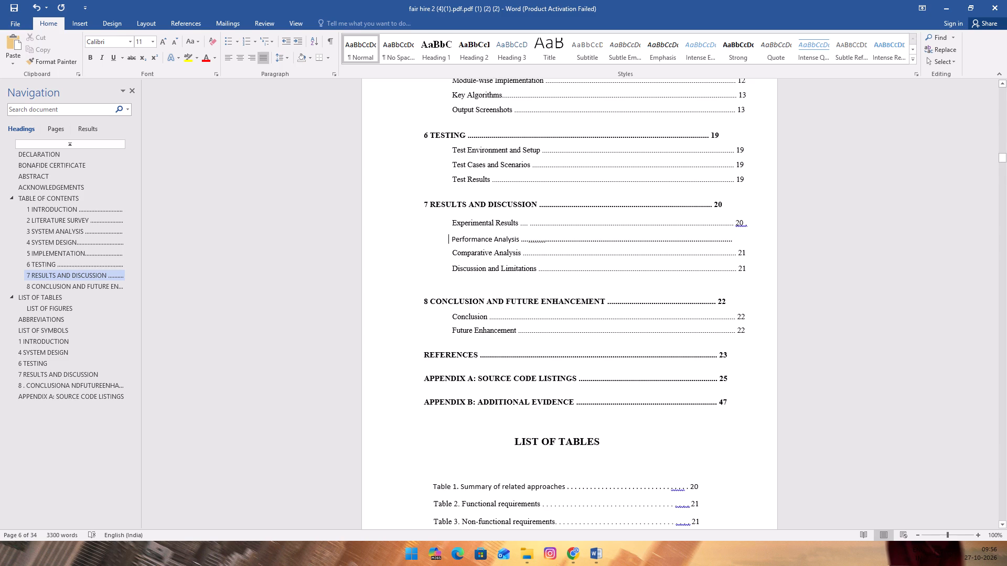
Delete nine leader dots at the irregular start of the dotted line after "Performance Analysis".
click(546, 241)
key(BackSpace)
key(BackSpace)
key(BackSpace)
key(BackSpace)
key(BackSpace)
key(BackSpace)
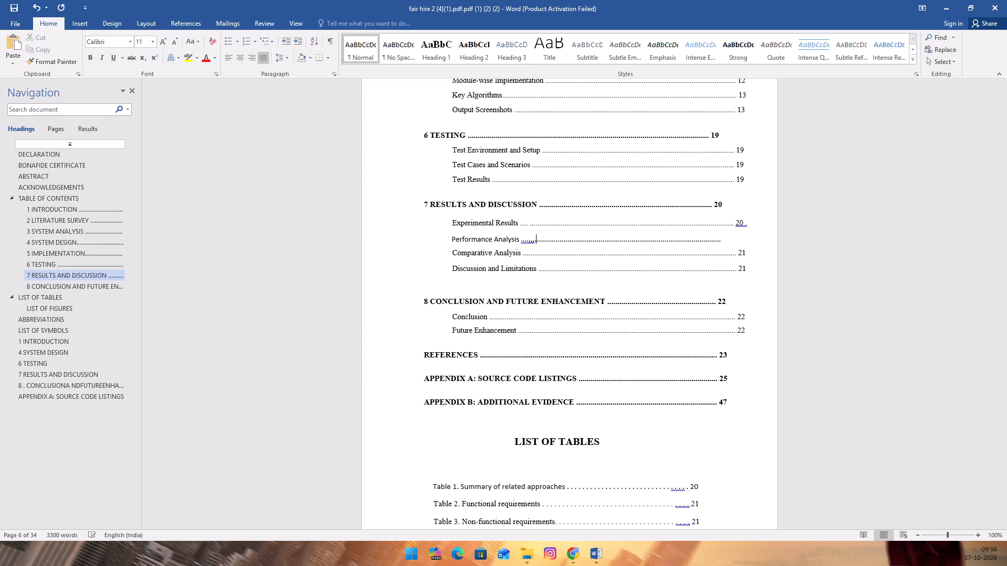
key(BackSpace)
key(BackSpace)
key(BackSpace)
Extend the "Performance Analysis" dot leader by ten dots and end the entry with page number 21.
click(719, 237)
text(./.)
key(BackSpace)
key(BackSpace)
text(.......)
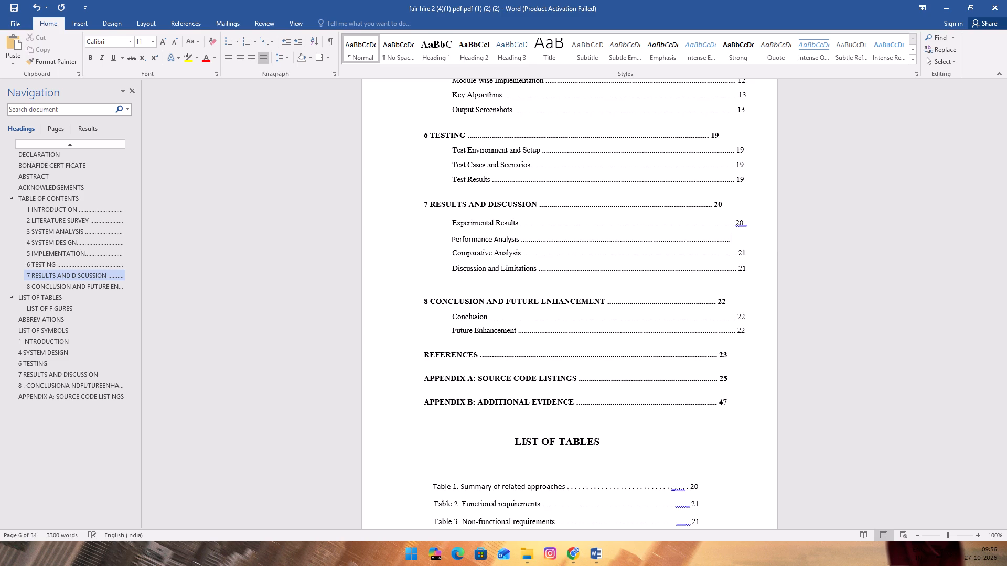
text(..21)
Add ten leader dots before page number 20 in the "7 RESULTS AND DISCUSSION" contents line.
click(711, 204)
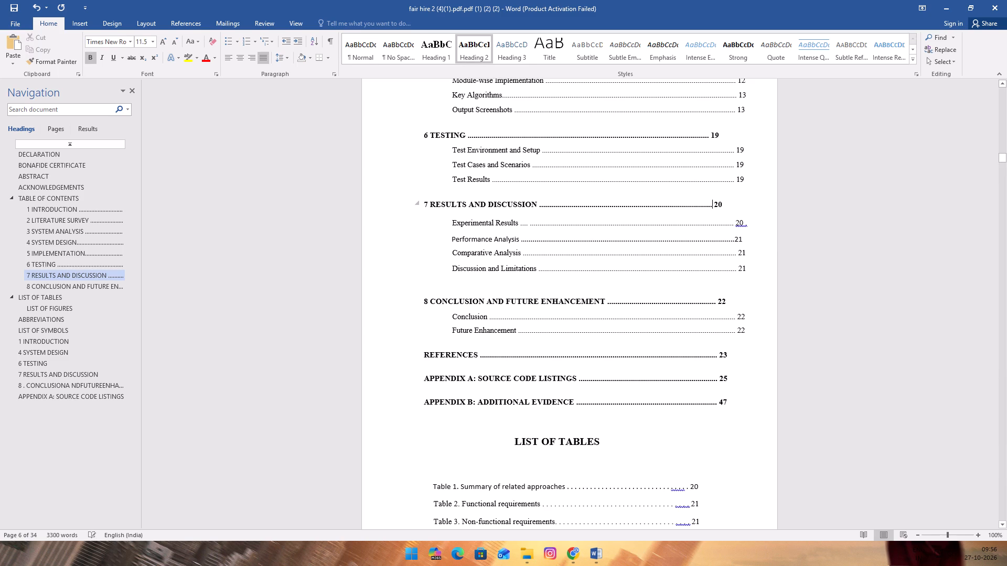
text(...)
text(.......)
Add one more leader dot before page number 21 in the "Performance Analysis" entry.
click(733, 239)
key(period)
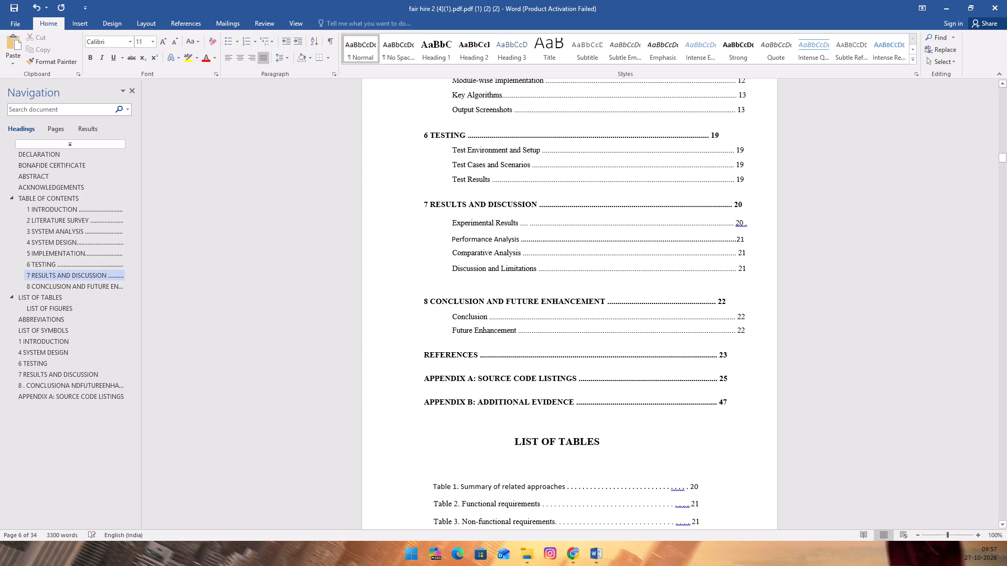
click(757, 268)
Lengthen the dot leader of the "8 CONCLUSION AND FUTURE ENHANCEMENT" contents line by eleven dots.
click(688, 300)
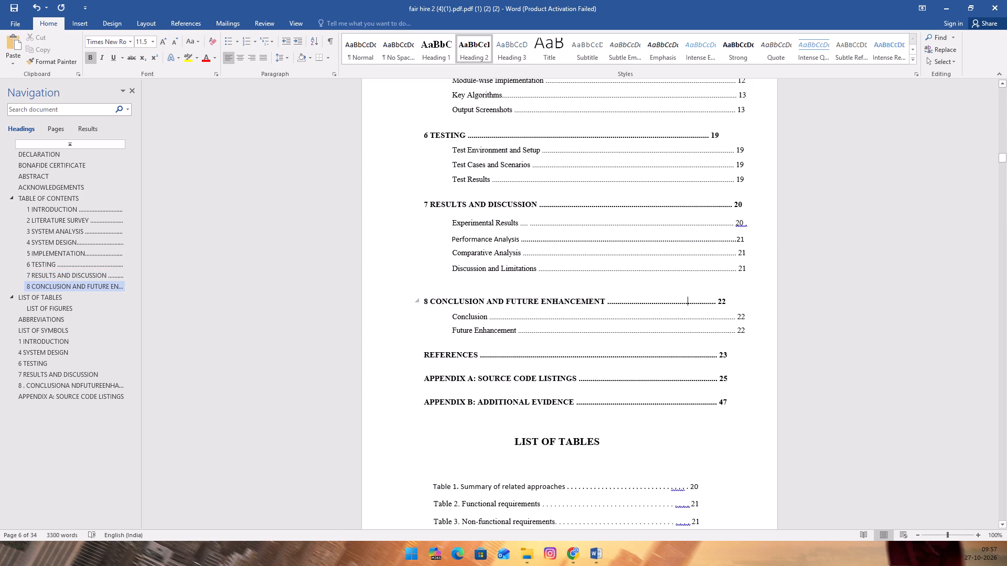
text(,,,,,)
key(BackSpace)
key(BackSpace)
key(BackSpace)
key(BackSpace)
key(BackSpace)
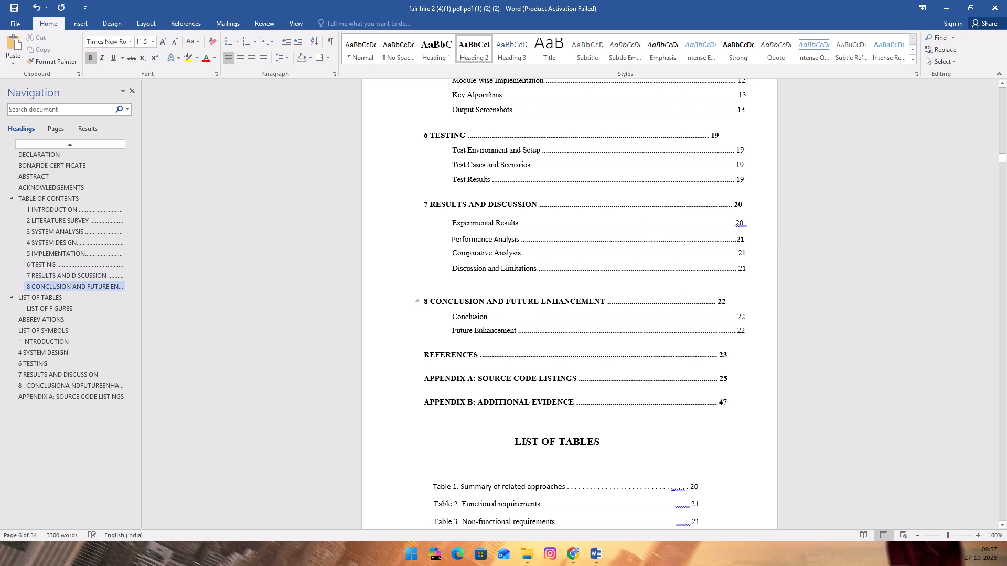
text(...........)
Add thirteen leader dots before page number 19 in the "6 TESTING" contents line.
click(709, 133)
key(period)
text(............)
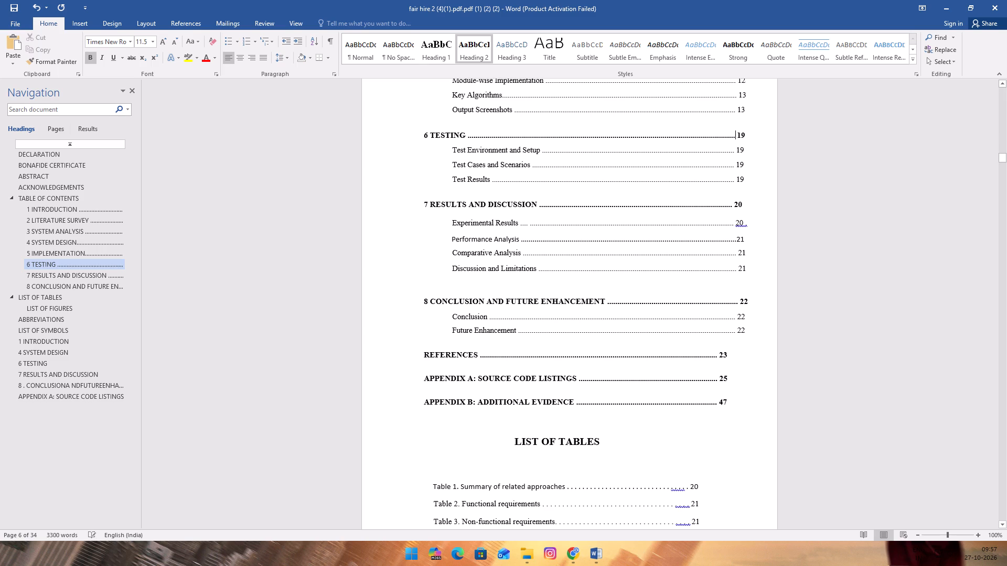
Add seven leader dots before page number 23 in the "REFERENCES" contents line.
click(718, 352)
text(..)
key(period)
key(period)
key(period)
text(..)
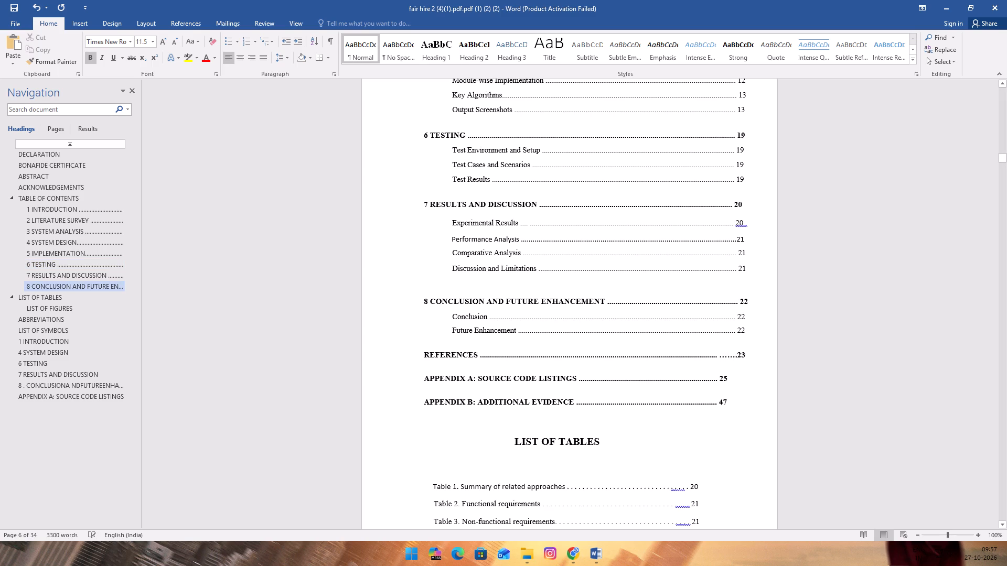
Close the gap inside the "REFERENCES" dot leader by replacing the stray space with two dots.
click(721, 353)
key(period)
key(BackSpace)
key(BackSpace)
text(..)
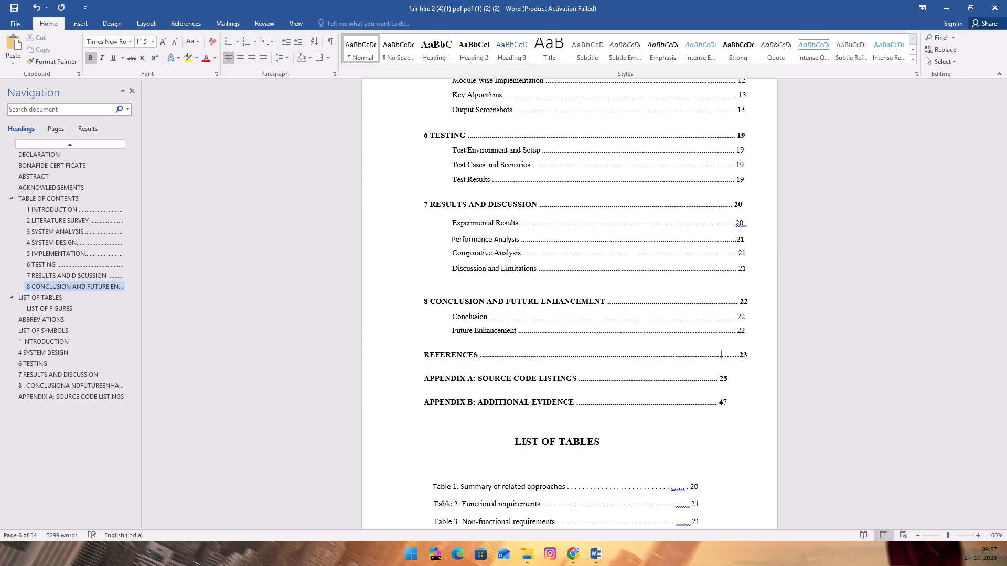
Add ten leader dots before page number 25 in the "APPENDIX A" line and eleven before 47 in the "APPENDIX B" line.
click(716, 380)
text(....)
key(period)
key(period)
key(period)
text(...)
click(714, 405)
text(...........)
Add one leader dot before page number 21 in the "Discussion and Limitations" entry.
scroll(764, 332, up, 3)
click(737, 346)
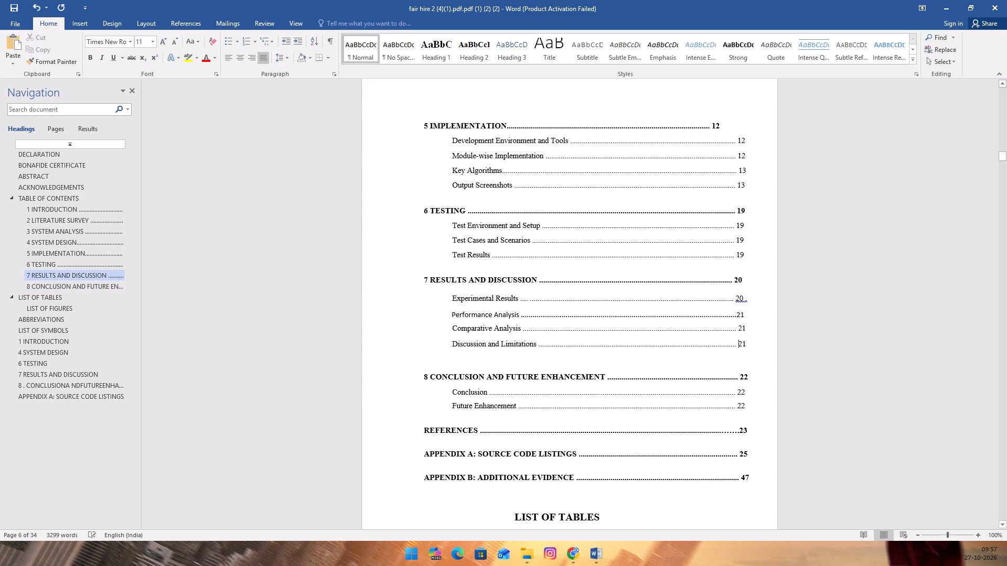
key(period)
Add one leader dot before page number 19 in the "Test Environment and Setup" and "Test Cases and Scenarios" entries.
click(736, 224)
key(period)
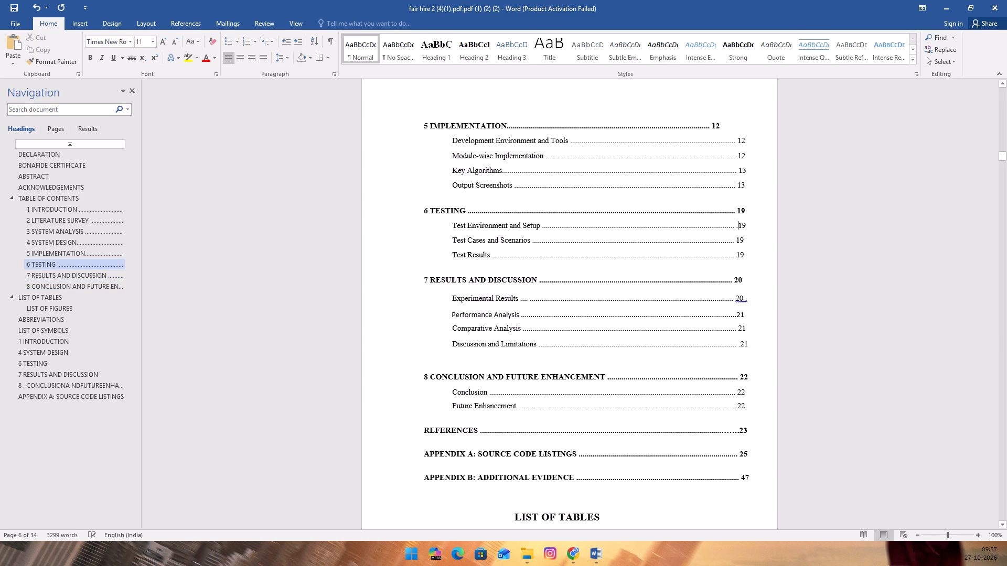
click(735, 241)
key(period)
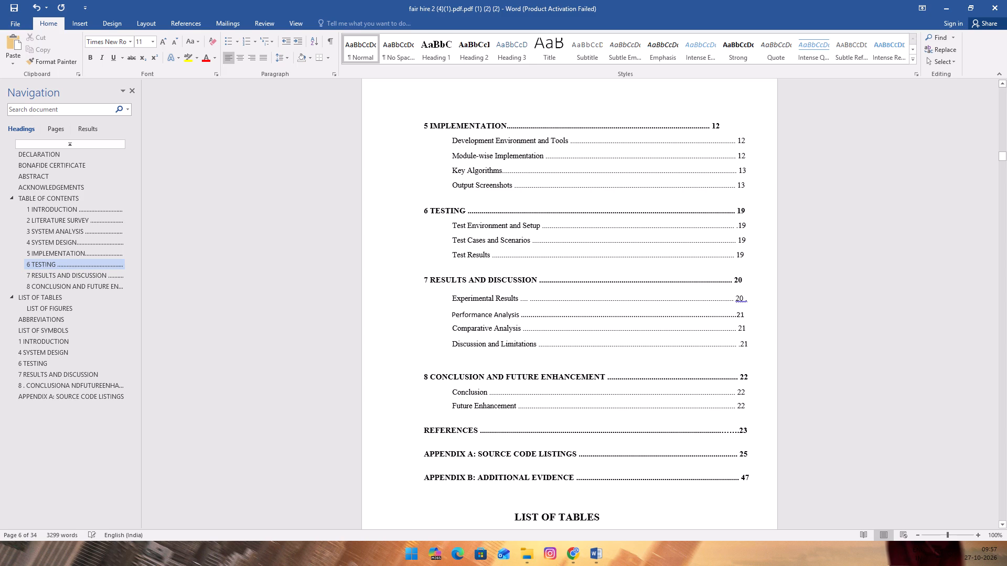
Replace the space before page number 19 in the "Test Results" entry with two leader dots.
click(737, 258)
key(period)
click(736, 254)
key(period)
key(BackSpace)
key(BackSpace)
key(period)
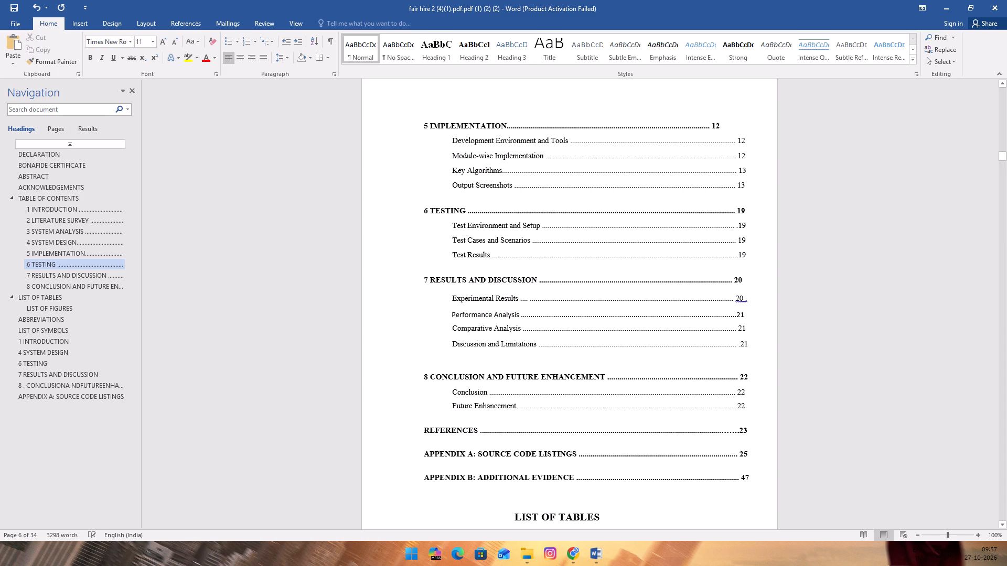
key(period)
key(BackSpace)
Replace the space before page number 20 with three leader dots in the "7 RESULTS AND DISCUSSION" and "Experimental Results" lines.
click(734, 282)
key(BackSpace)
text(...)
key(period)
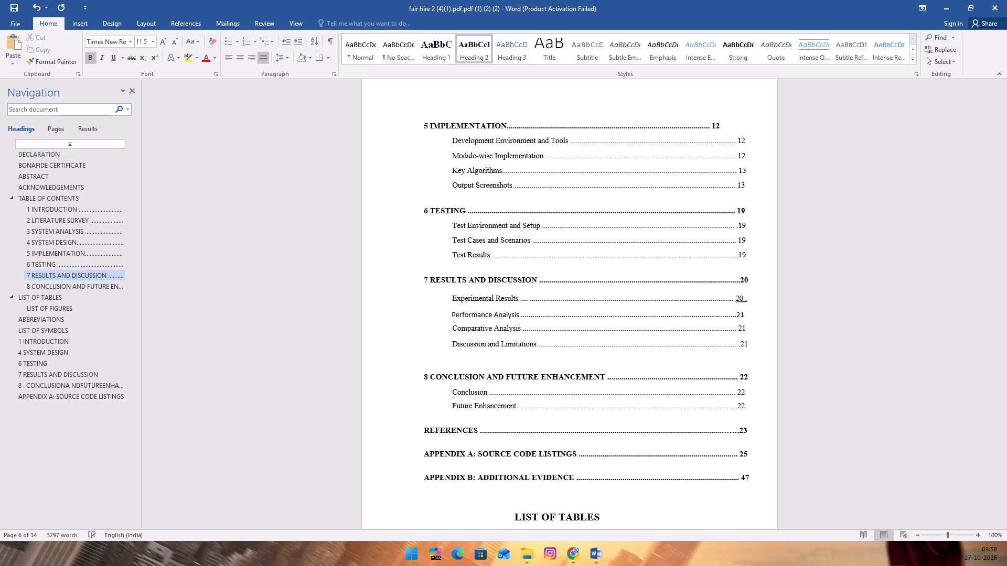
key(BackSpace)
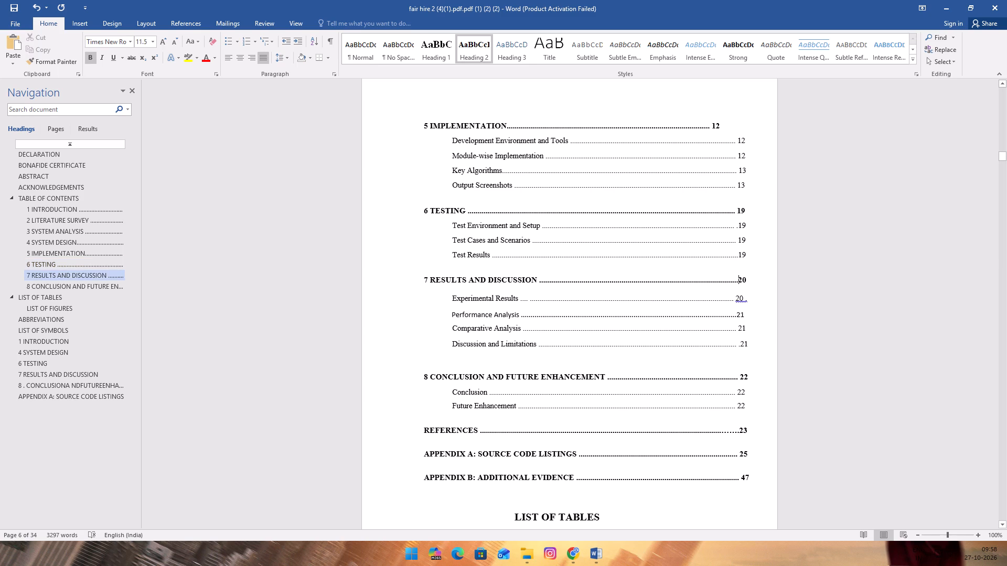
click(735, 299)
key(BackSpace)
text(...)
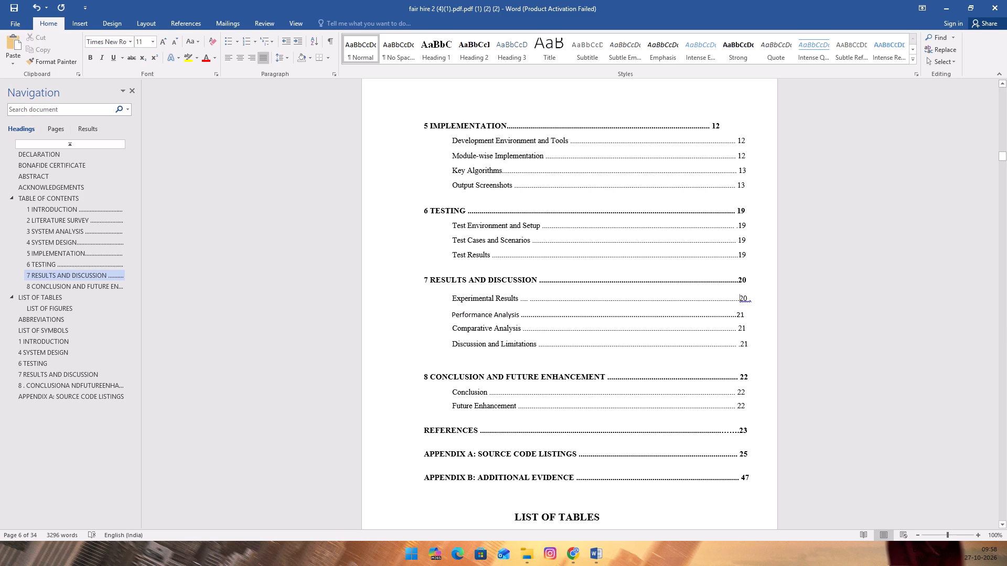
Extend the dot leaders of "Performance Analysis" by two dots and "Comparative Analysis" by one dot.
click(733, 315)
key(period)
key(period)
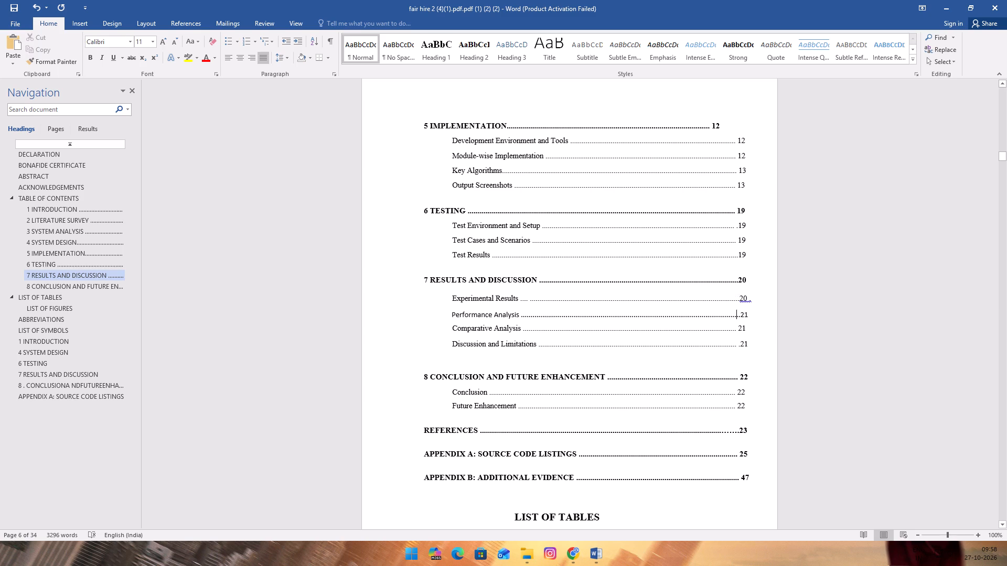
click(729, 329)
text(..)
key(BackSpace)
Replace the space in the "Discussion and Limitations" dot leader before page number 21 with one dot.
click(736, 344)
key(Right)
key(BackSpace)
text(..)
key(BackSpace)
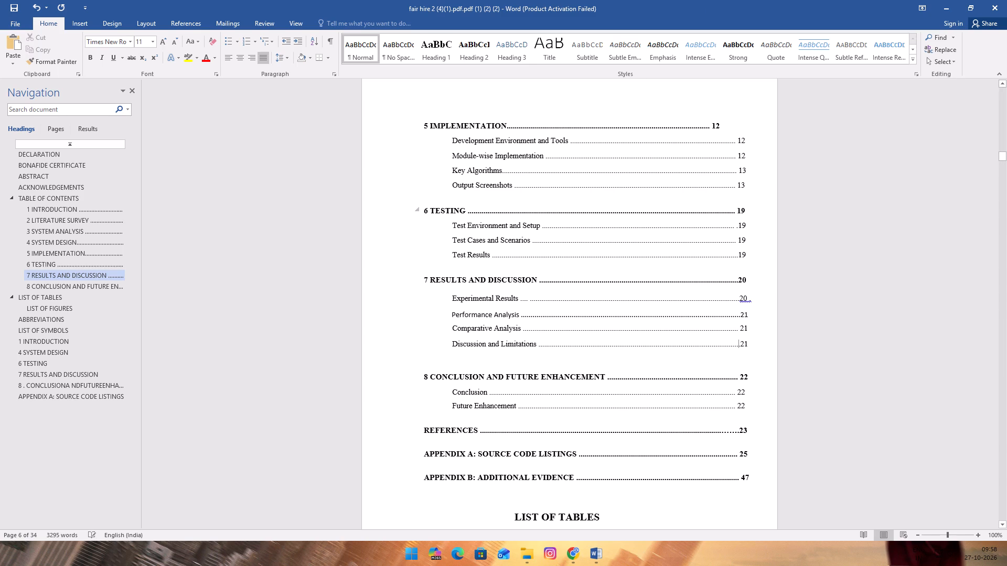
Add thirteen leader dots before page number 12 in the "5 IMPLEMENTATION" contents line.
click(709, 123)
text(.............)
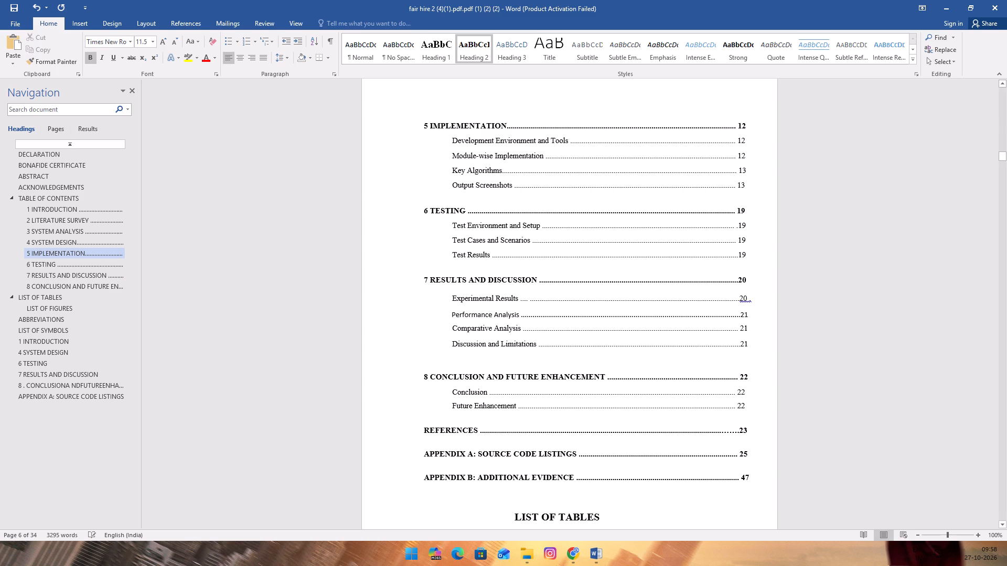
Extend the dot leaders of "Conclusion" by one dot and "Future Enhancement" by two dots before page number 22.
click(734, 393)
key(period)
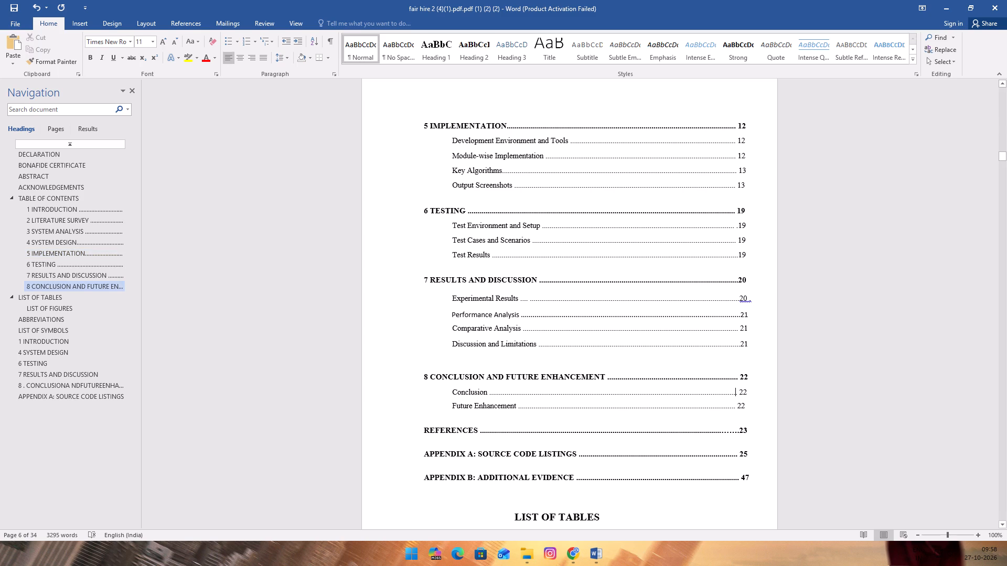
click(734, 407)
key(BackSpace)
text(...)
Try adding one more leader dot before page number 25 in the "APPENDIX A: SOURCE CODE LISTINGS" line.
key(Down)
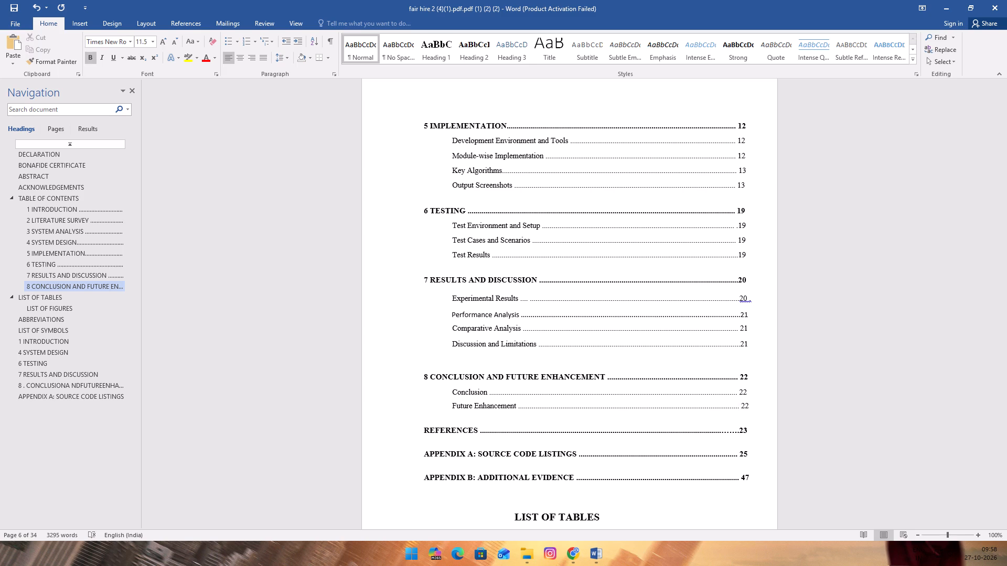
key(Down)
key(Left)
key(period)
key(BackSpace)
Shorten the dot leader of "Table 7 Future development plan" in the list of tables by twenty dots.
key(Down)
key(Down)
key(Down)
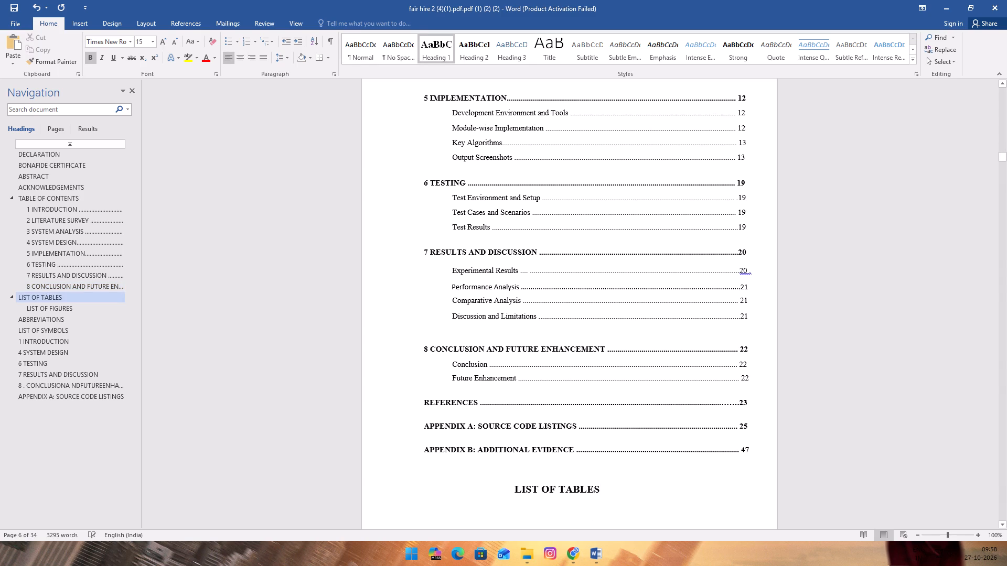
scroll(455, 315, down, 12)
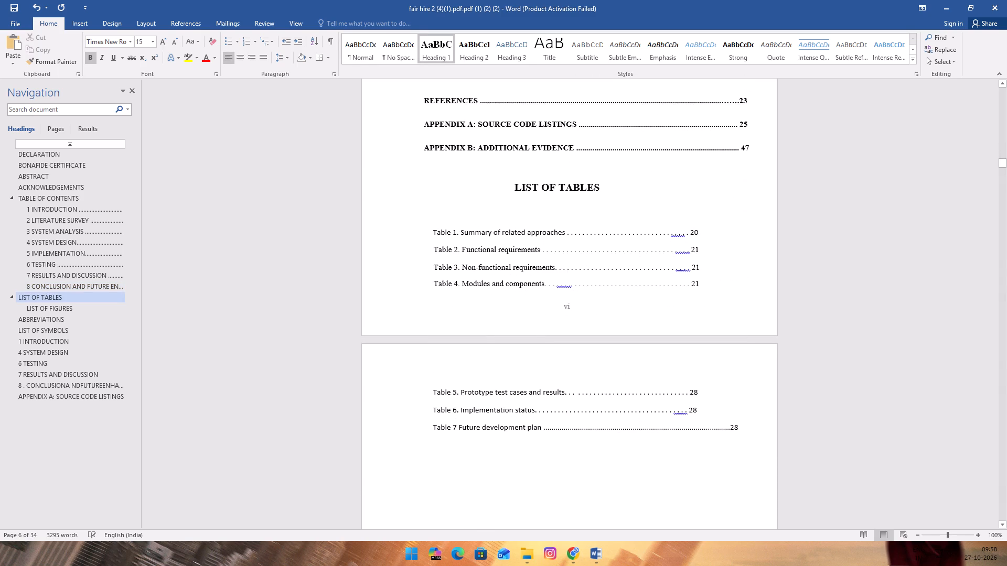
click(699, 256)
click(730, 260)
scroll(737, 325, down, 2)
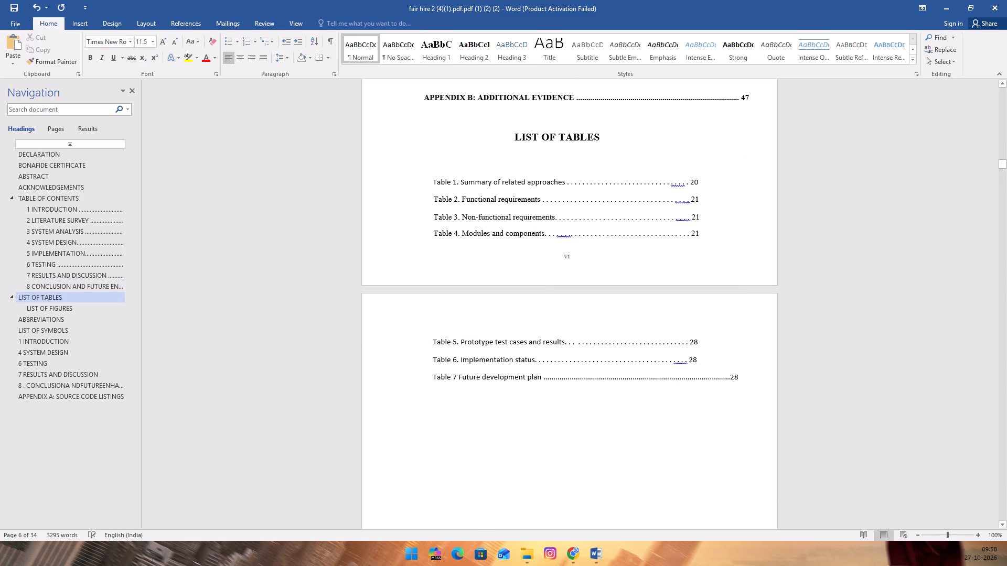
click(703, 378)
key(BackSpace)
key(BackSpace)
key(BackSpace)
key(BackSpace)
key(BackSpace)
key(BackSpace)
key(BackSpace)
key(BackSpace)
key(BackSpace)
key(BackSpace)
key(BackSpace)
key(BackSpace)
key(BackSpace)
key(BackSpace)
key(BackSpace)
key(BackSpace)
key(BackSpace)
key(BackSpace)
key(BackSpace)
key(BackSpace)
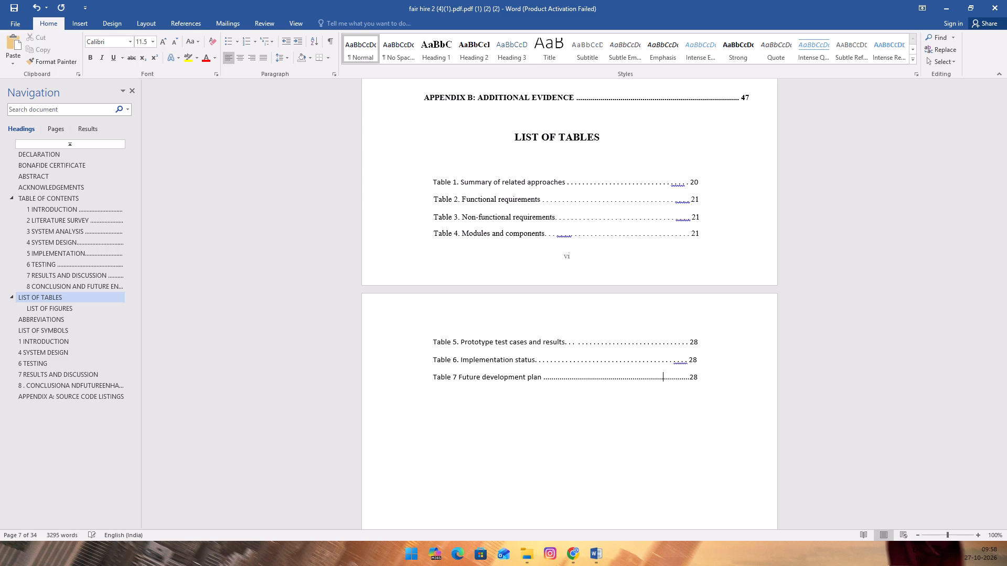
Shorten the dot leader of "Figure 3.Client-side data flow" in the list of figures by five dots.
scroll(740, 385, down, 6)
middle_drag(742, 402, 742, 411)
scroll(743, 413, down, 12)
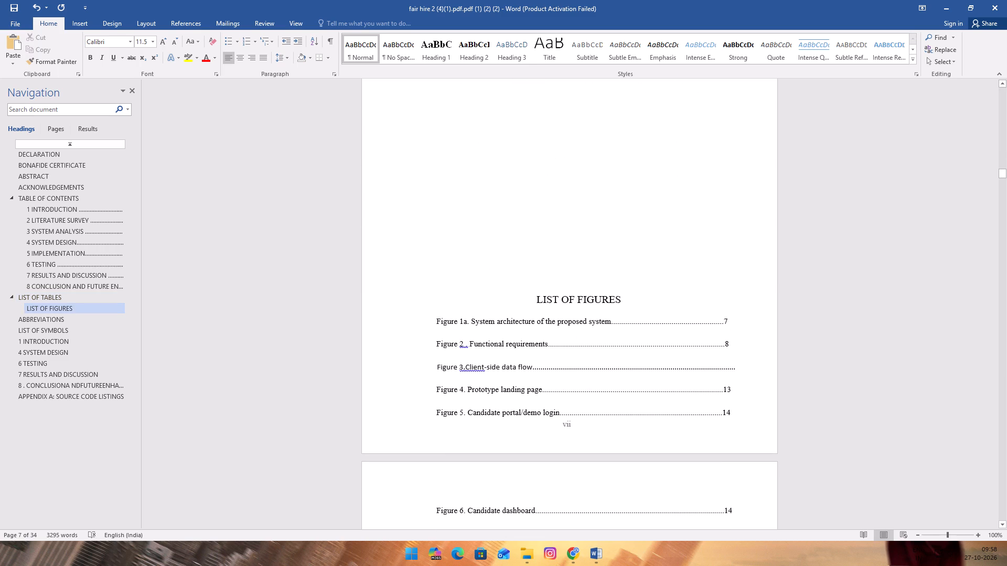
click(703, 363)
key(BackSpace)
key(BackSpace)
key(BackSpace)
key(BackSpace)
key(BackSpace)
Add page number 9 at the end of the "Figure 3.Client-side data flow" line in the list of figures.
click(726, 361)
click(732, 374)
key(9)
Shift the LIST OF SYMBOLS table twelve spaces inward to line it up with the abbreviations table above.
scroll(753, 385, down, 19)
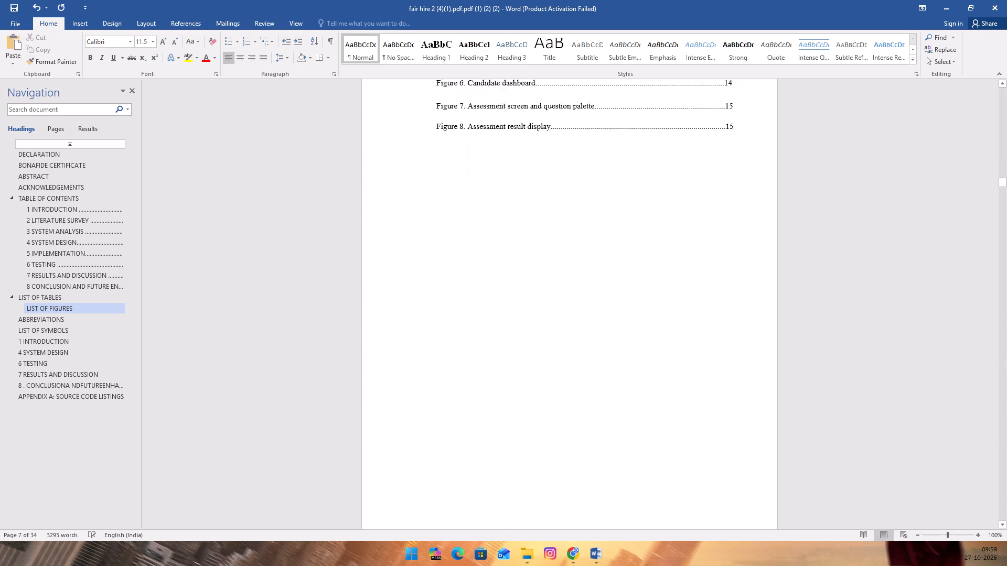
scroll(755, 395, down, 14)
scroll(753, 399, down, 14)
scroll(753, 399, up, 4)
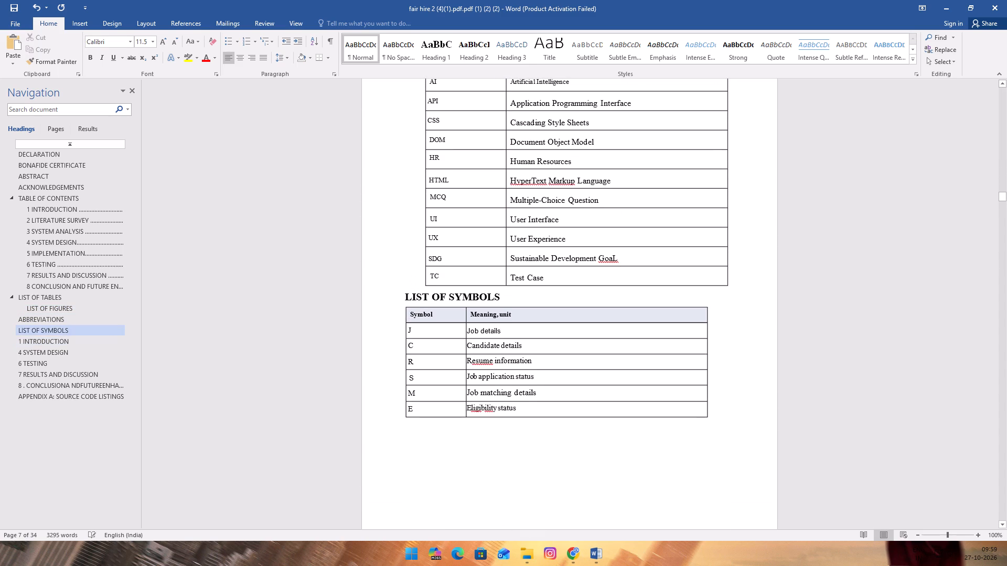
click(399, 306)
key(space)
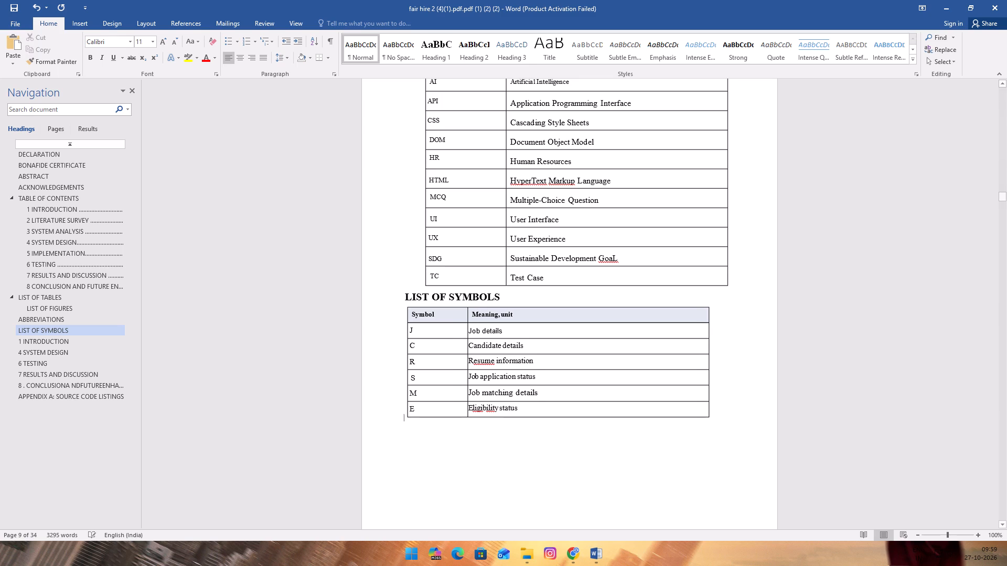
key(space)
key(space)
key(space)
key(space)
key(space)
key(space)
key(space)
key(space)
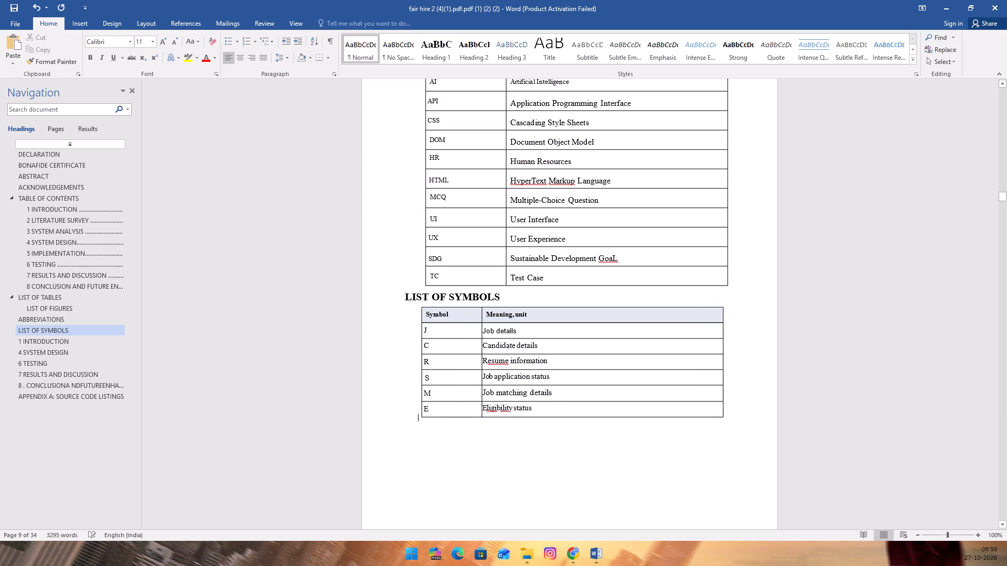
key(space)
key(space)
key(space)
Justify the body text under "Background and Introduction:" in chapter 1.
scroll(454, 359, down, 9)
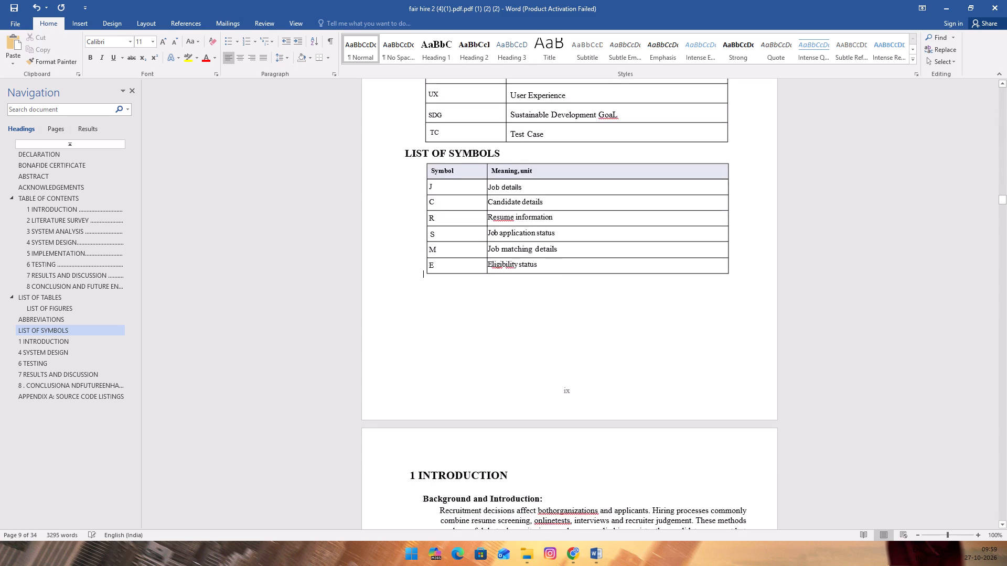
scroll(517, 342, down, 11)
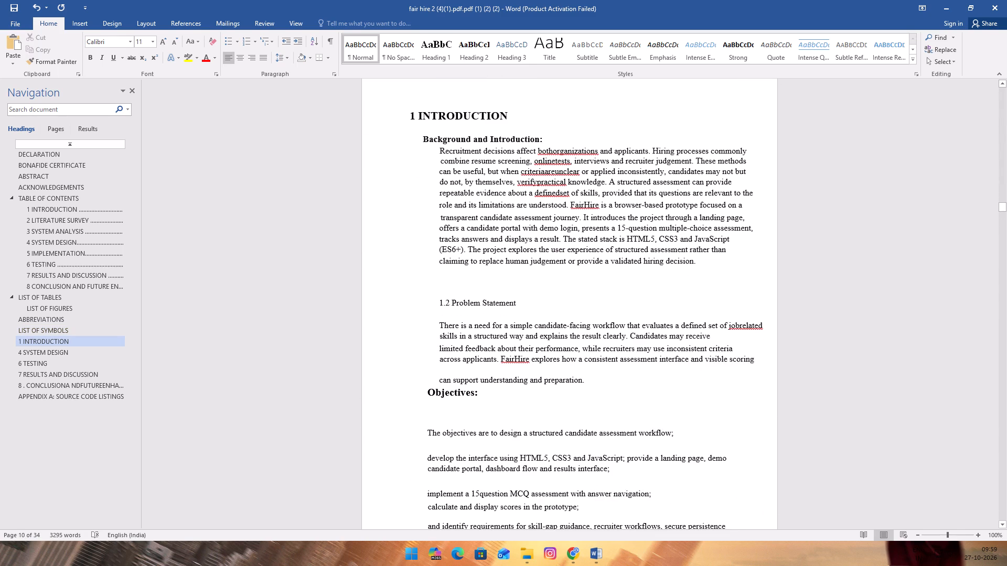
drag(437, 152, 597, 330)
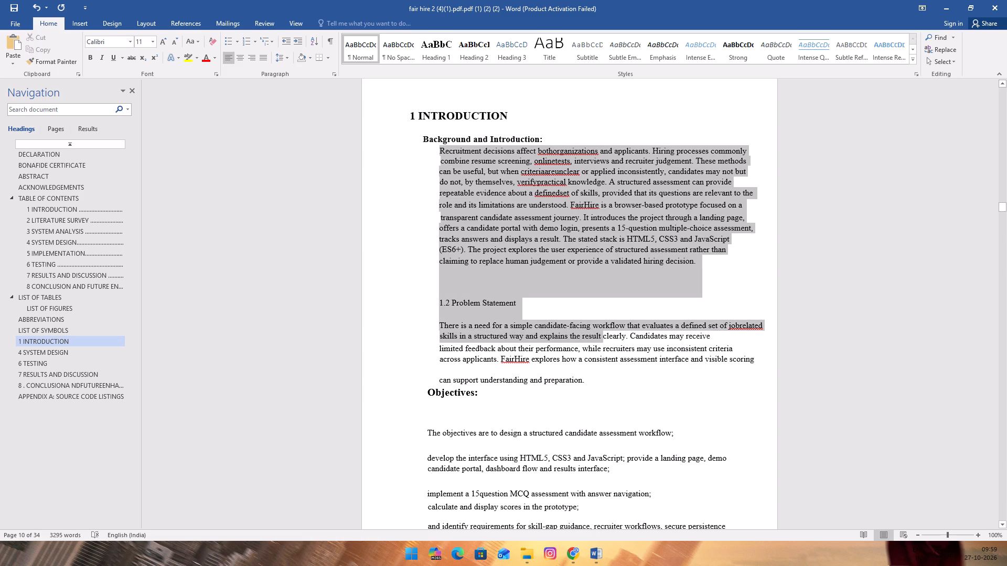
drag(597, 330, 710, 270)
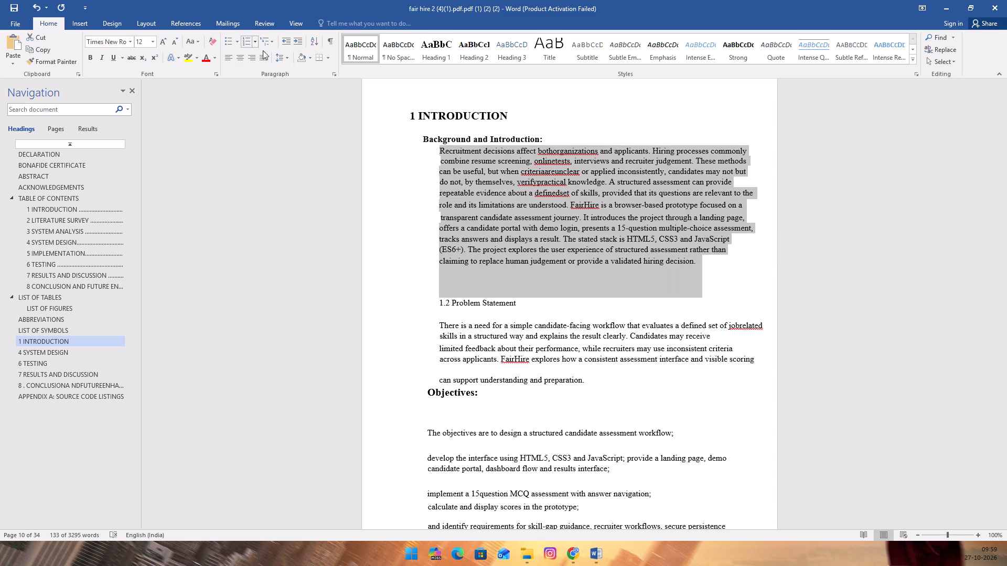
click(269, 53)
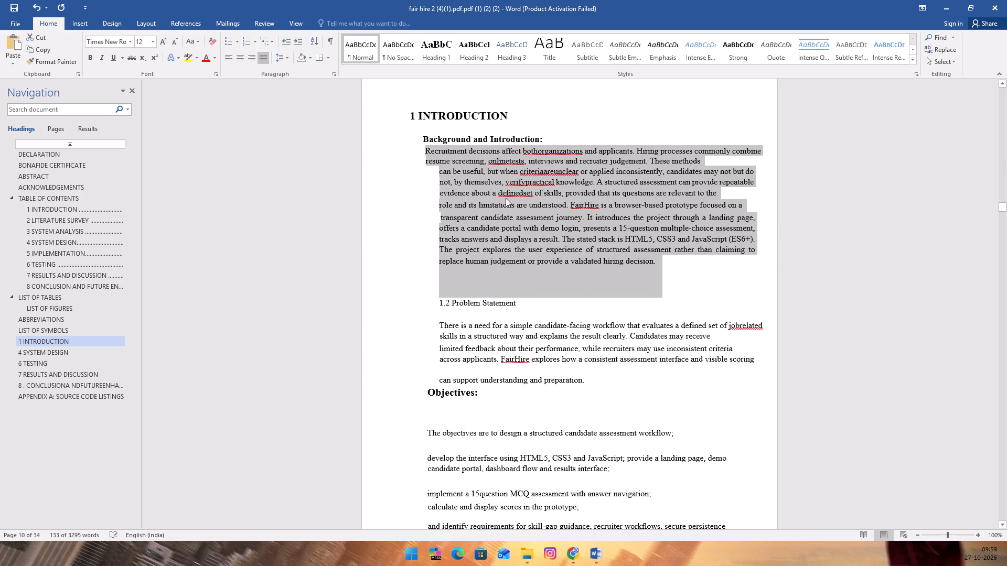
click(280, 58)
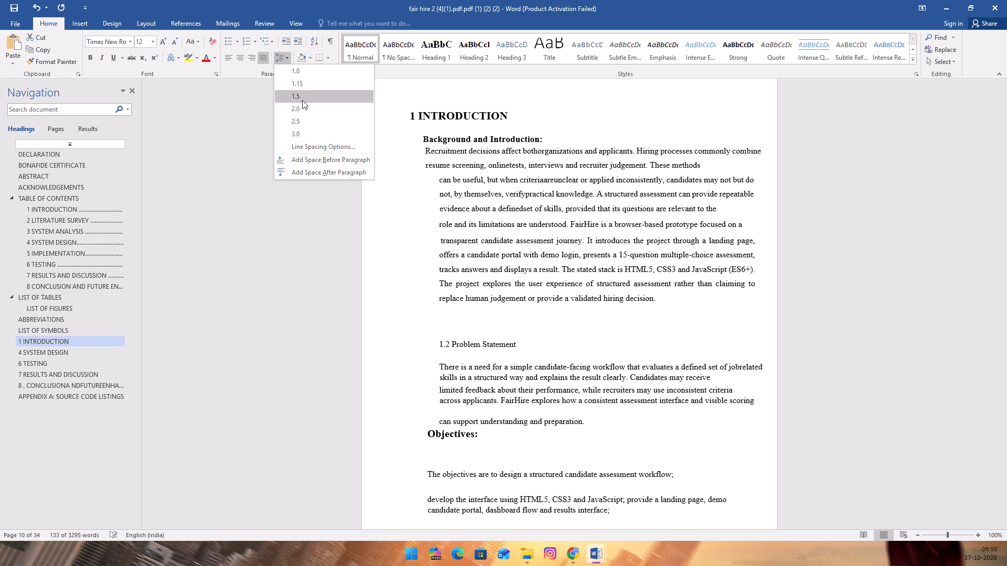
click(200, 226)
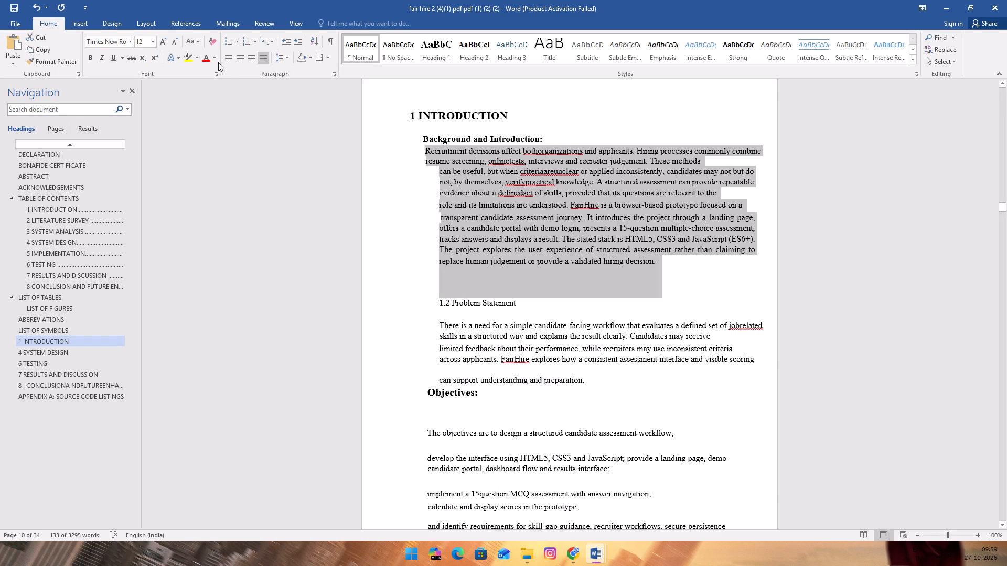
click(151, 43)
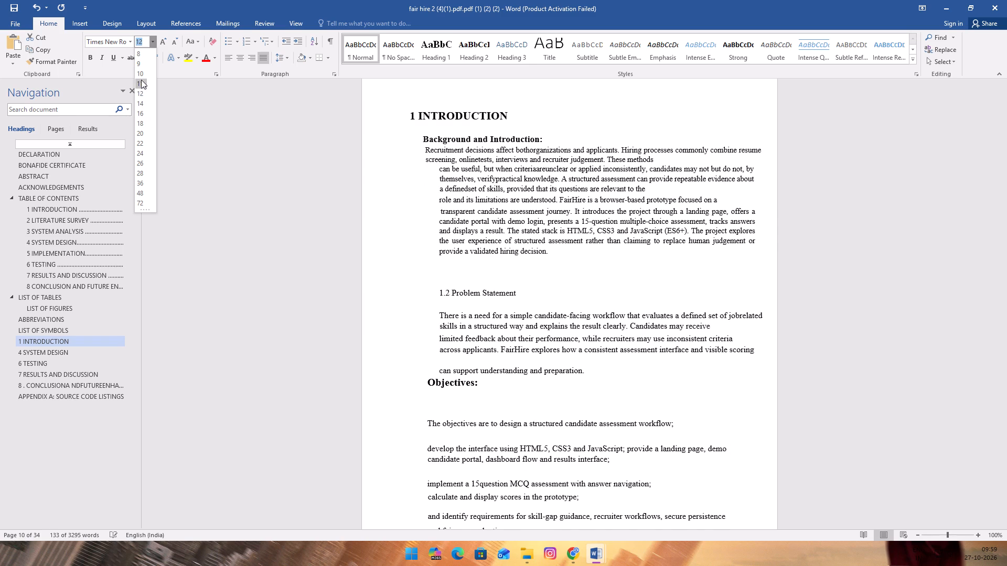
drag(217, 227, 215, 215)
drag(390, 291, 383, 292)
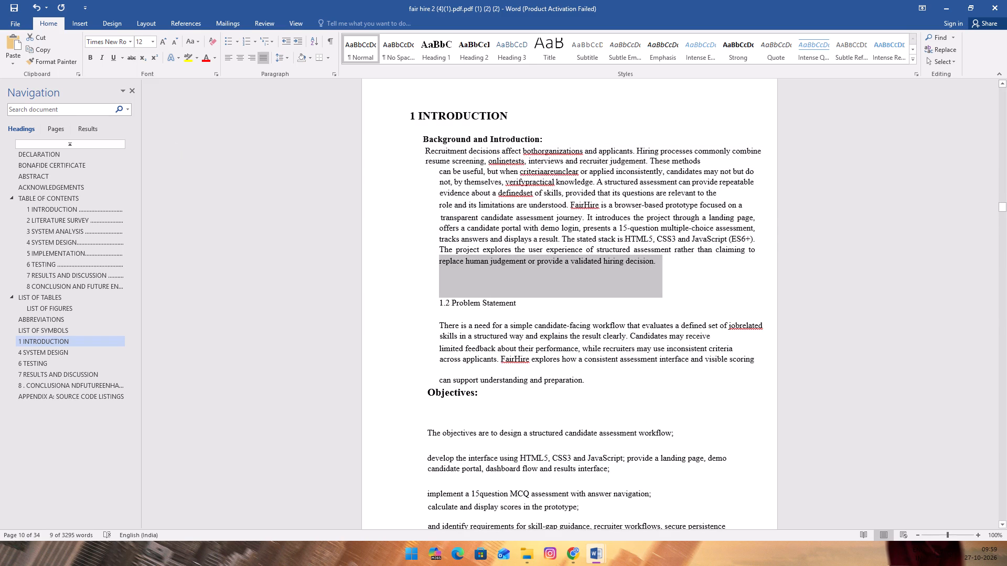
Insert seventeen spaces before "resume screening" in the Background and Introduction text.
click(421, 158)
key(space)
key(space)
key(space)
key(space)
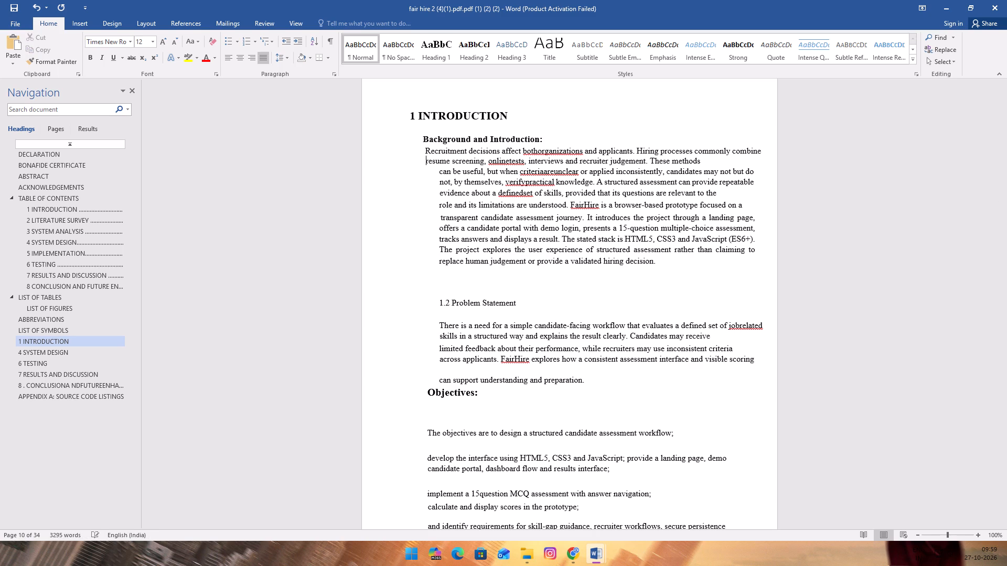
key(space)
key(space)
key(space)
key(space)
key(space)
key(space)
key(space)
key(space)
key(space)
key(space)
key(space)
key(space)
key(space)
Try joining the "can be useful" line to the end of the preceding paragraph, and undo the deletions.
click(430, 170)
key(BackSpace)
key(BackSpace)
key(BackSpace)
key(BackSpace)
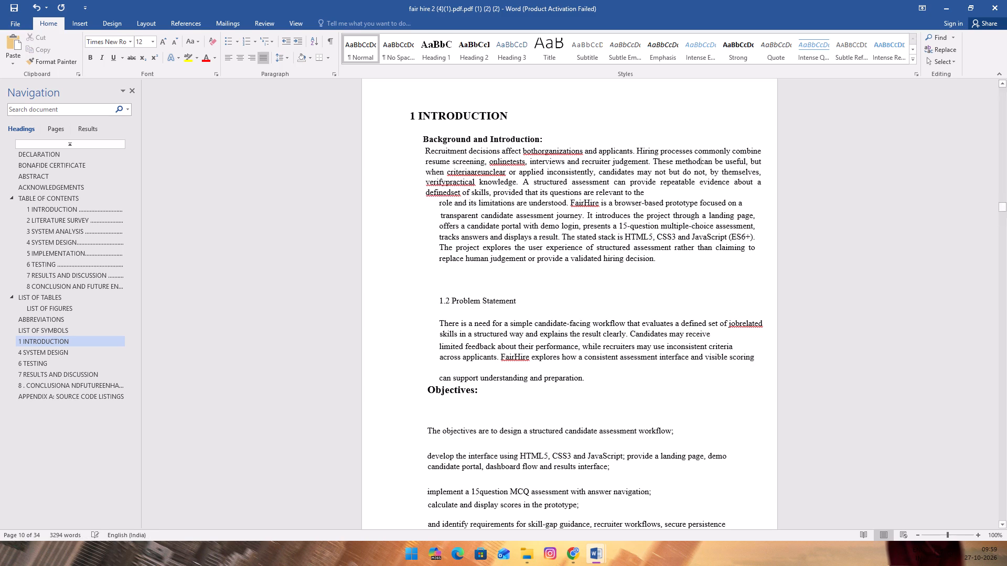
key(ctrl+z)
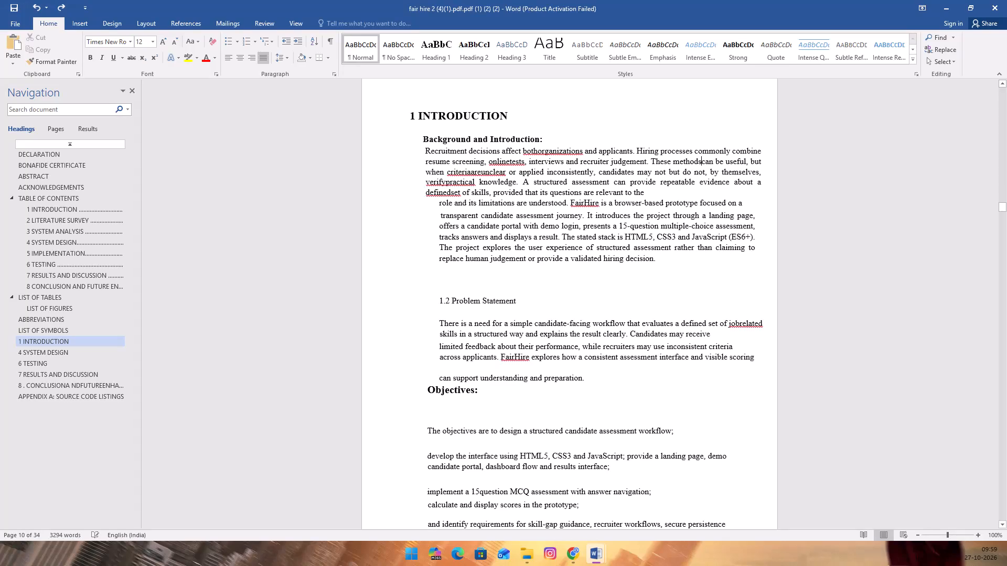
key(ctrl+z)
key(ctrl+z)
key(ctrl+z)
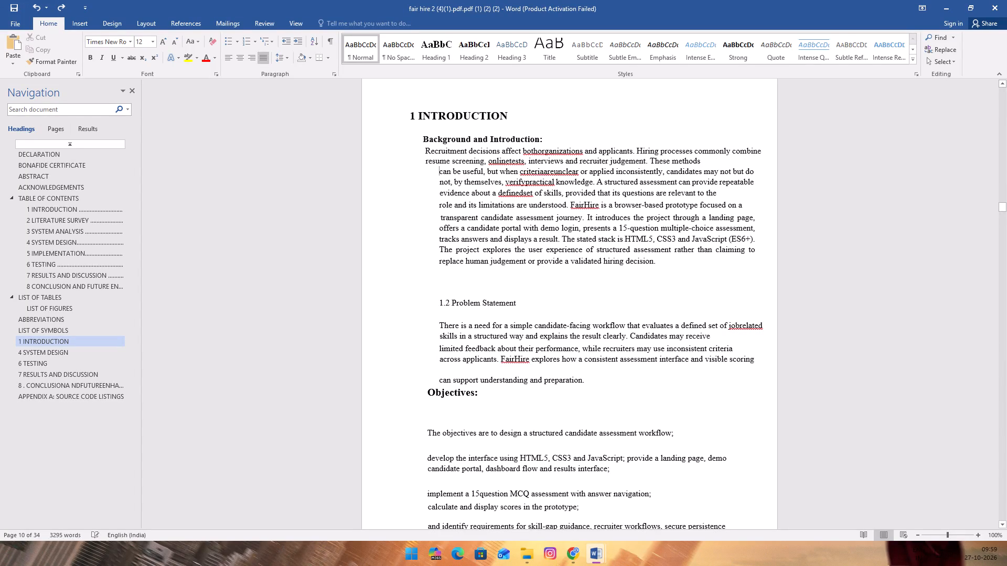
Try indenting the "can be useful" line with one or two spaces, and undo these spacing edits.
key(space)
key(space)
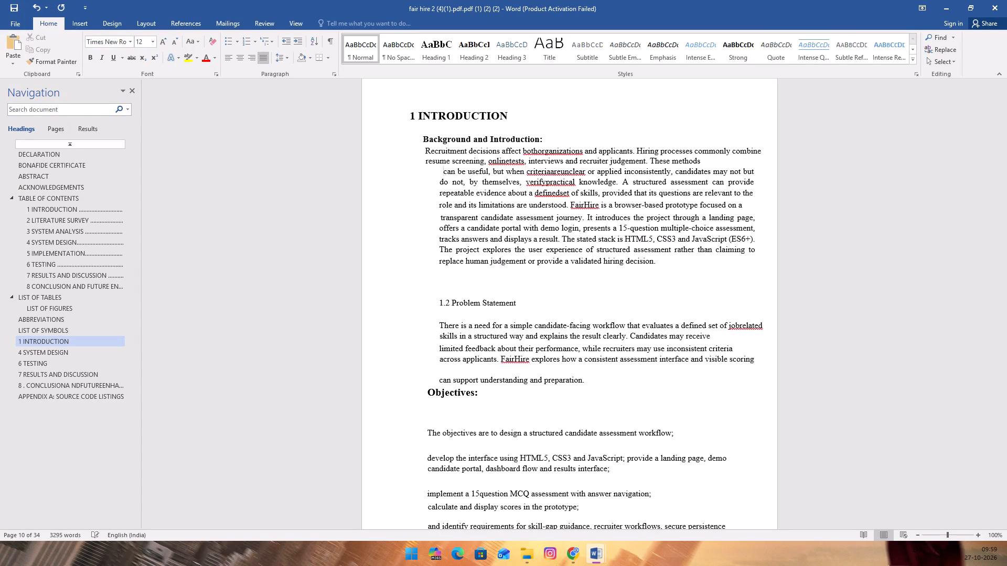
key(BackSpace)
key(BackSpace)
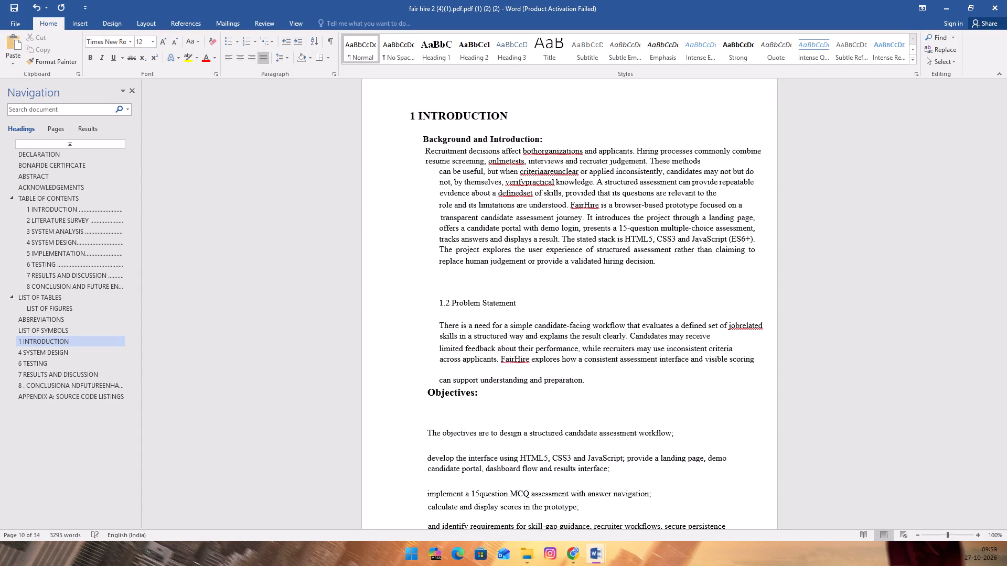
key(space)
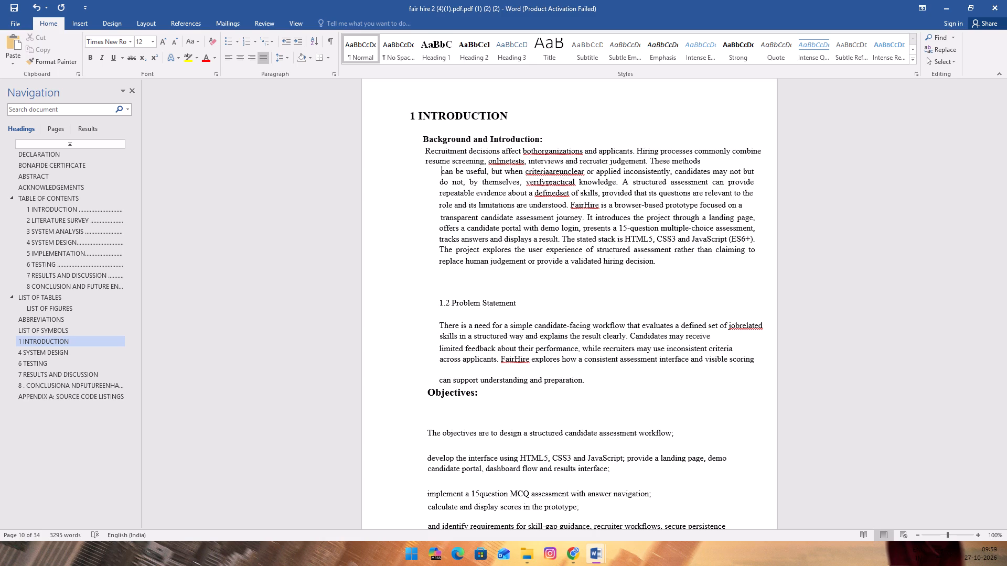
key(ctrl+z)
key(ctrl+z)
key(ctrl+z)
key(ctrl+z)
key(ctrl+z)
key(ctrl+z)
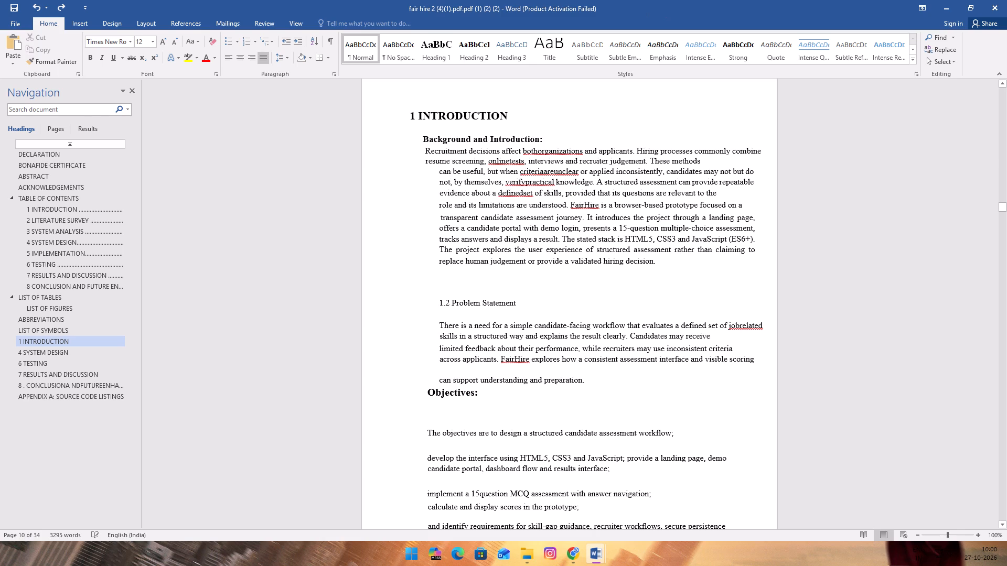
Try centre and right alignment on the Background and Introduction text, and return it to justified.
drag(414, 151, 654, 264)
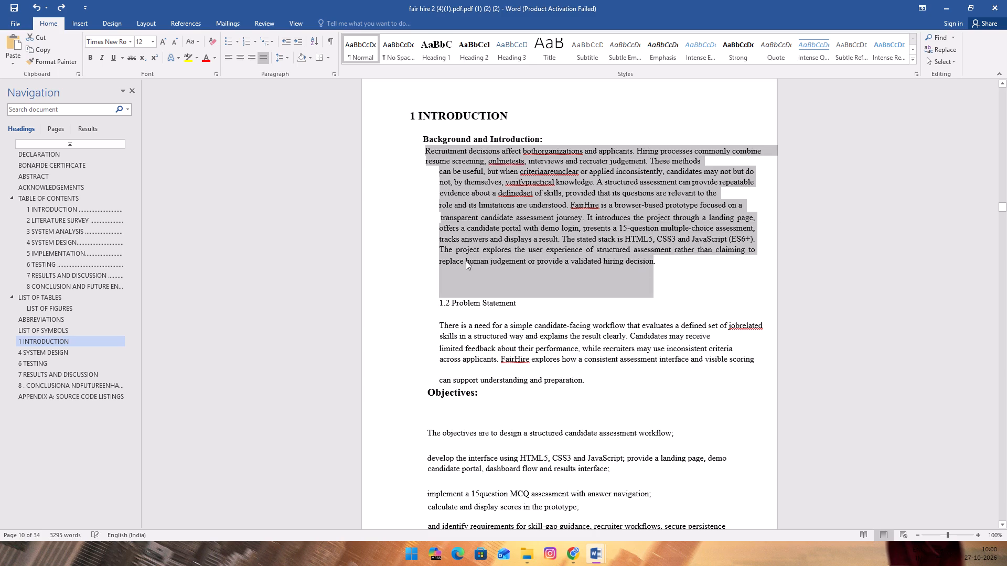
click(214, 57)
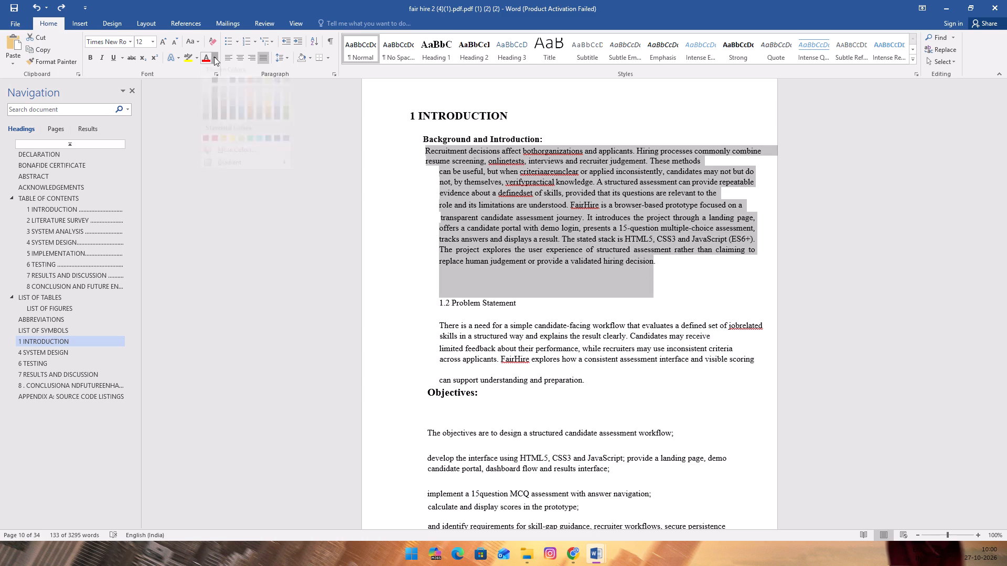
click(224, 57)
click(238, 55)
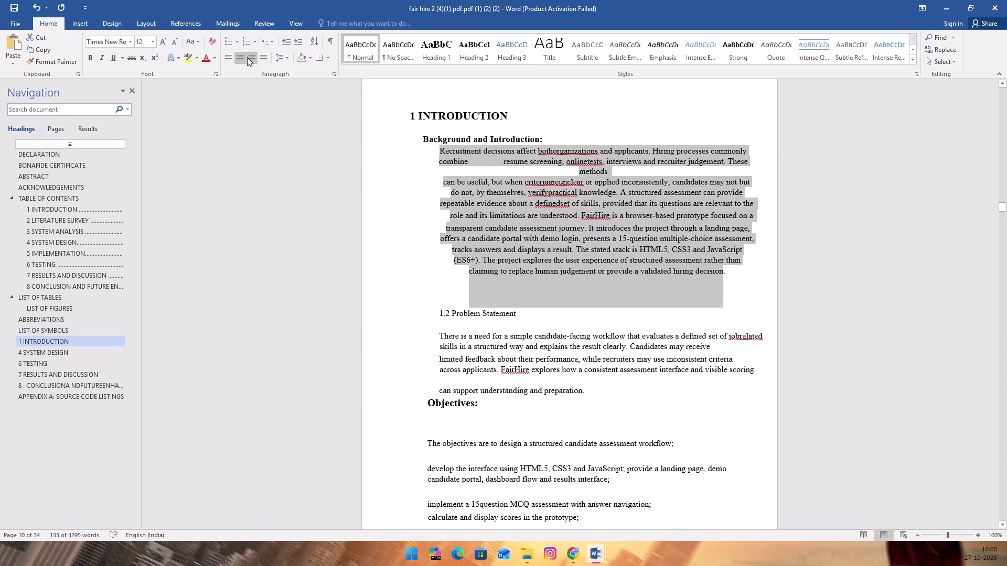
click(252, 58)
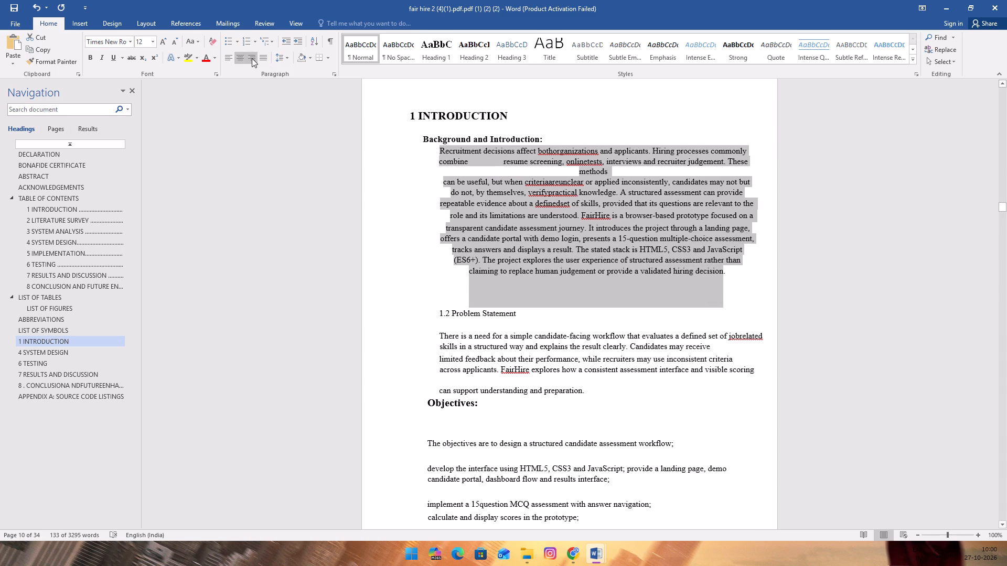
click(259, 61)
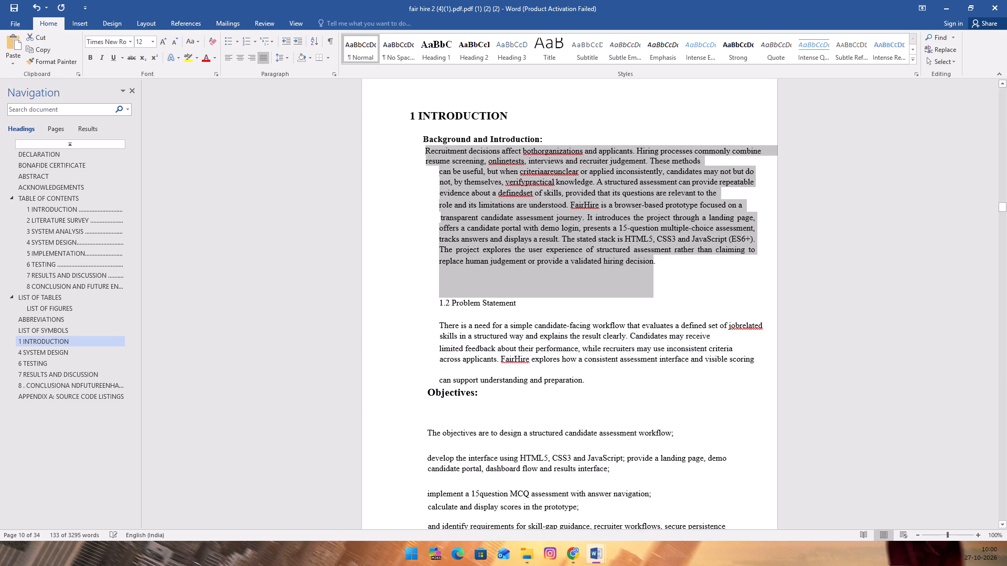
Justify all the introduction text from "Background and Introduction:" through the last objective, "fairness evaluation.".
click(288, 179)
scroll(835, 201, down, 6)
scroll(523, 176, up, 5)
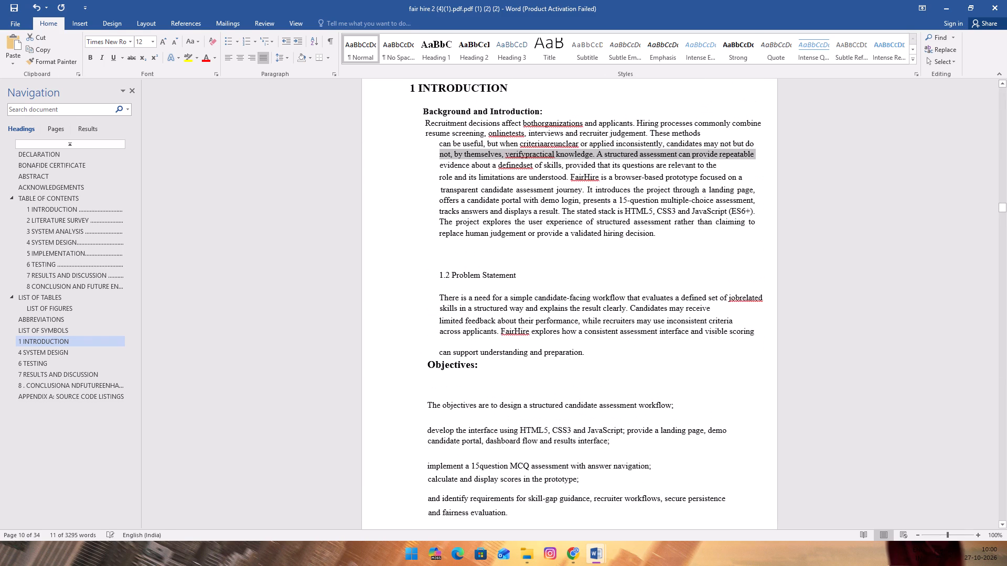
click(398, 179)
click(413, 89)
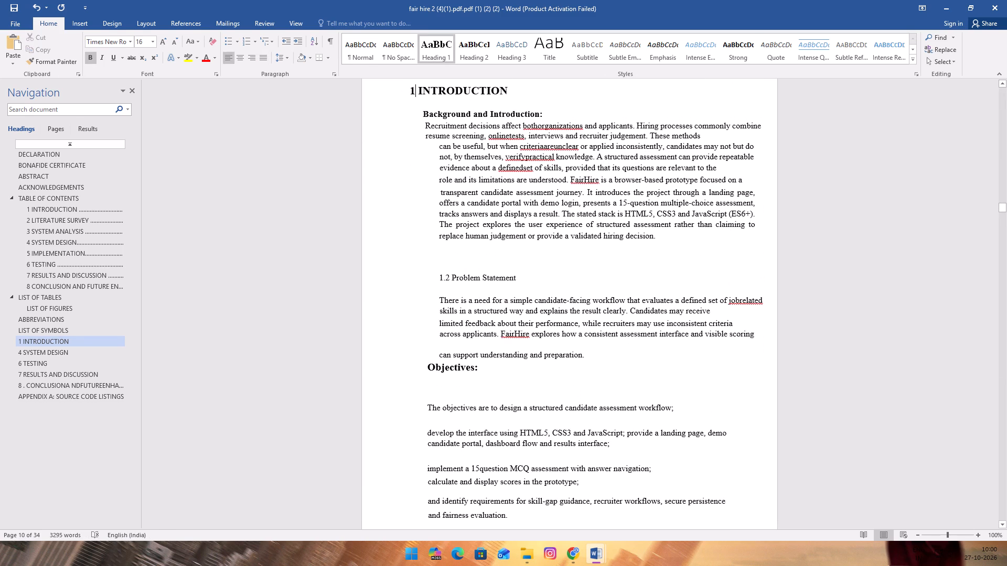
drag(419, 107, 587, 516)
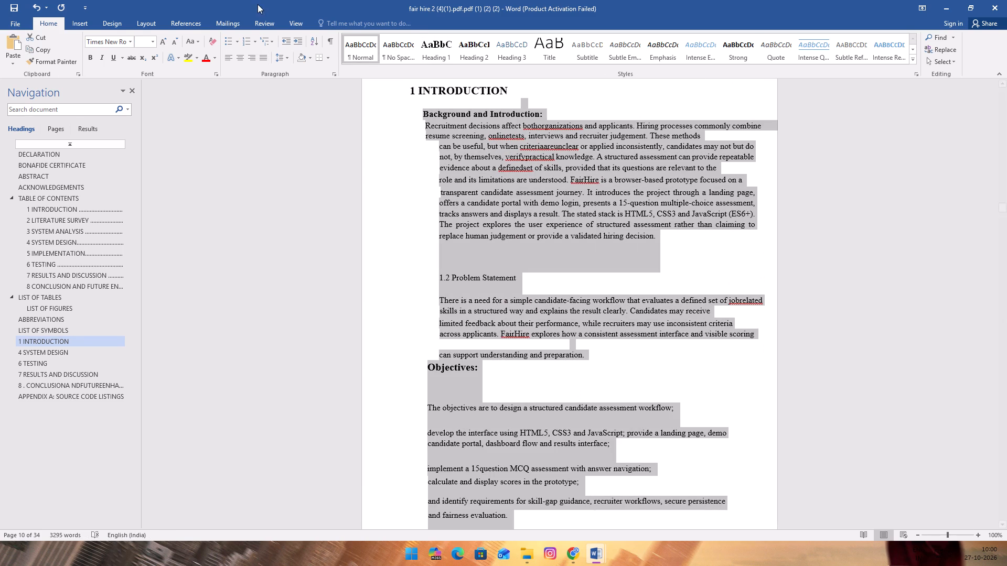
click(261, 60)
click(287, 235)
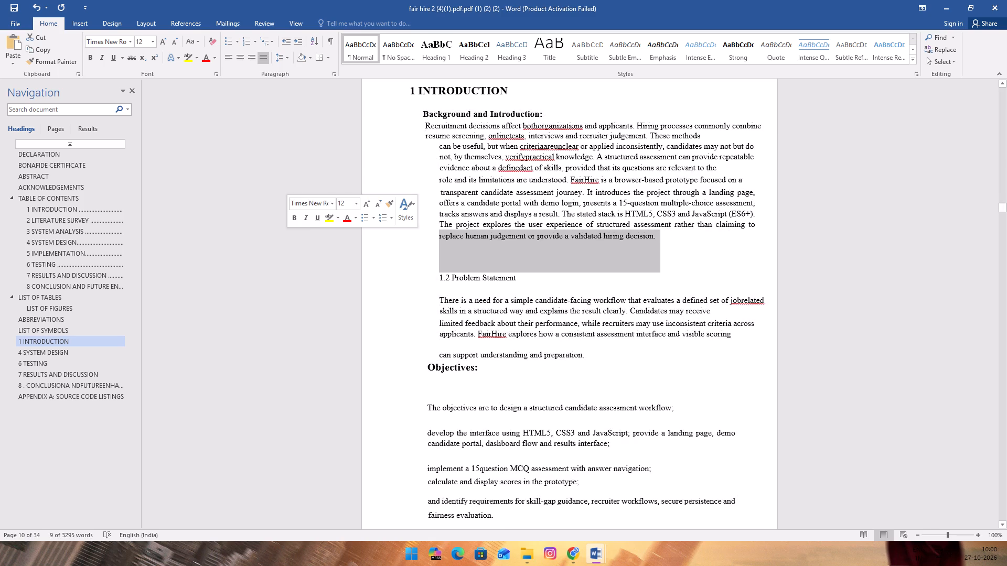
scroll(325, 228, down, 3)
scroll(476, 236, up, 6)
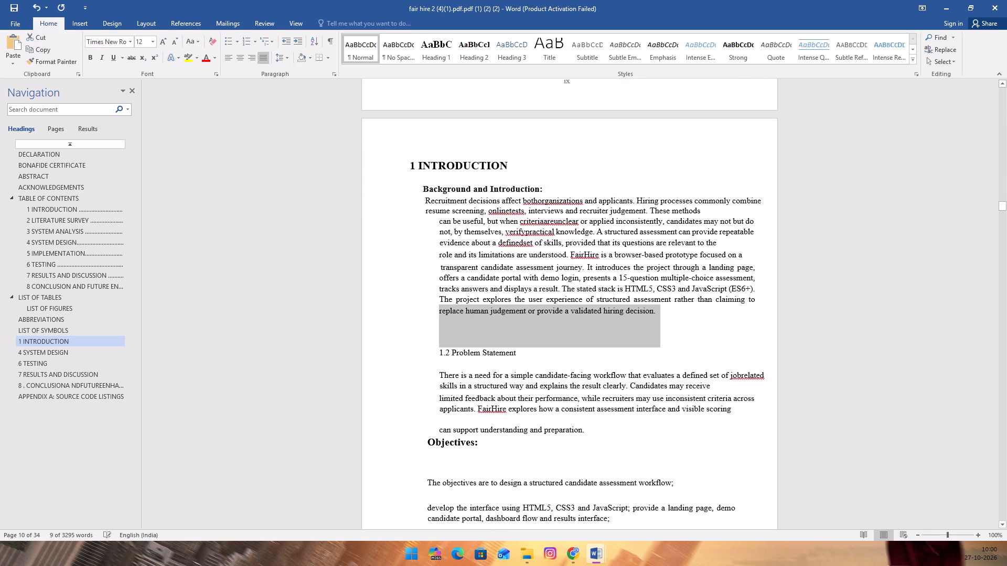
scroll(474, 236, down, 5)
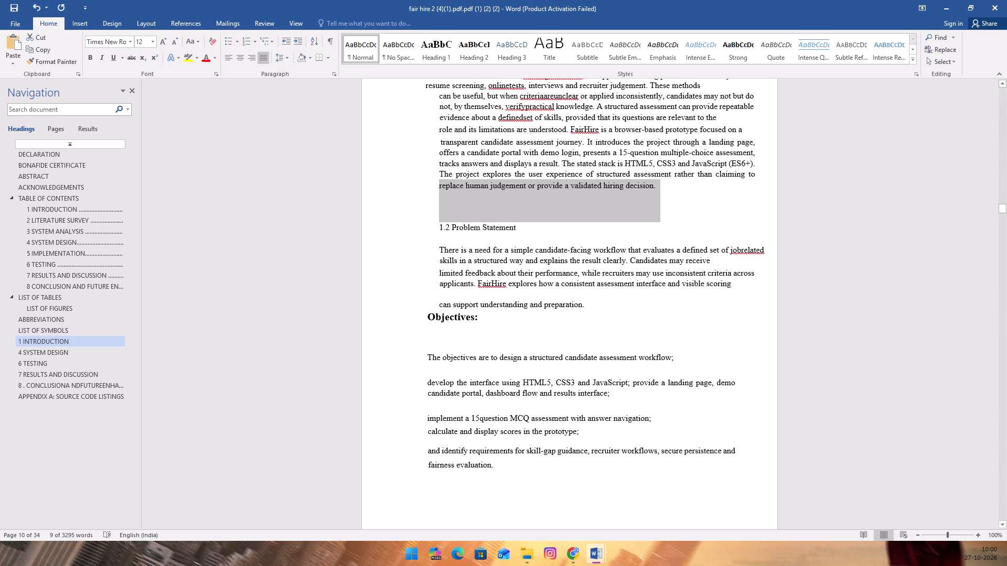
Justify the paragraph under "1.4 Scope and Expected Outcome".
click(589, 293)
scroll(589, 310, down, 18)
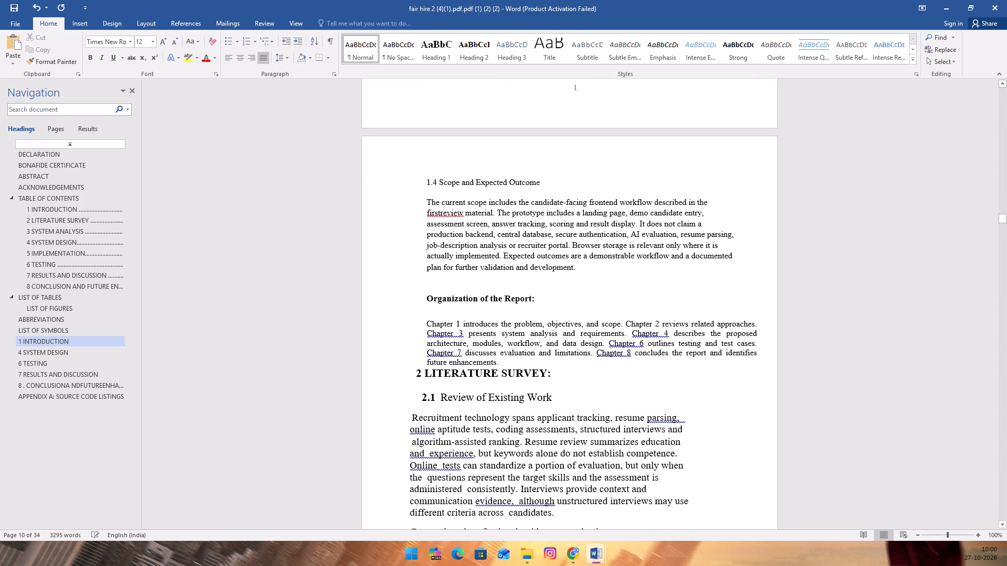
click(387, 253)
click(341, 161)
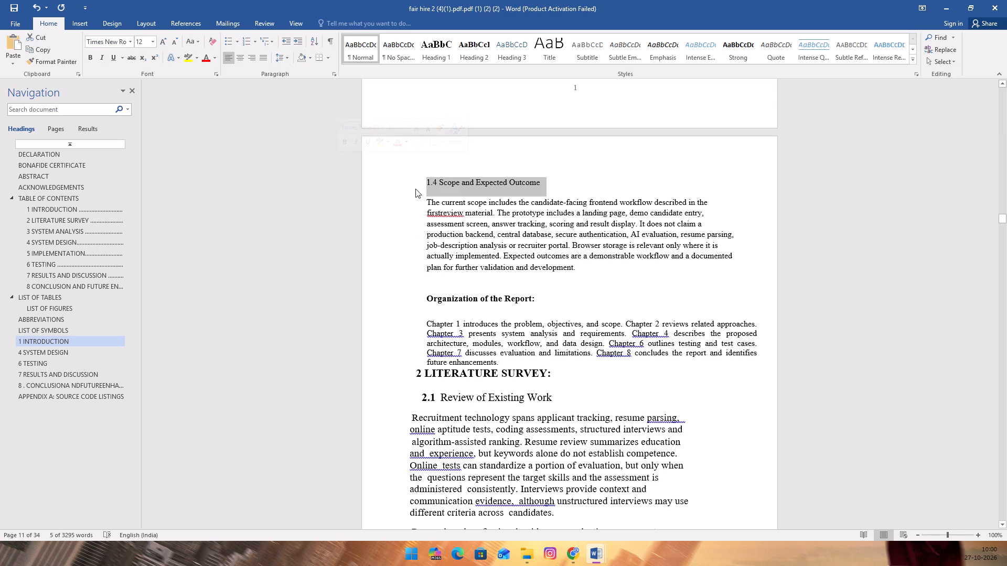
click(415, 194)
drag(417, 199, 594, 267)
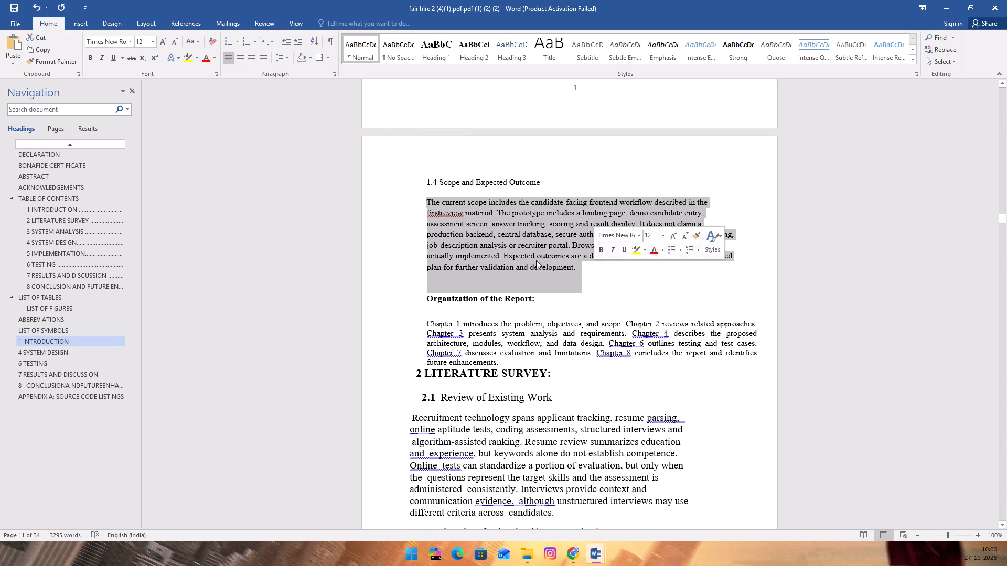
click(264, 53)
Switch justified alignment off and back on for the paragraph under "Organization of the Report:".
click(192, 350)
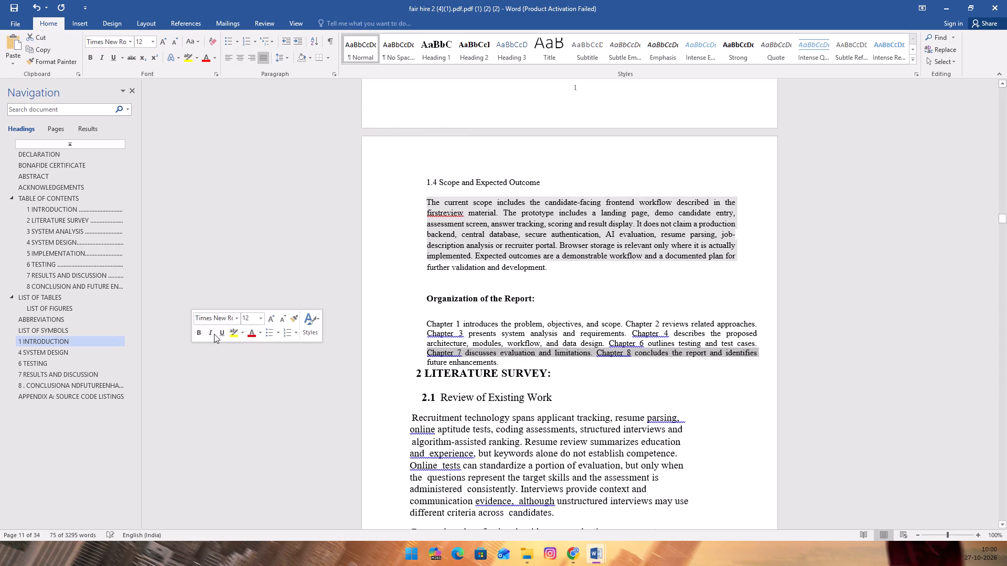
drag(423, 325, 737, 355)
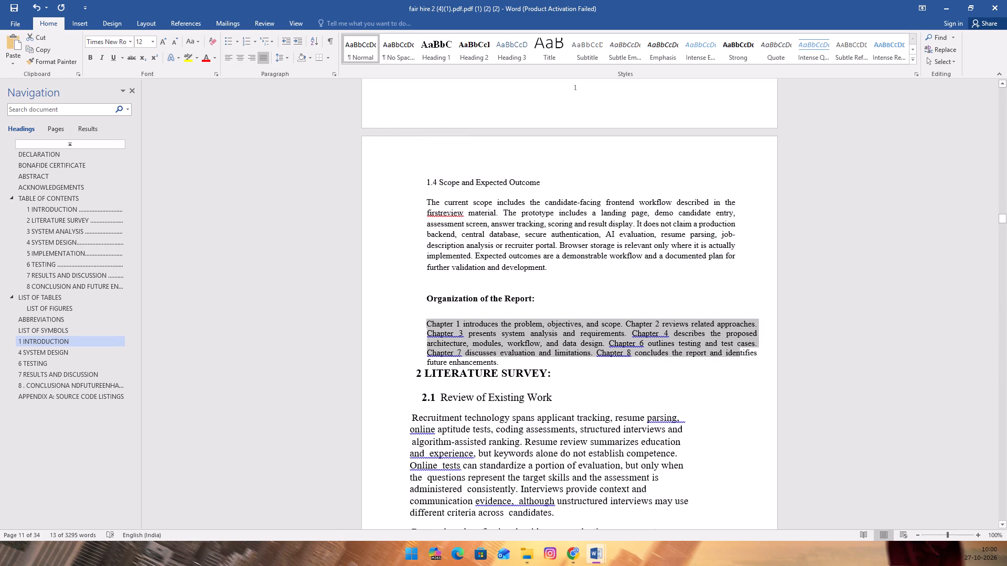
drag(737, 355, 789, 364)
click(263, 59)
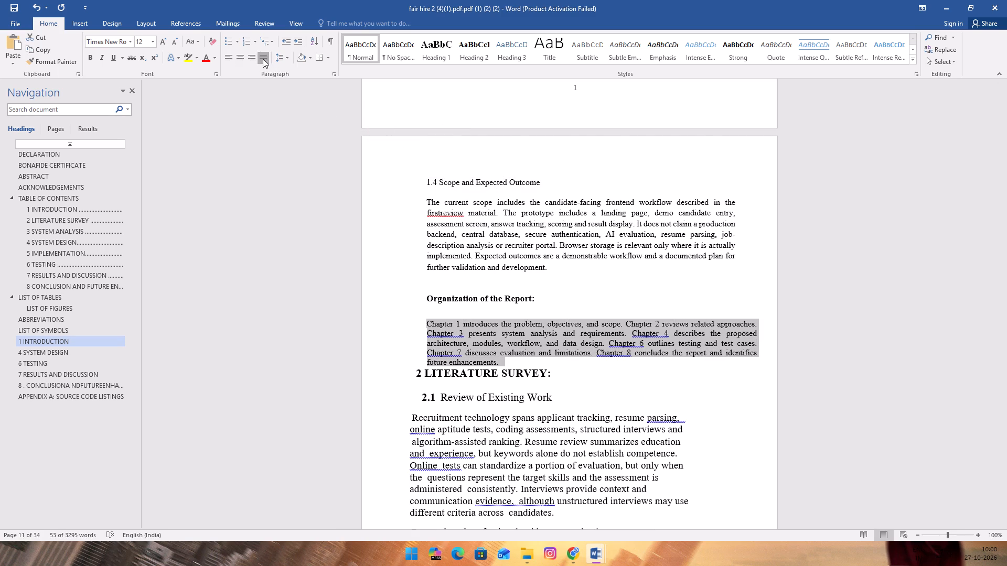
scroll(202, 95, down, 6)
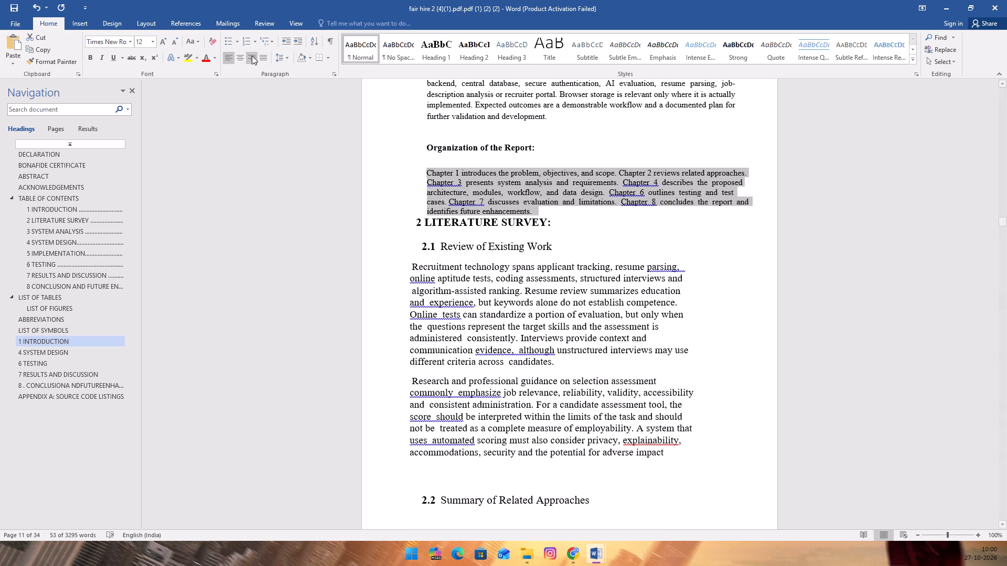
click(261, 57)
Justify both body paragraphs under "2.1 Review of Existing Work".
click(357, 246)
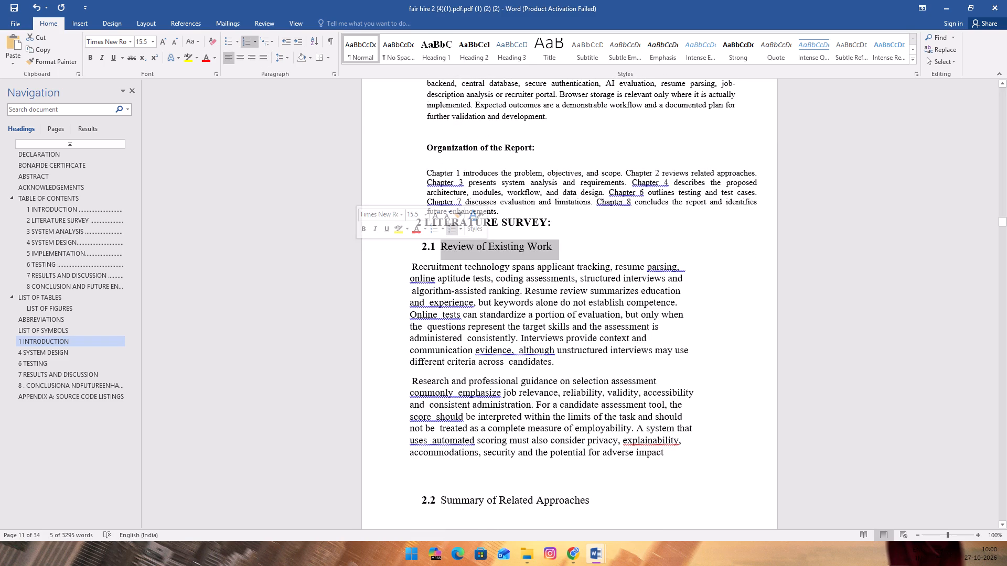
drag(405, 269, 659, 458)
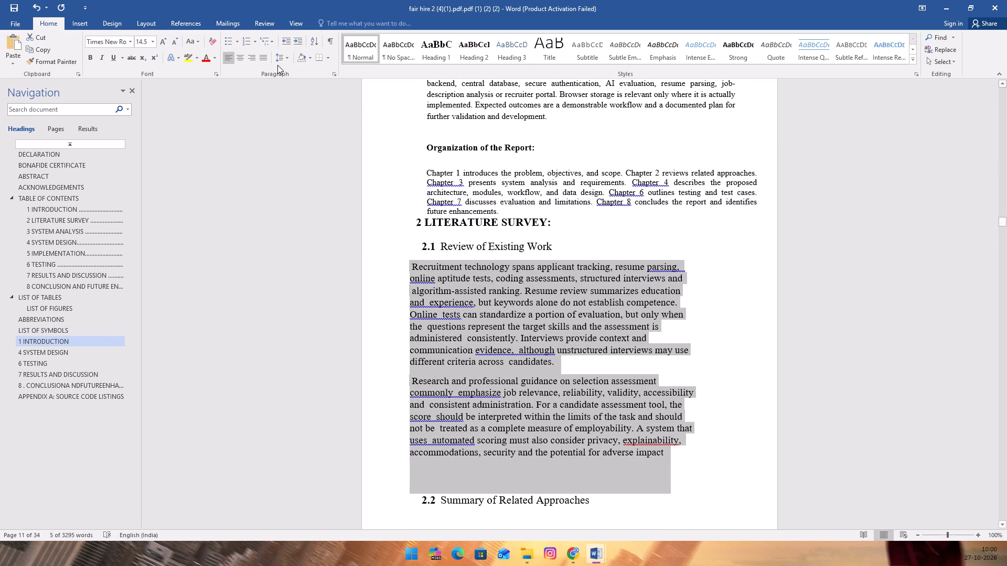
click(265, 57)
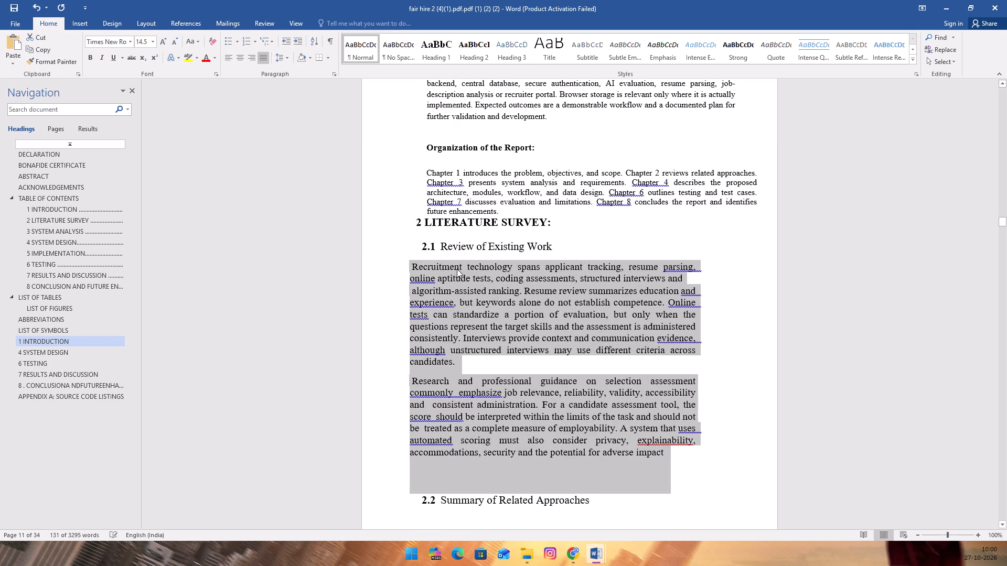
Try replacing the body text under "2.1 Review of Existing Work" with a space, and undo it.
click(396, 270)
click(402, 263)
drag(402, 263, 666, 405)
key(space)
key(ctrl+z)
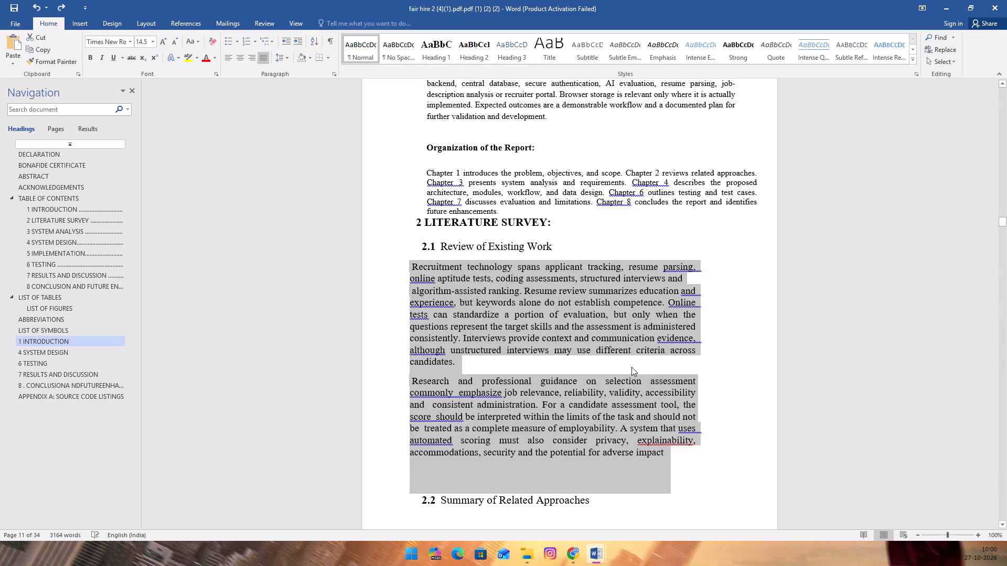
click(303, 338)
Remove bold from the section 3.3 text, from "Functional requirements:" through the "Non-functional requirements:" line.
scroll(385, 303, down, 16)
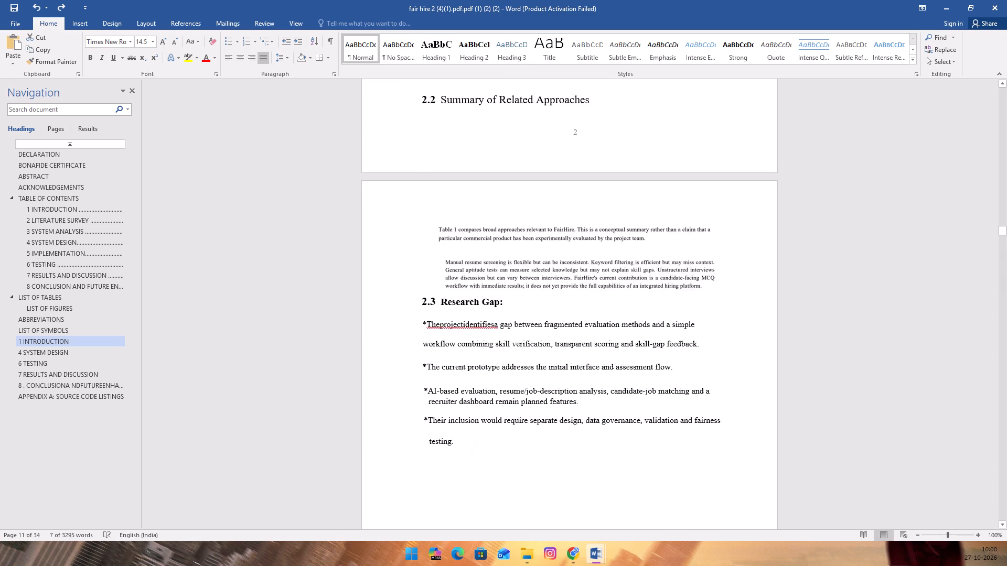
scroll(517, 289, down, 5)
scroll(409, 176, up, 4)
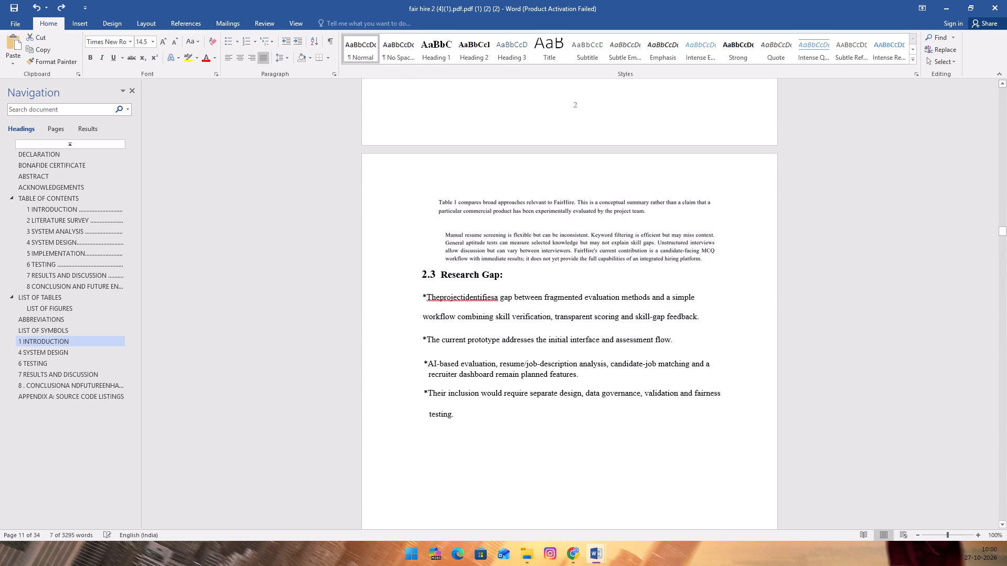
scroll(477, 237, down, 15)
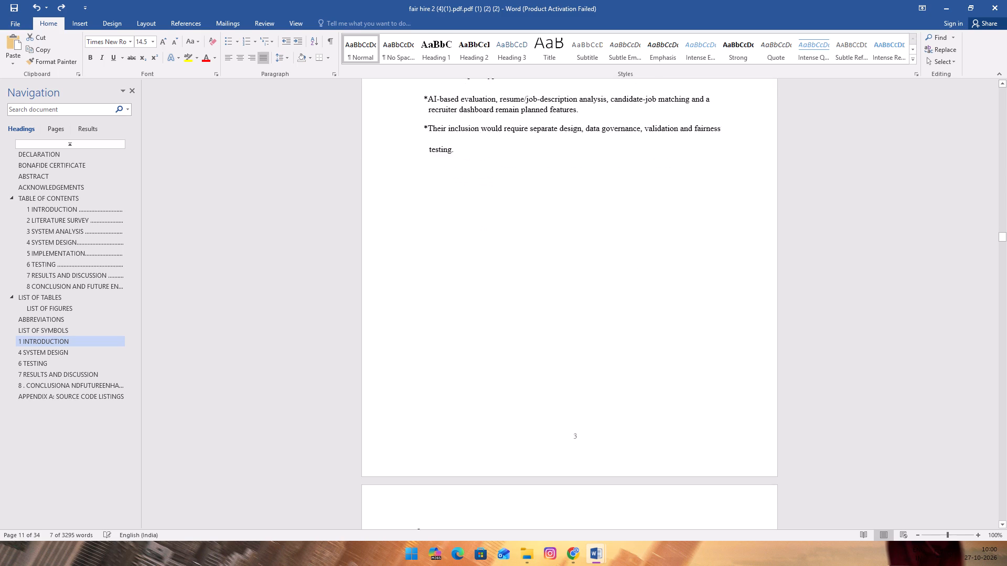
scroll(473, 245, down, 10)
scroll(426, 208, down, 6)
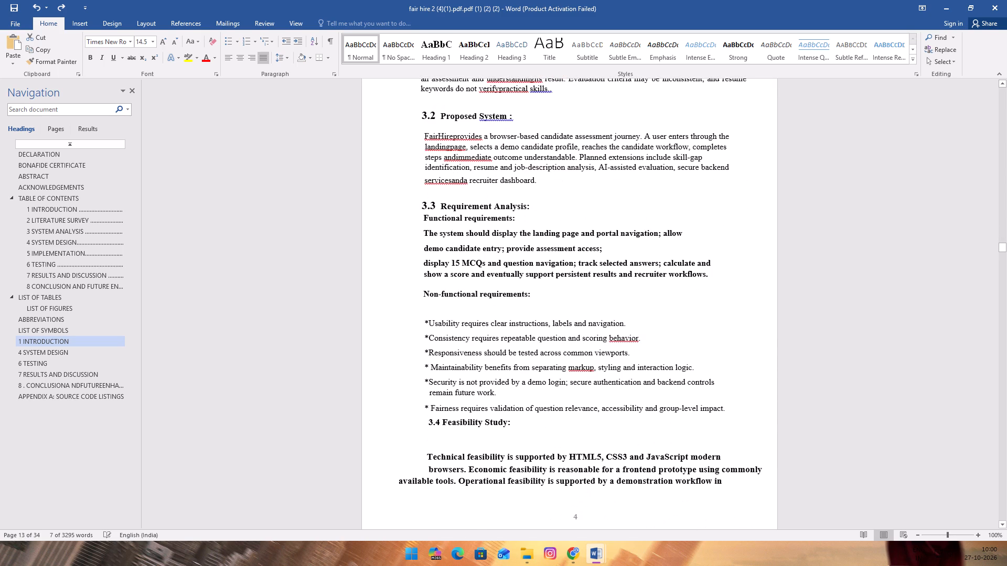
drag(421, 215, 668, 287)
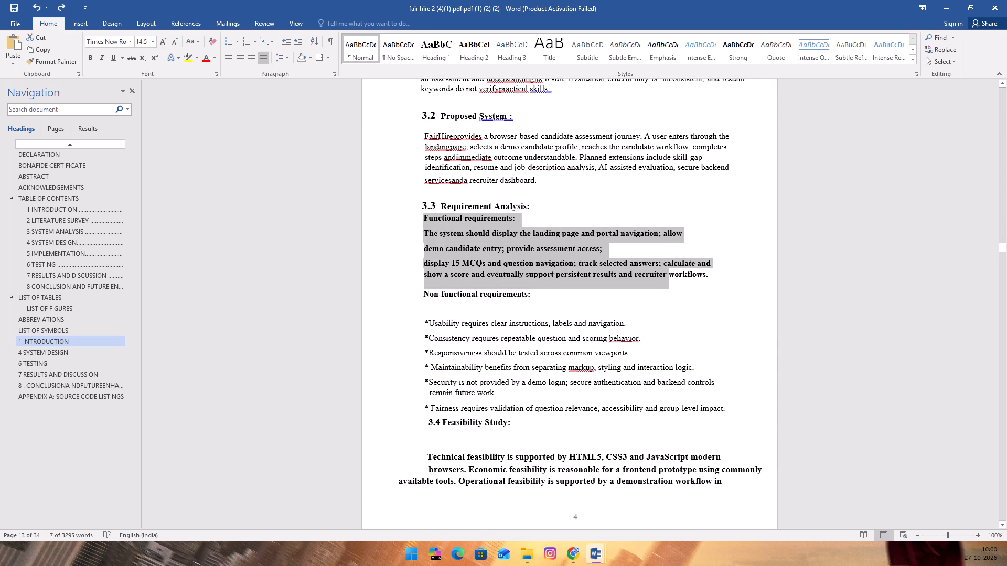
drag(668, 287, 690, 299)
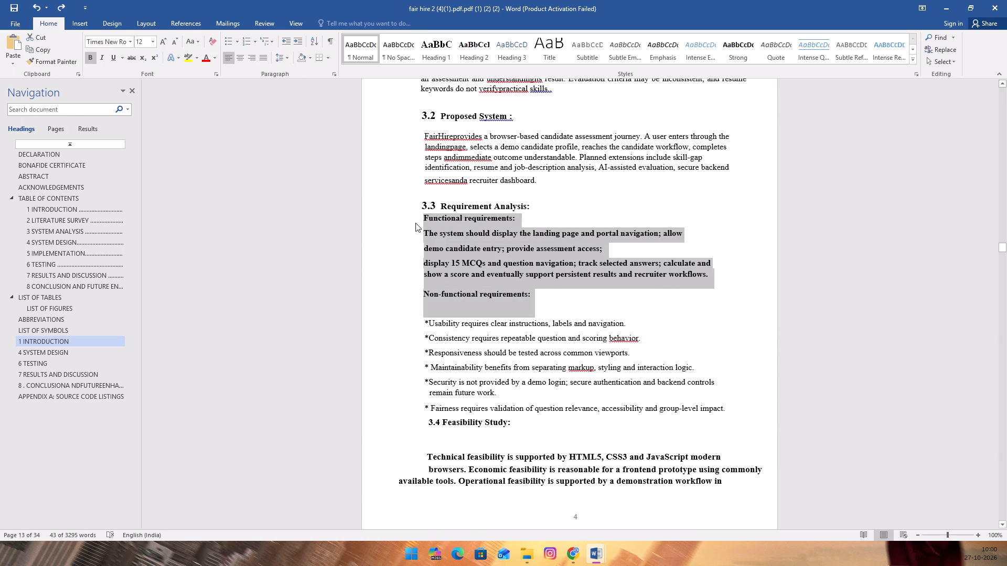
right_click(441, 238)
click(448, 223)
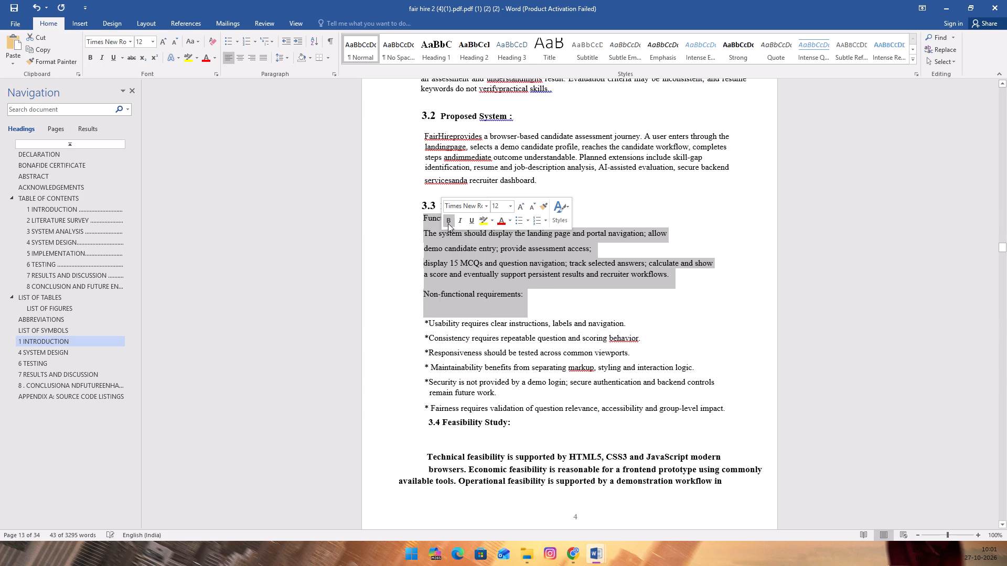
click(348, 231)
Remove bold from the text under "3.4 Feasibility Study:", continuing over the page through "Hardware and Software Requirements".
scroll(388, 245, down, 7)
drag(430, 278, 498, 307)
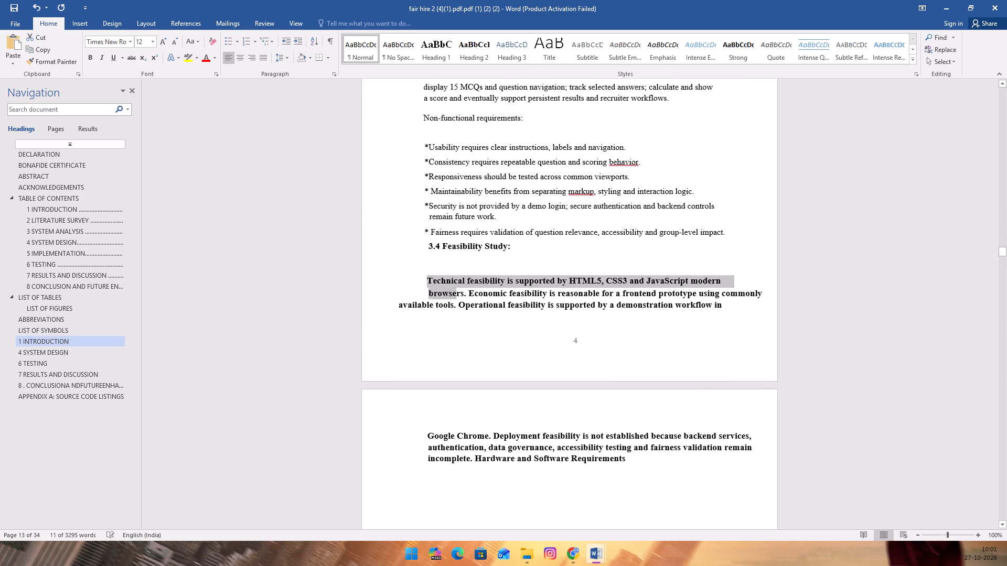
drag(498, 307, 780, 500)
right_click(510, 289)
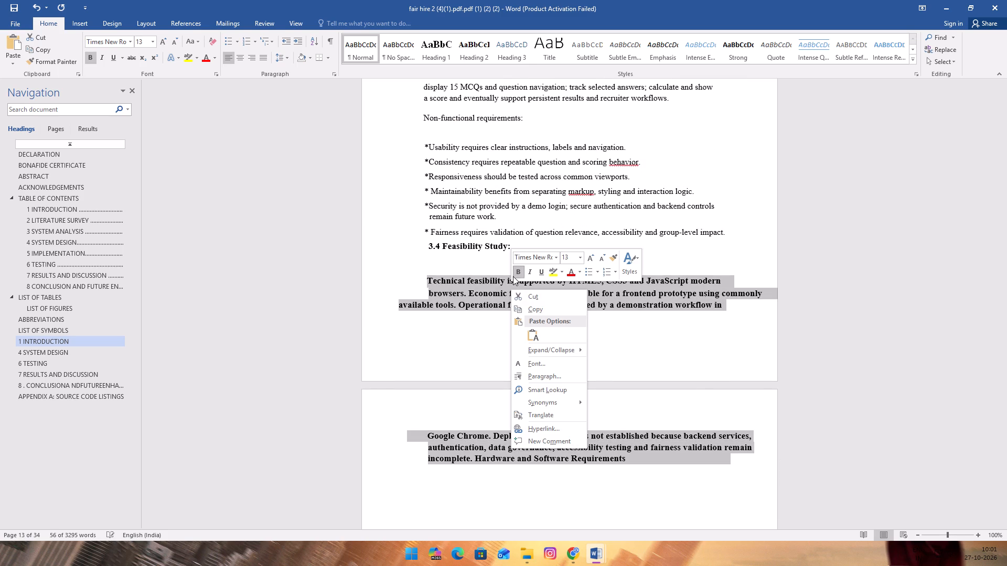
click(517, 273)
Remove bold from the 5.1 Development Environment and Tools paragraph and the 5.2 Landing Page and Candidate Portal text on the same page.
scroll(464, 282, down, 9)
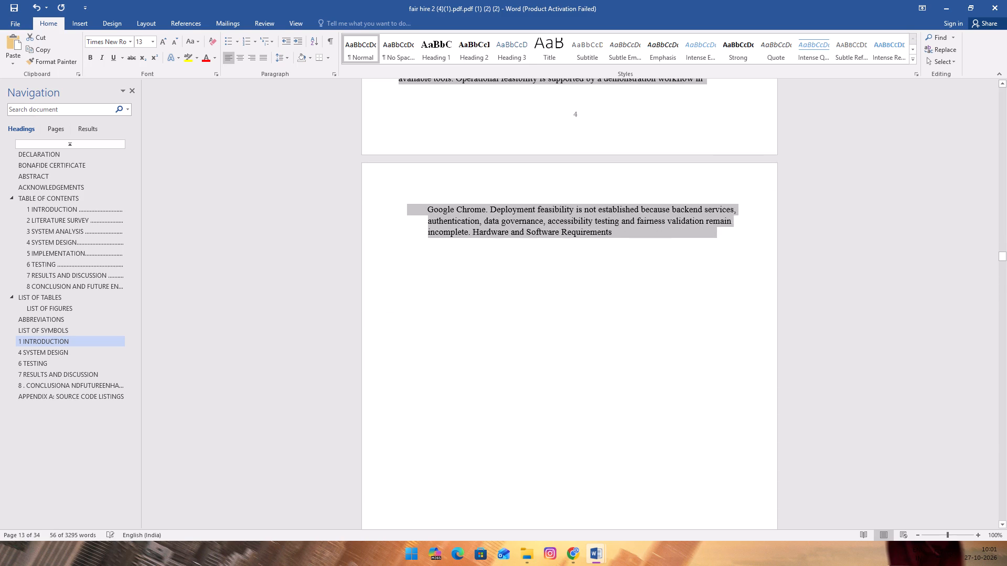
scroll(417, 238, up, 5)
scroll(393, 234, down, 20)
scroll(393, 234, down, 18)
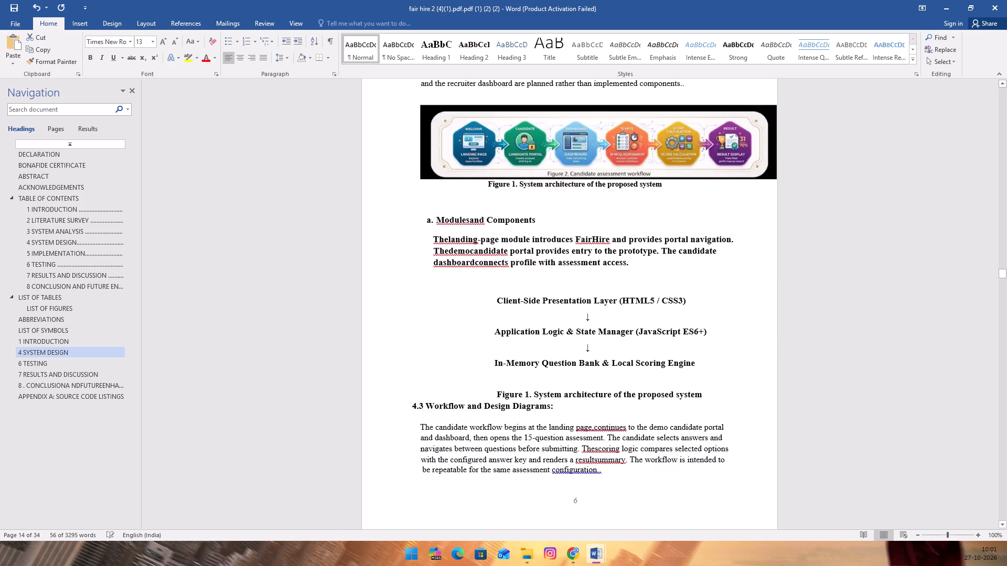
scroll(405, 249, down, 20)
scroll(408, 249, down, 11)
scroll(515, 450, down, 8)
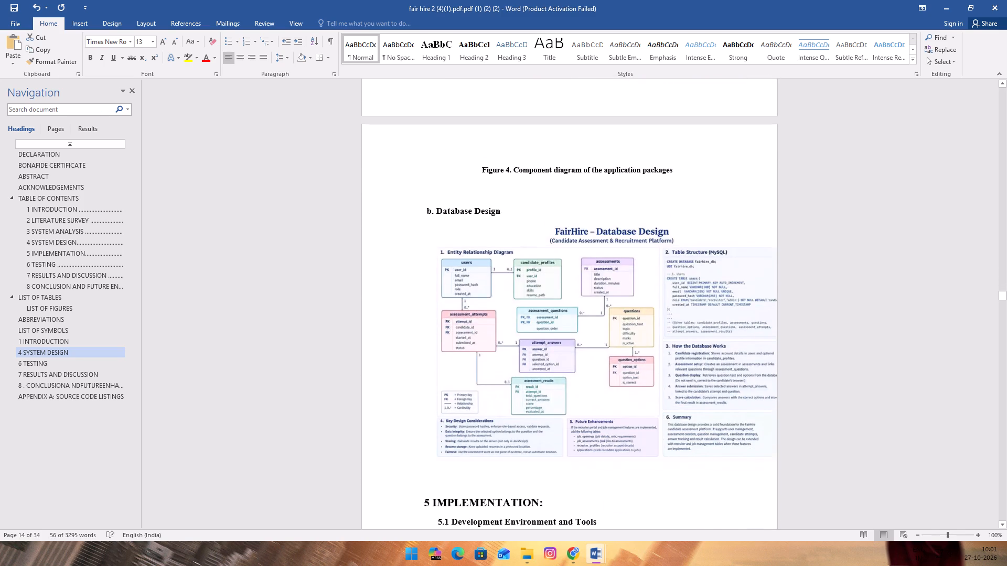
scroll(516, 450, down, 12)
drag(421, 255, 706, 413)
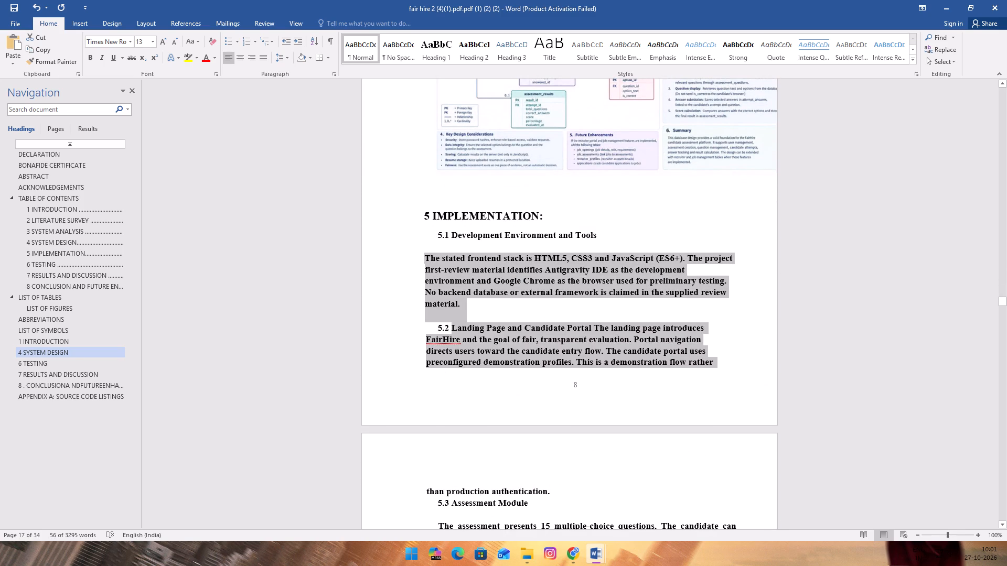
drag(706, 413, 720, 439)
right_click(605, 353)
click(616, 339)
Remove bold from the body text under 5.3 Assessment Module, 5.4 Scoring and Results, and 5.5 Algorithm Outline.
scroll(609, 337, down, 10)
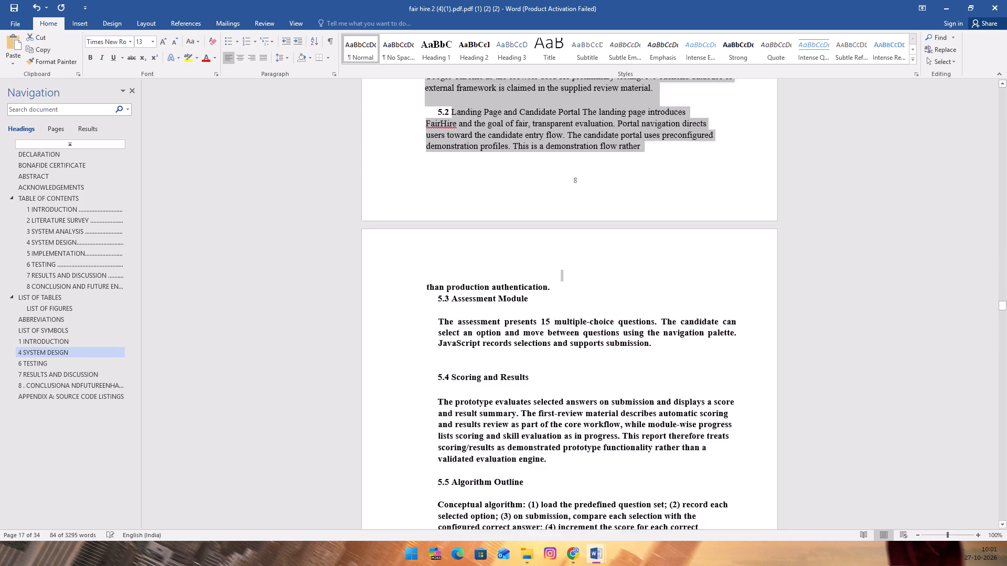
drag(444, 275, 688, 309)
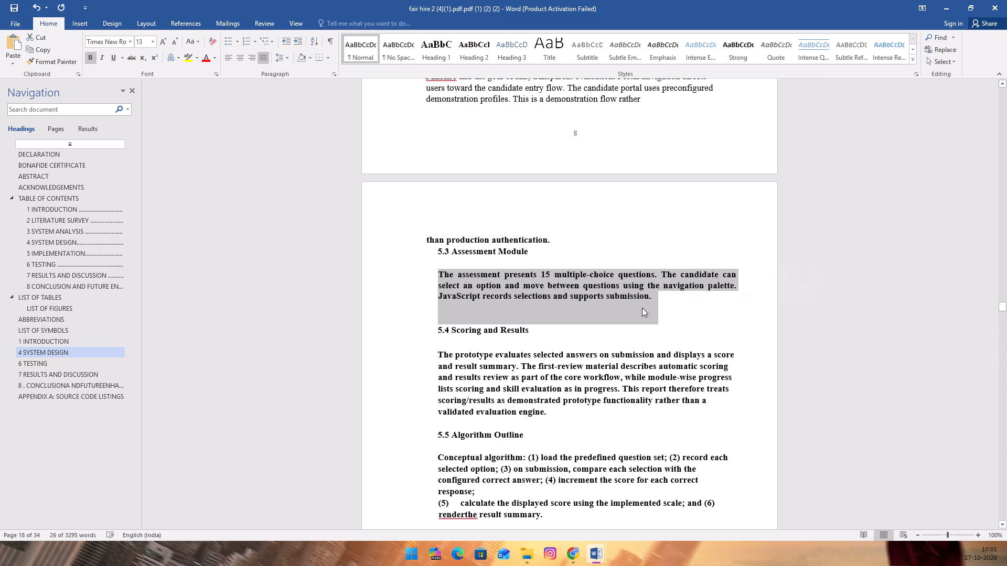
right_click(625, 302)
click(630, 286)
scroll(599, 299, down, 5)
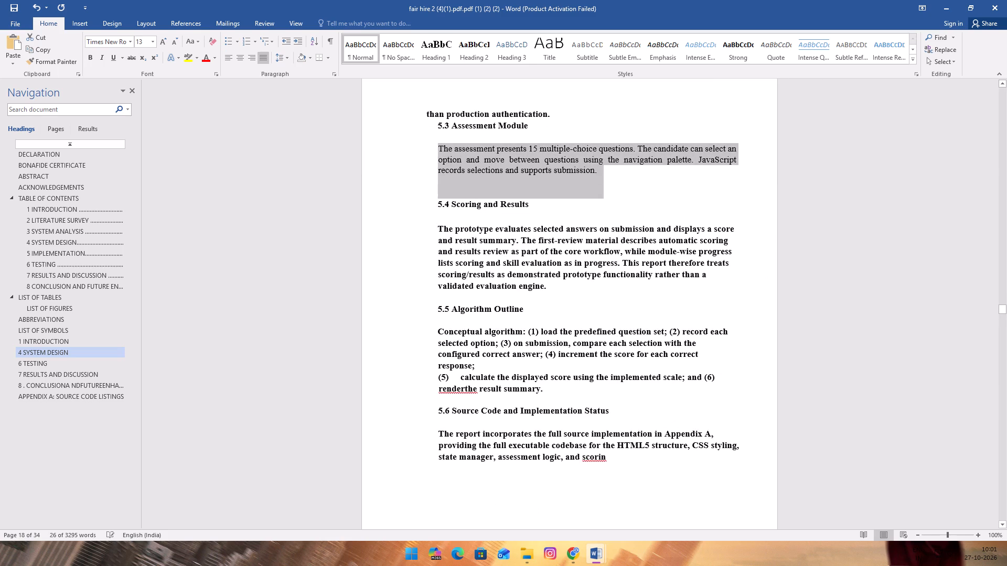
drag(435, 224, 566, 282)
right_click(538, 271)
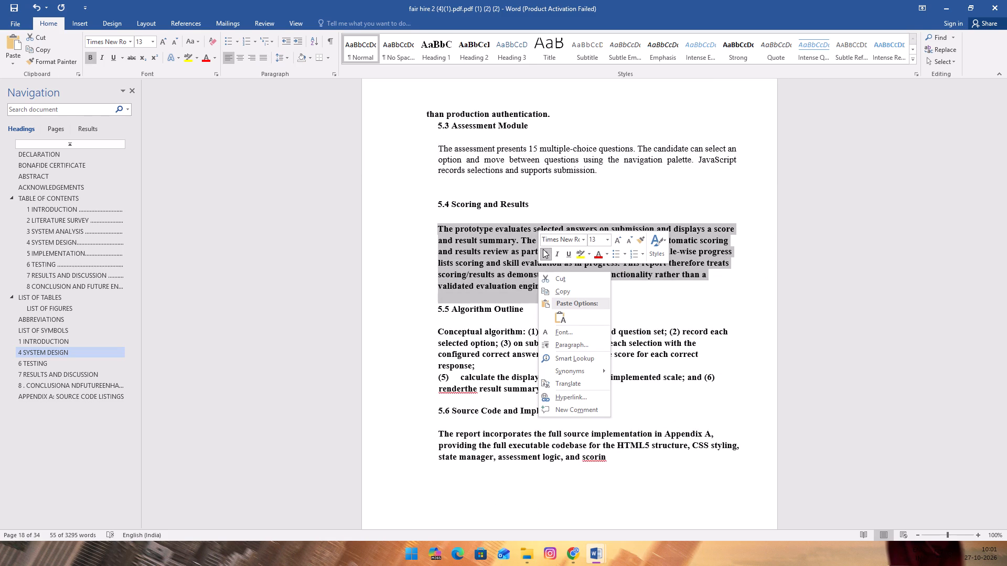
click(543, 249)
drag(440, 318, 562, 390)
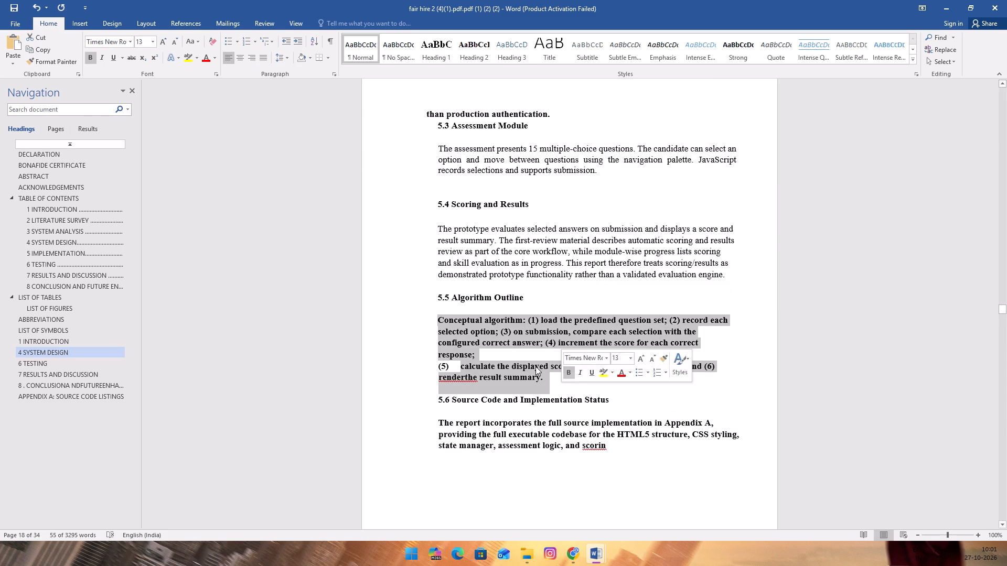
right_click(514, 361)
click(519, 343)
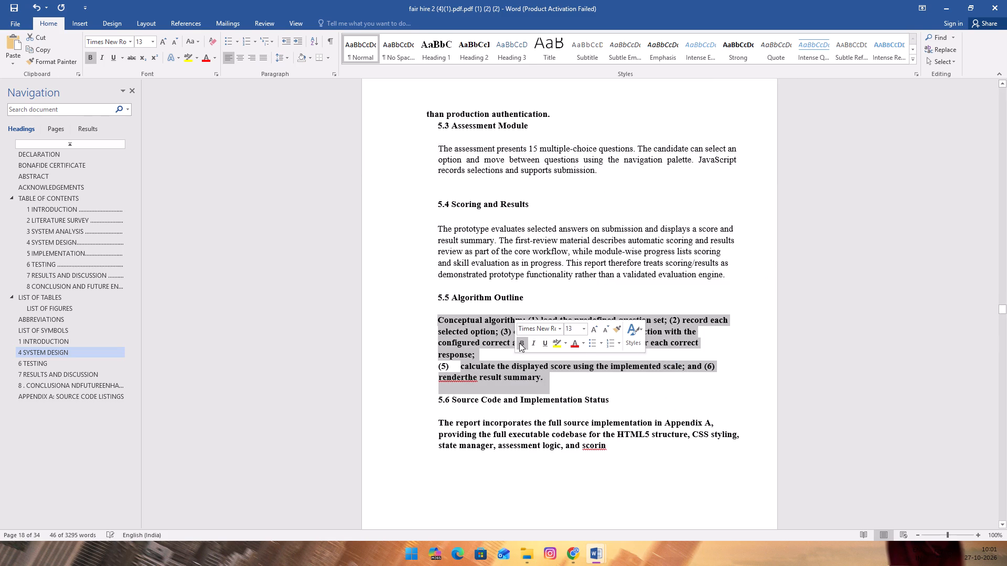
Remove bold from the paragraph under "5.6 Source Code and Implementation Status".
scroll(520, 344, down, 7)
drag(433, 233, 601, 262)
right_click(576, 256)
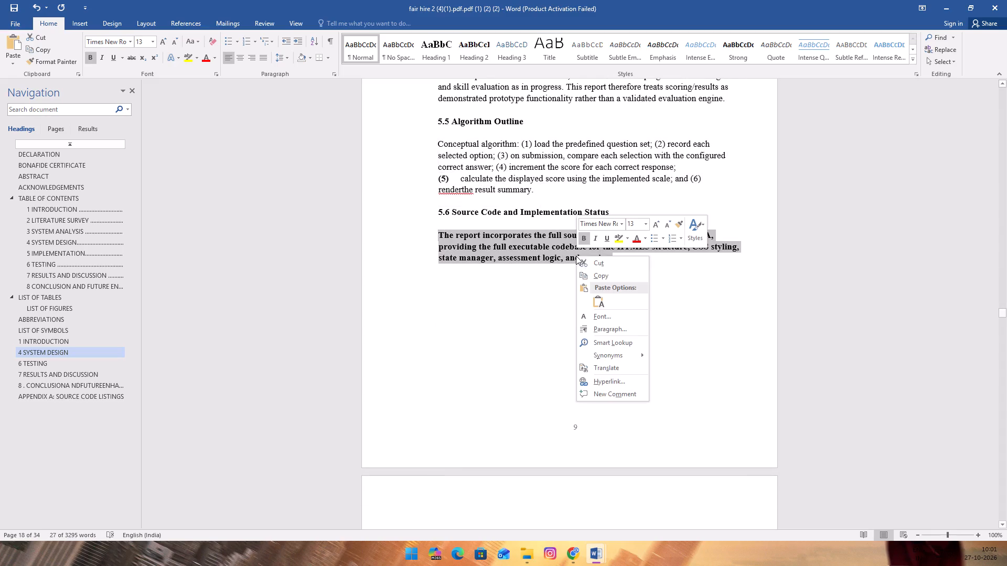
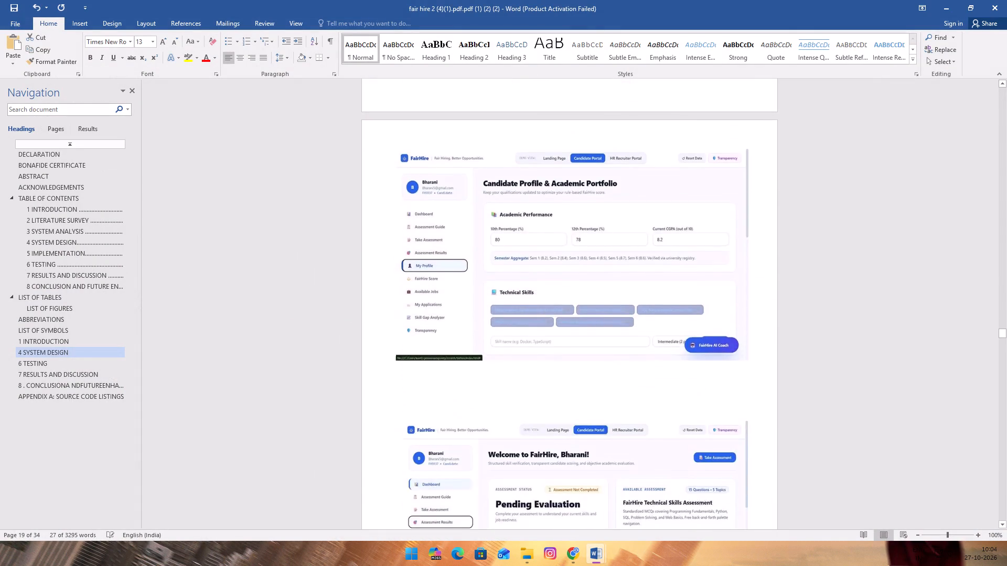
Remove bold from the paragraph under "a.Test Environment and Setup" in 6 TESTING and justify it.
scroll(545, 360, down, 20)
scroll(545, 360, down, 6)
scroll(357, 373, down, 9)
middle_click(264, 310)
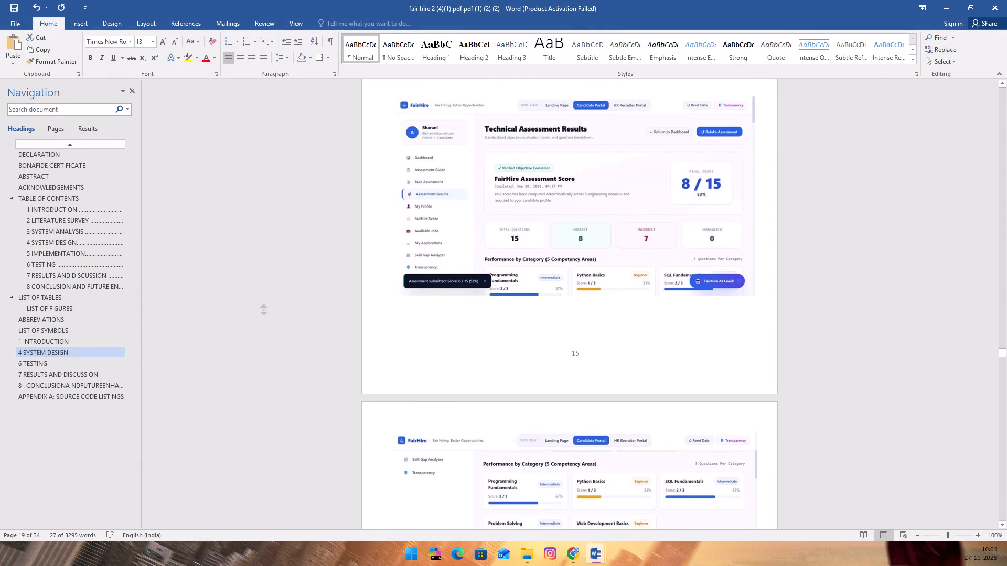
middle_click(260, 382)
scroll(491, 363, down, 12)
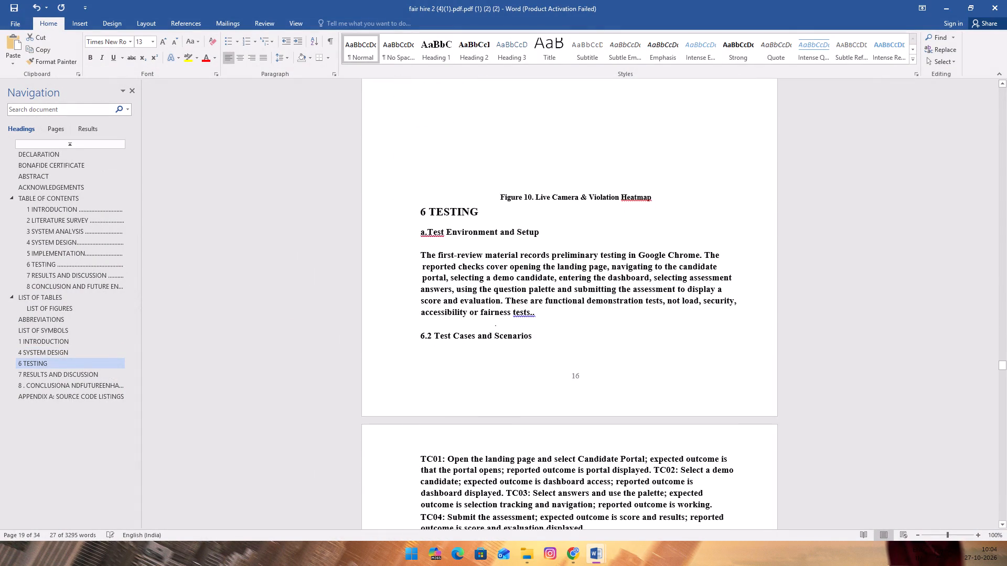
drag(416, 253, 518, 315)
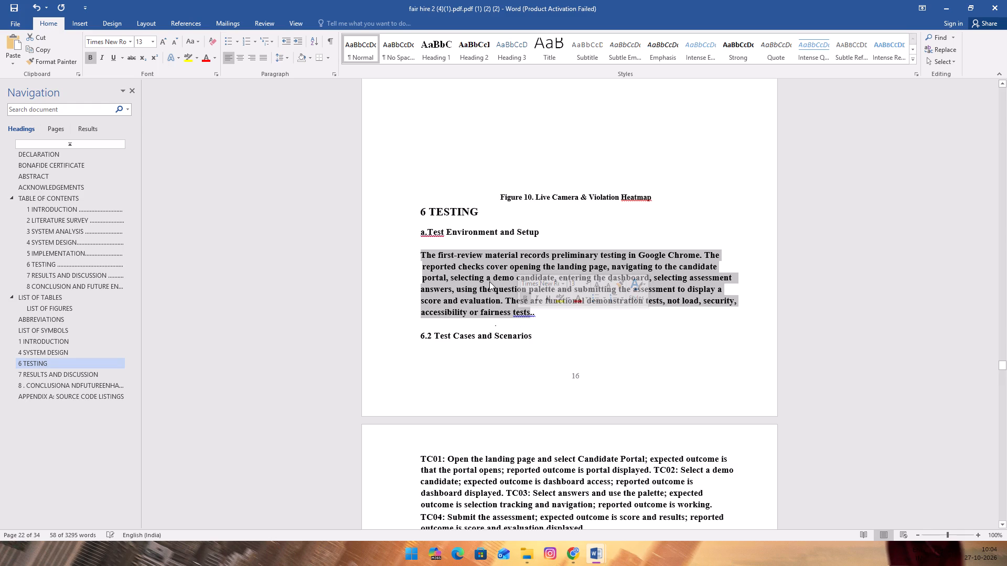
right_click(506, 281)
click(515, 264)
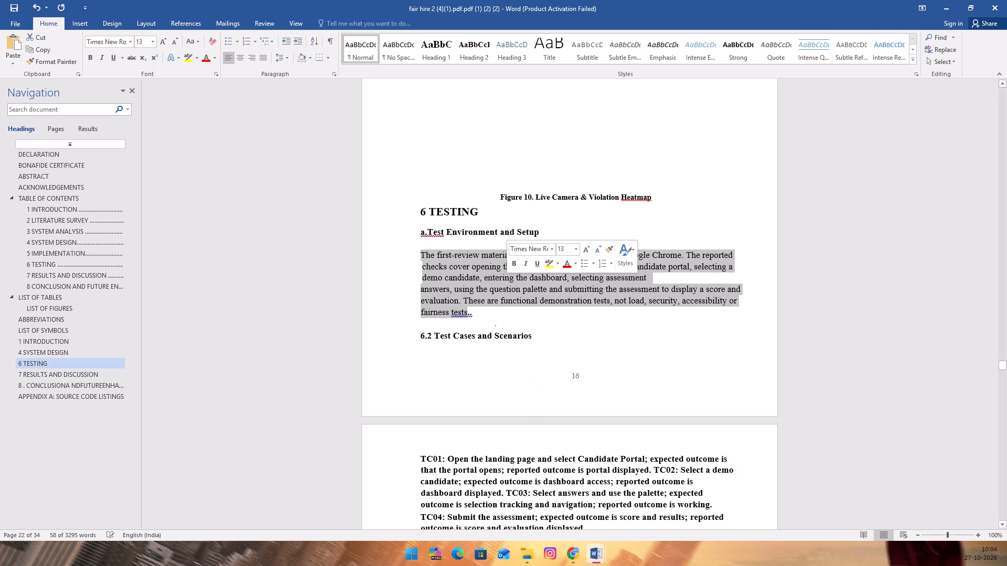
click(262, 59)
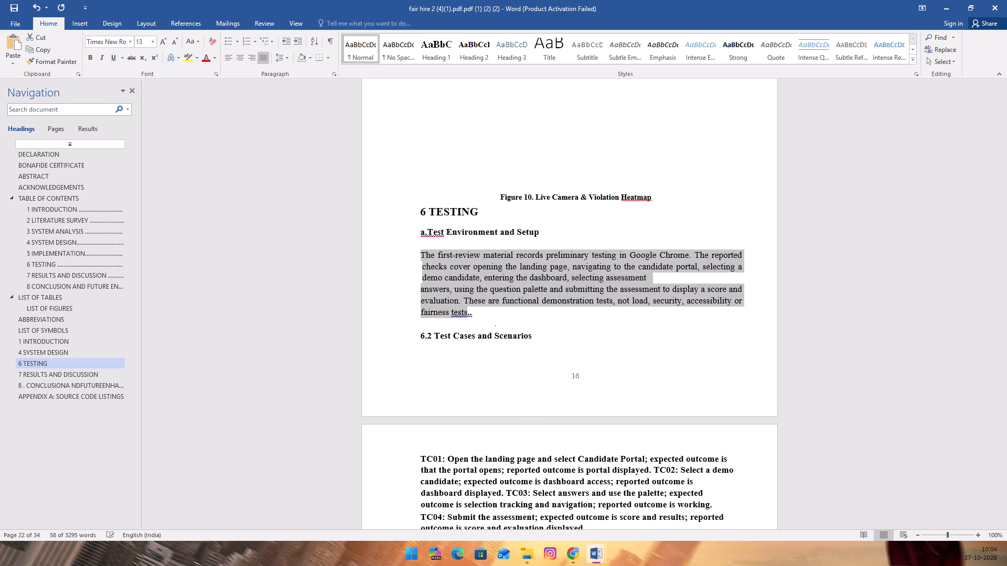
click(258, 401)
Remove bold from the TC01 to TC04 test case text under "6.2 Test Cases and Scenarios" and justify it.
scroll(258, 401, down, 7)
click(306, 318)
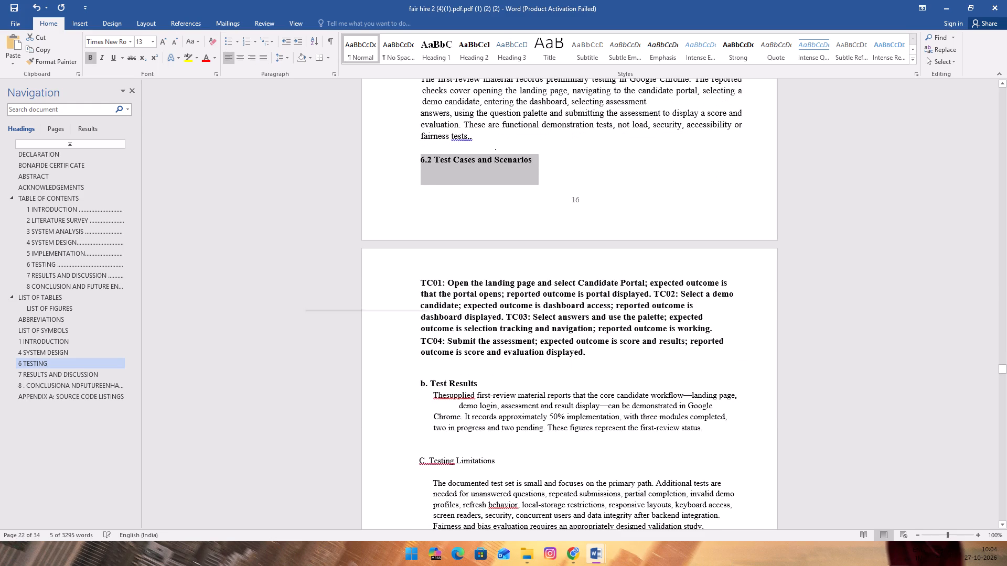
click(473, 232)
drag(412, 275, 496, 306)
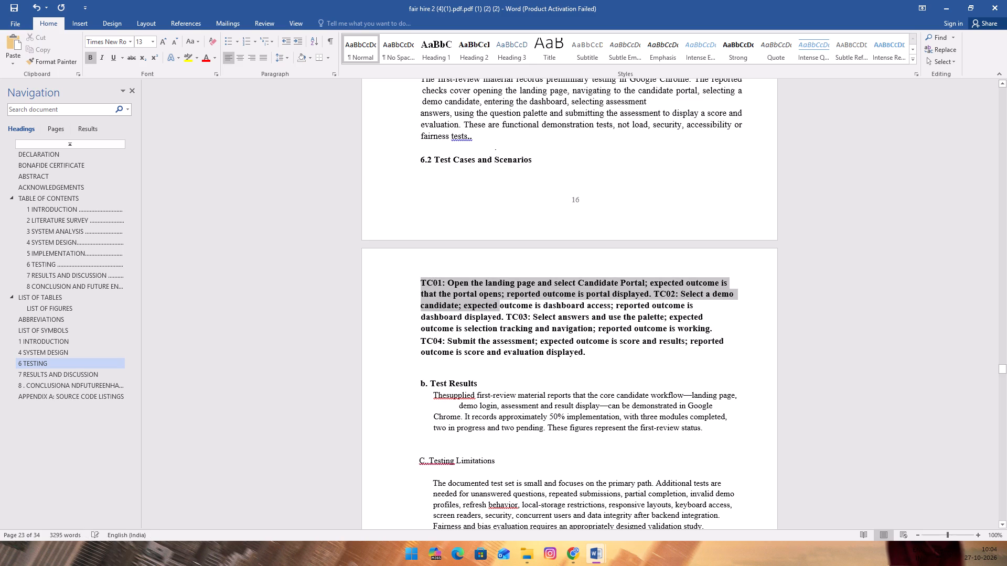
drag(496, 306, 593, 354)
right_click(522, 334)
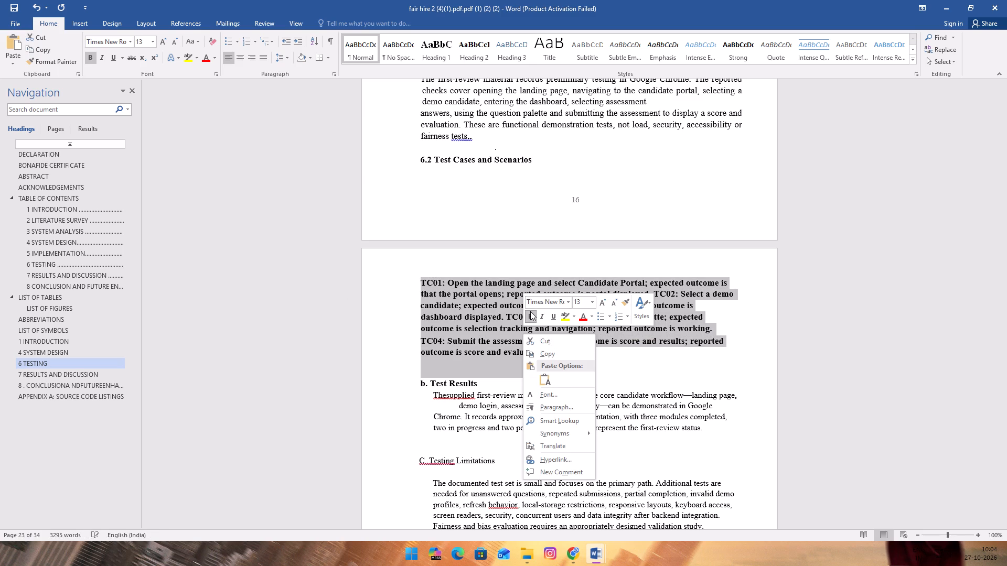
click(530, 311)
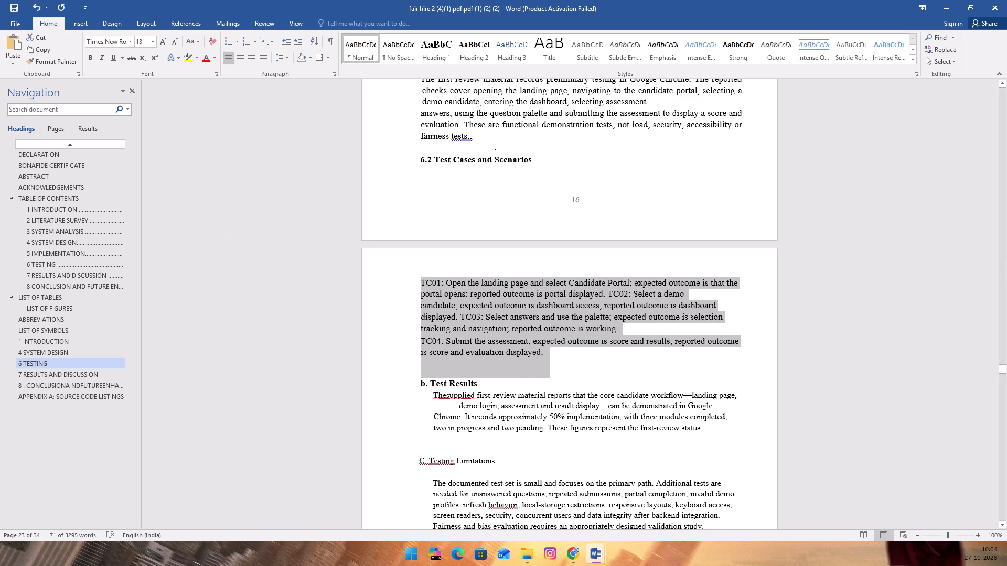
click(259, 56)
Justify the paragraphs under "b. Test Results" and "C. Testing Limitations".
scroll(284, 226, down, 6)
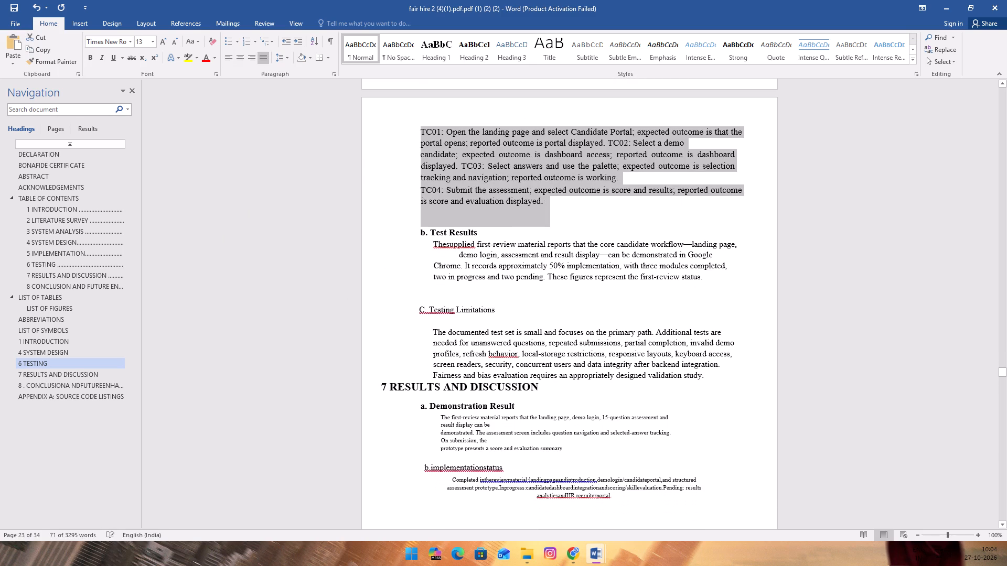
drag(434, 244, 663, 272)
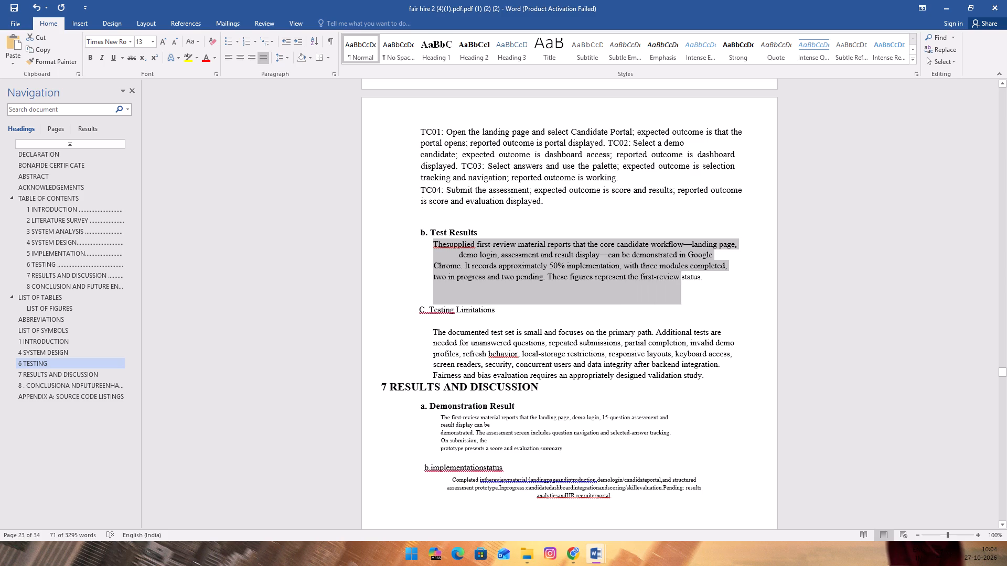
drag(663, 272, 703, 272)
click(261, 54)
scroll(307, 159, down, 4)
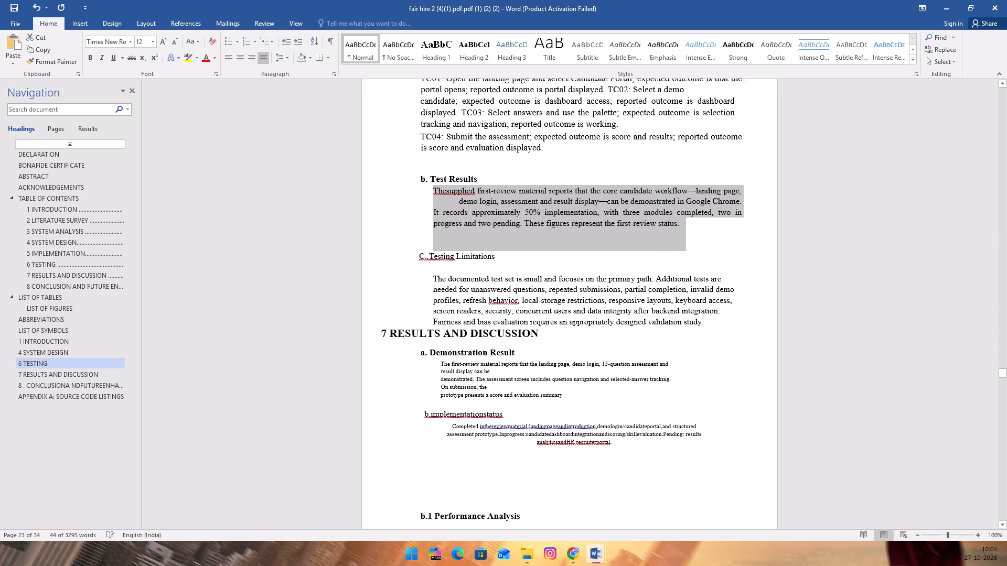
drag(442, 237, 582, 268)
click(263, 215)
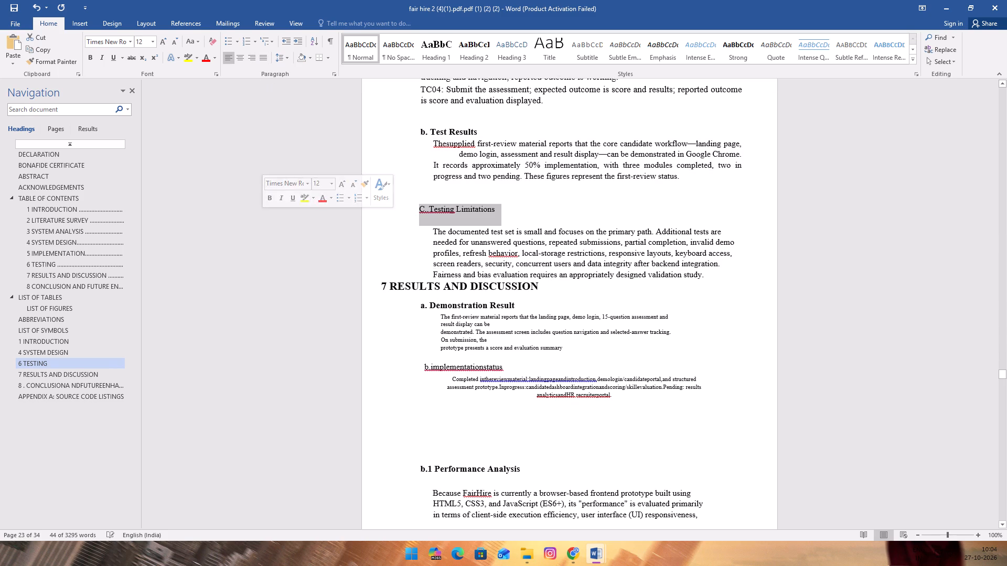
drag(430, 233, 714, 269)
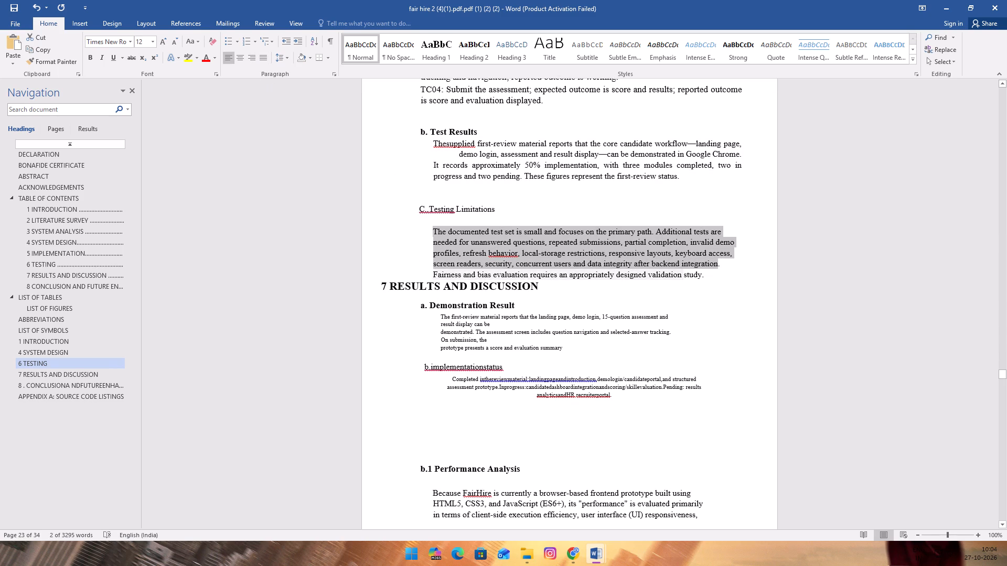
drag(714, 269, 708, 275)
right_click(649, 258)
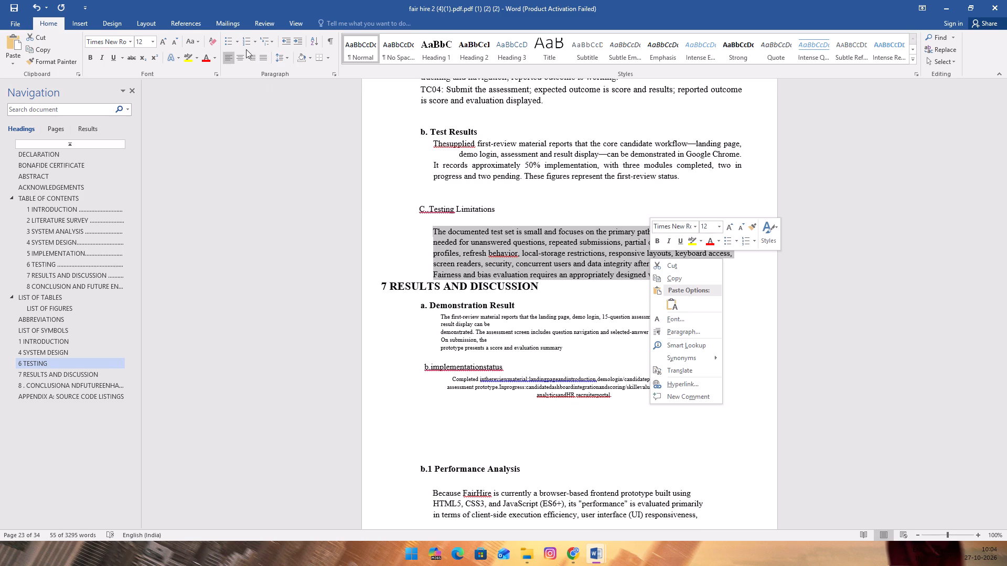
click(258, 57)
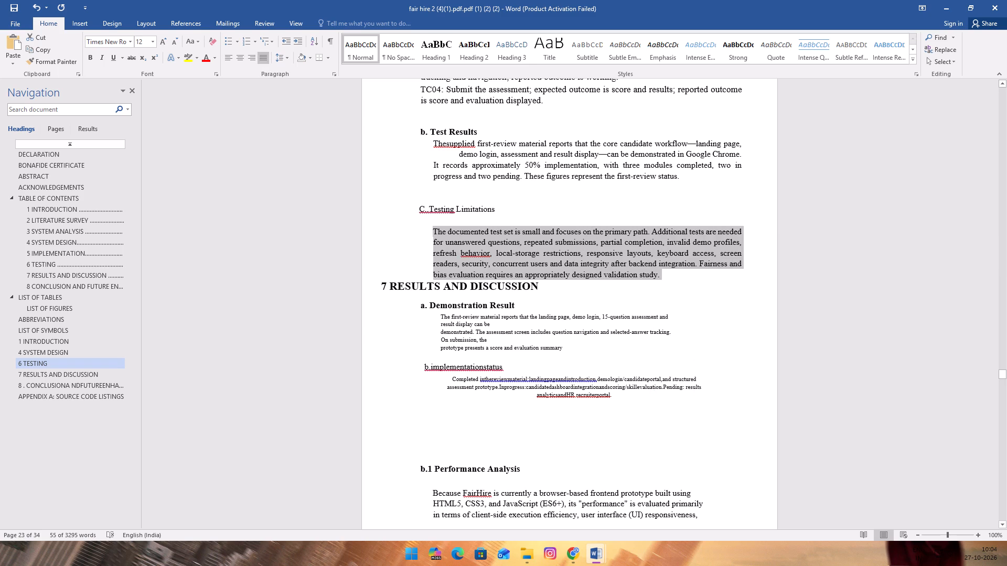
Set the body text under "a. Demonstration Result" and "b.implementationstatus" to font size 11 and justify it.
drag(440, 315, 563, 354)
click(150, 40)
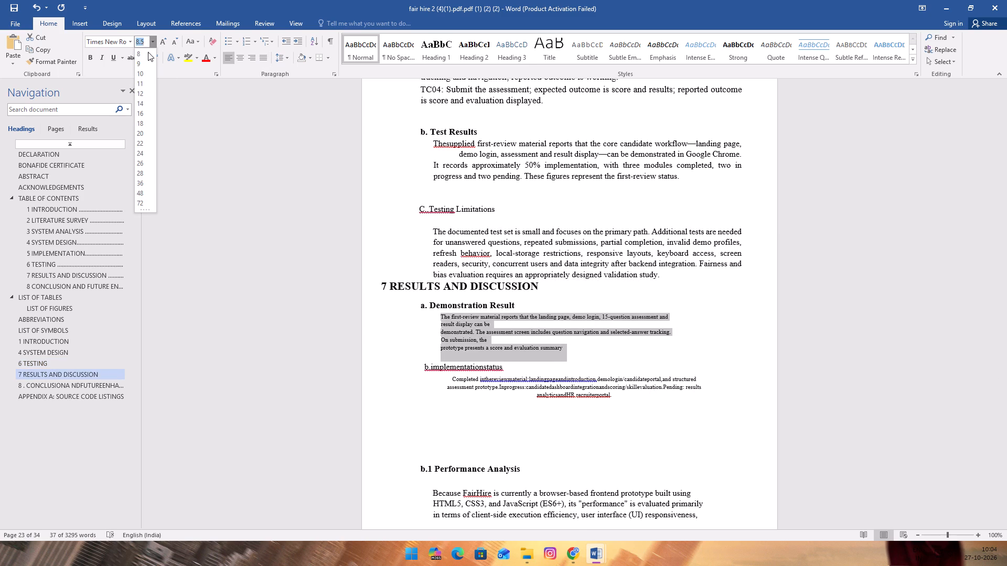
click(144, 85)
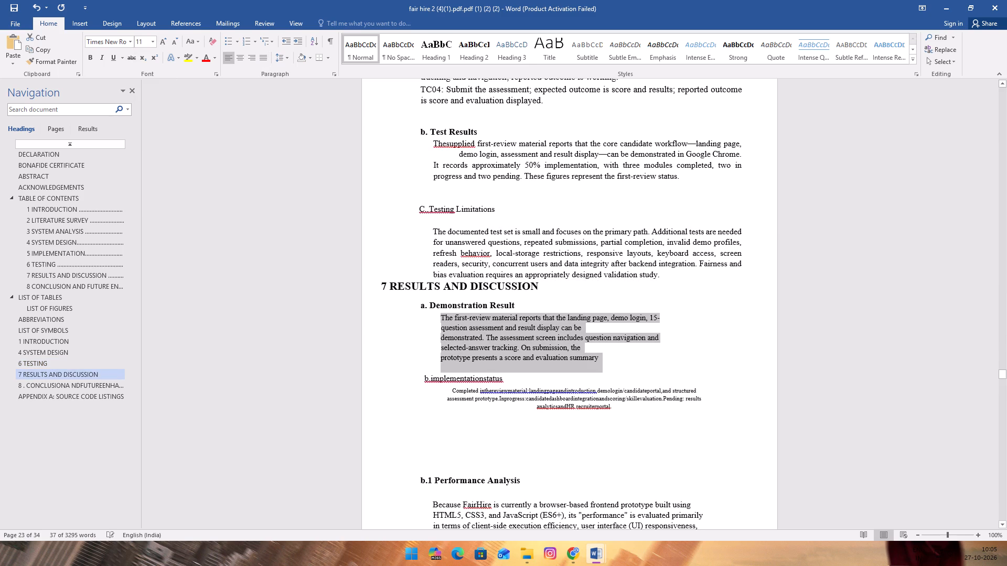
click(262, 56)
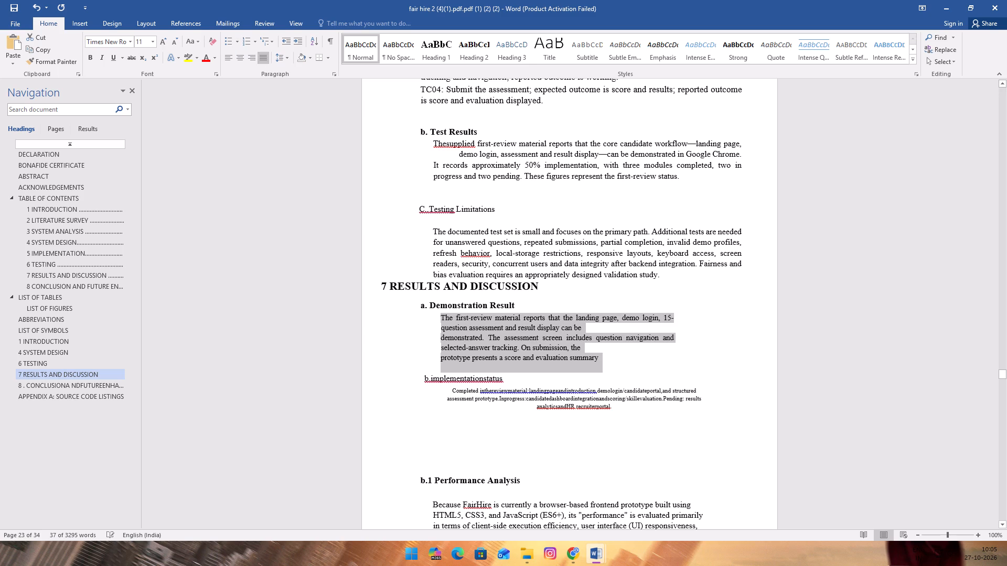
drag(447, 389, 611, 413)
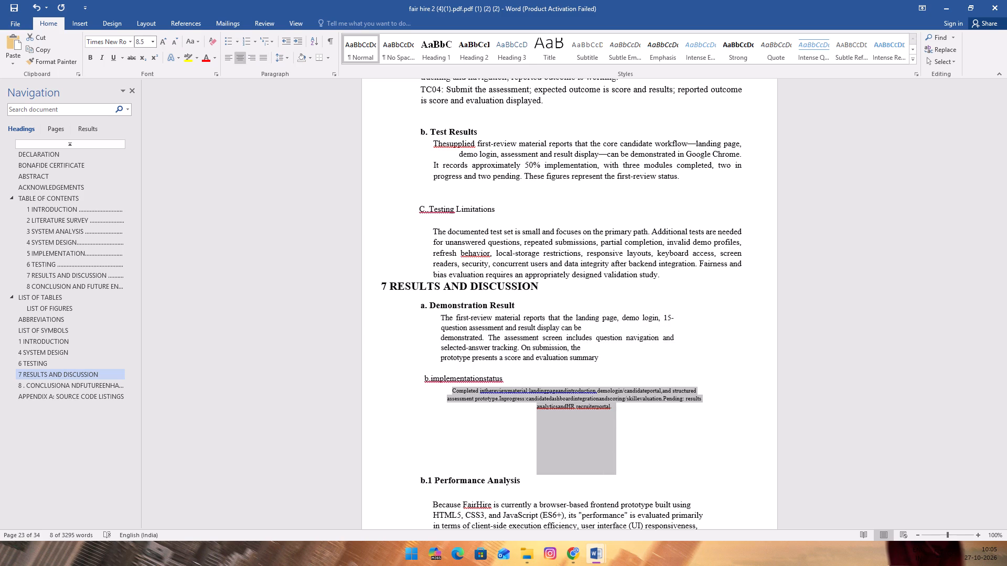
click(151, 43)
click(143, 85)
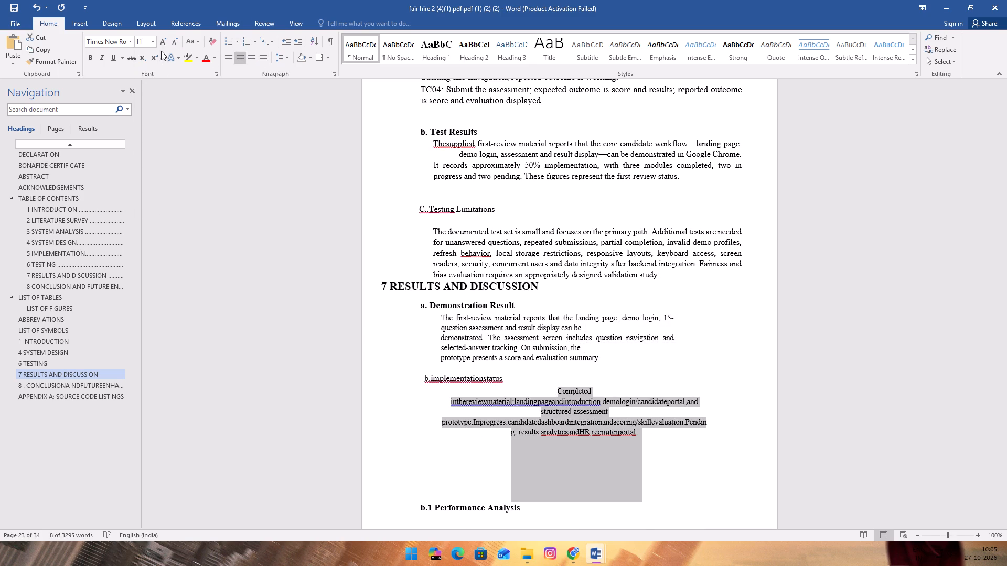
click(263, 60)
Justify the paragraph that belongs to "b.1 Performance Analysis", beginning "Because FairHire is currently a browser-based frontend prototype".
scroll(289, 124, down, 6)
click(284, 282)
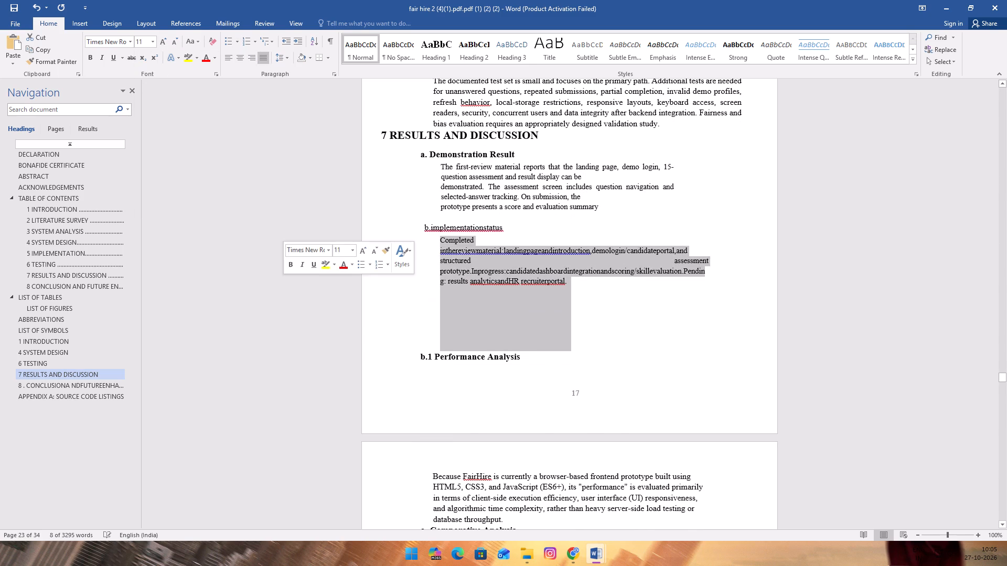
scroll(362, 247, down, 5)
scroll(327, 309, down, 2)
scroll(411, 226, down, 4)
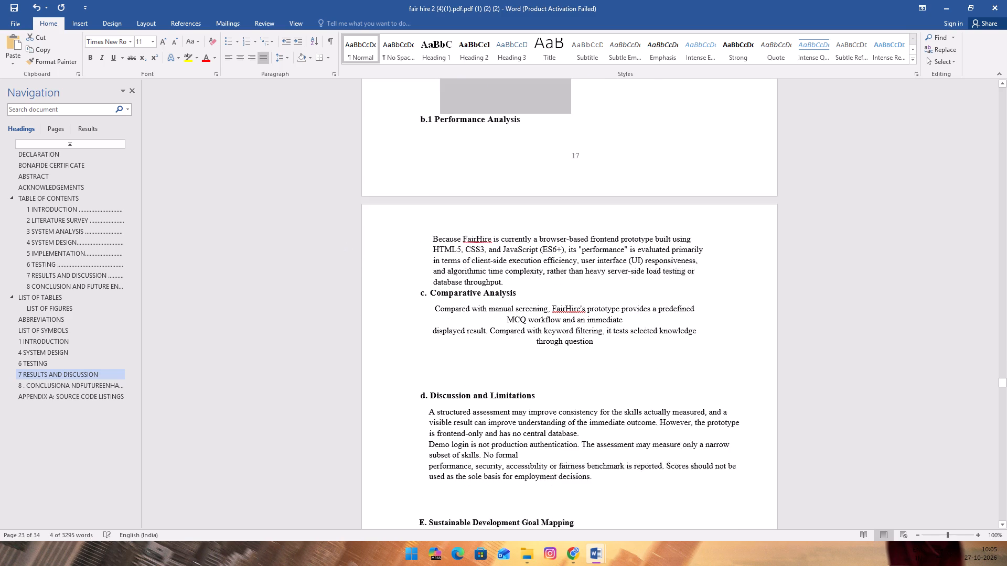
drag(428, 193, 513, 216)
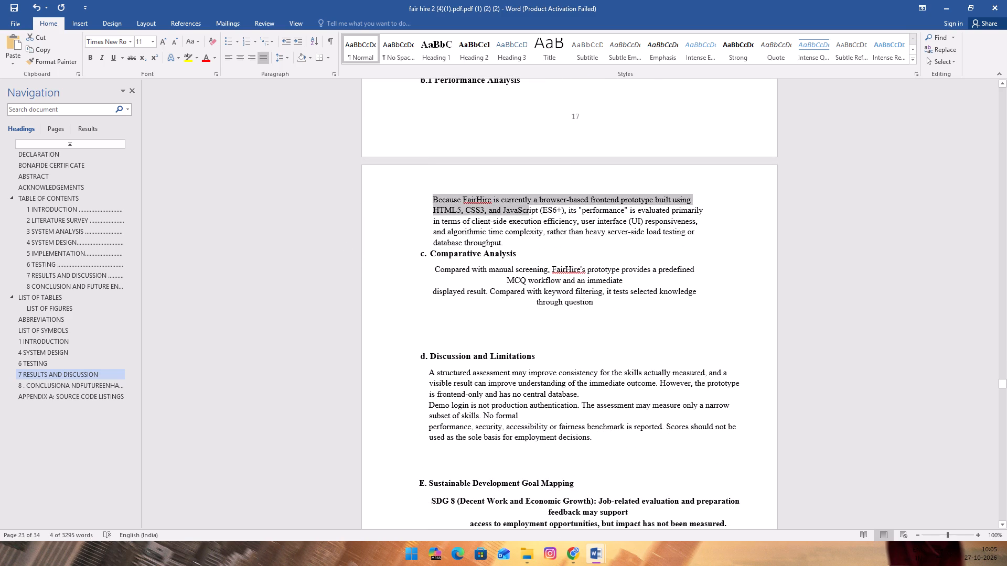
drag(513, 216, 535, 238)
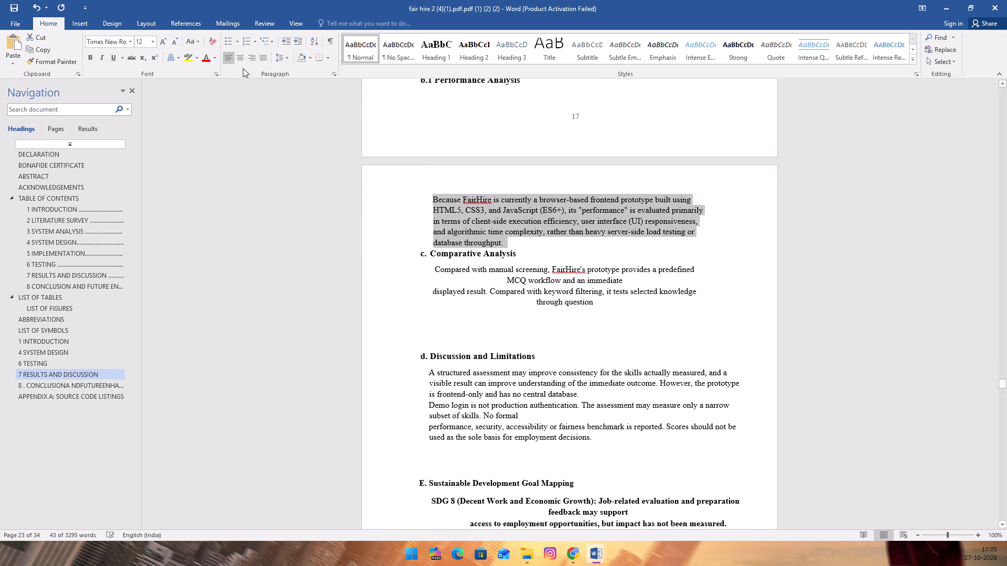
click(266, 51)
click(260, 56)
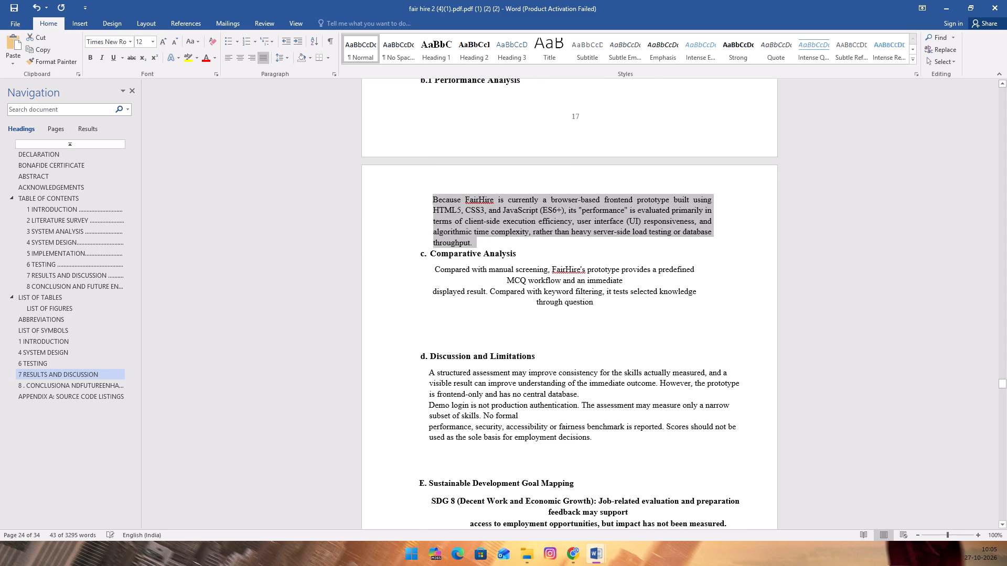
Justify the body text under "c. Comparative Analysis" and "d. Discussion and Limitations".
drag(434, 271, 575, 299)
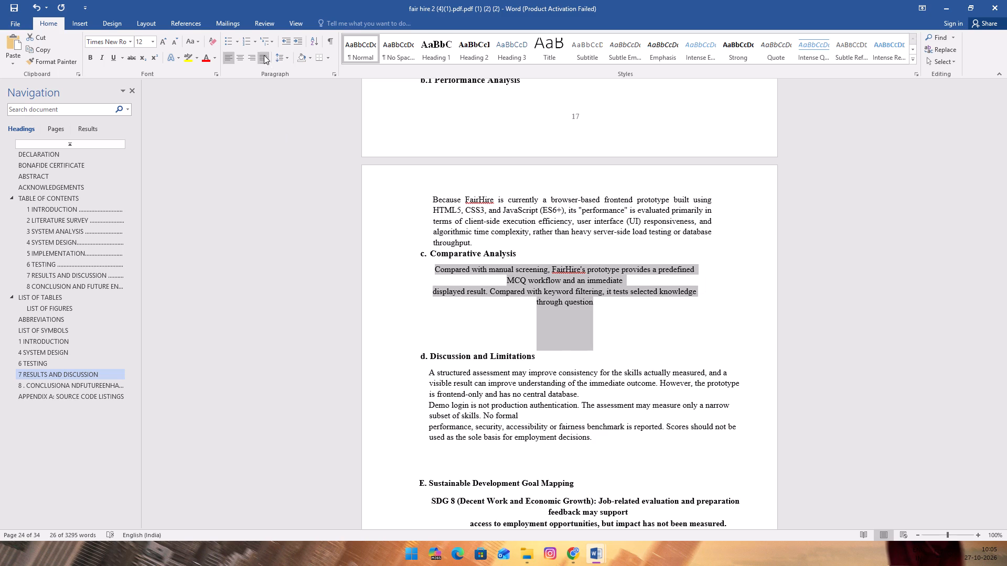
click(264, 55)
scroll(263, 136, down, 5)
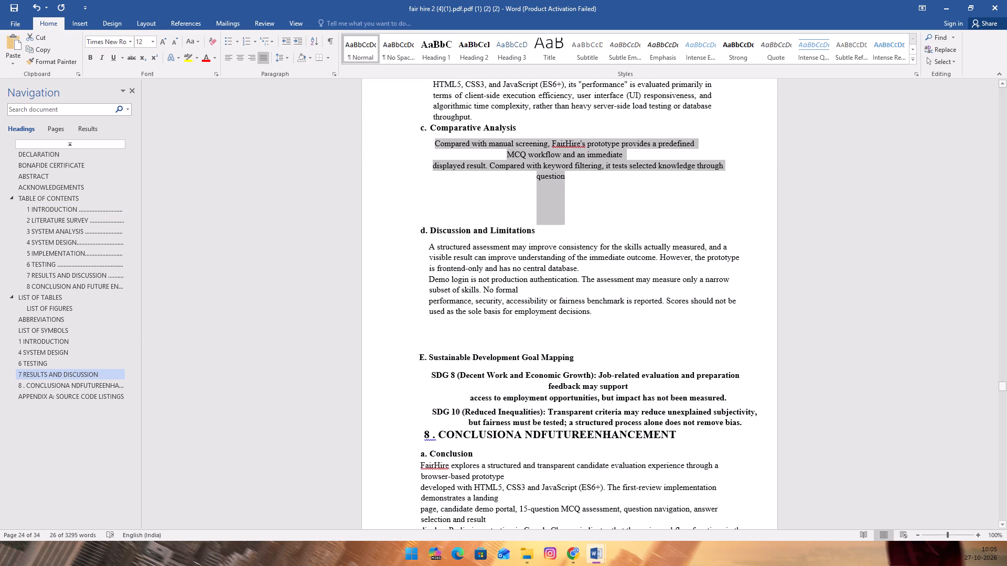
drag(431, 245, 660, 322)
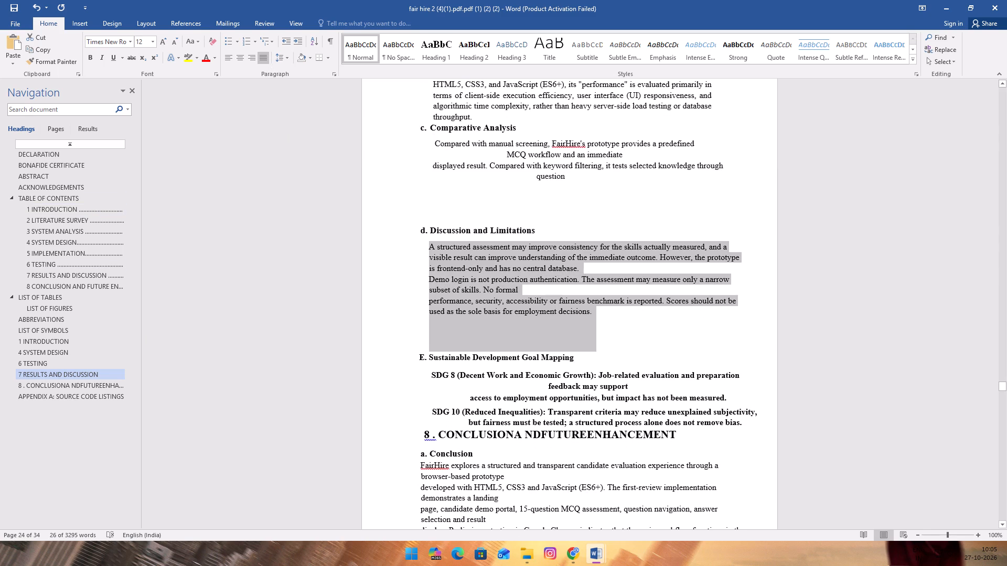
drag(660, 322, 661, 322)
click(266, 62)
Remove bold from the SDG 8 and SDG 10 text under "E. Sustainable Development Goal Mapping" and justify it.
scroll(265, 119, down, 7)
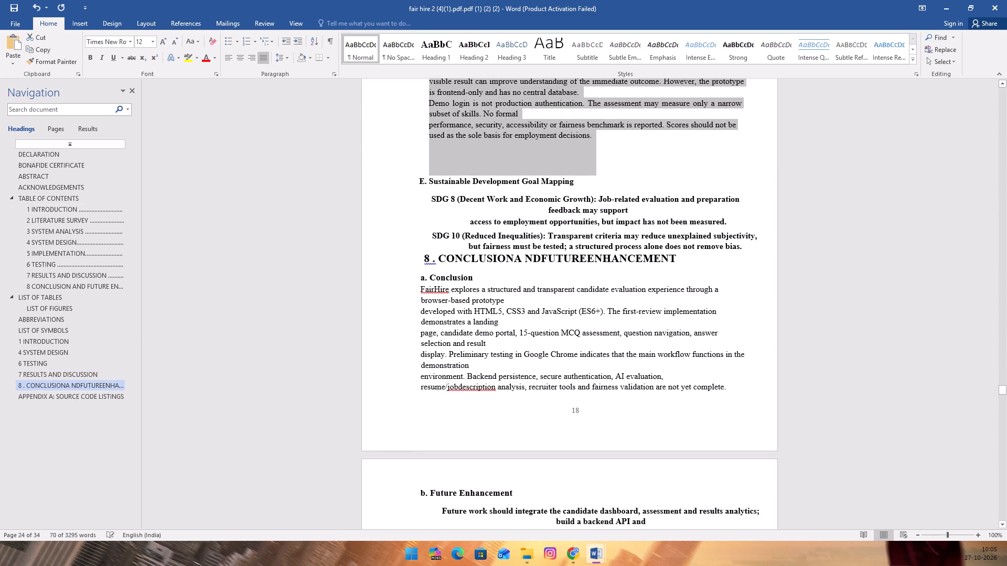
drag(432, 195, 737, 246)
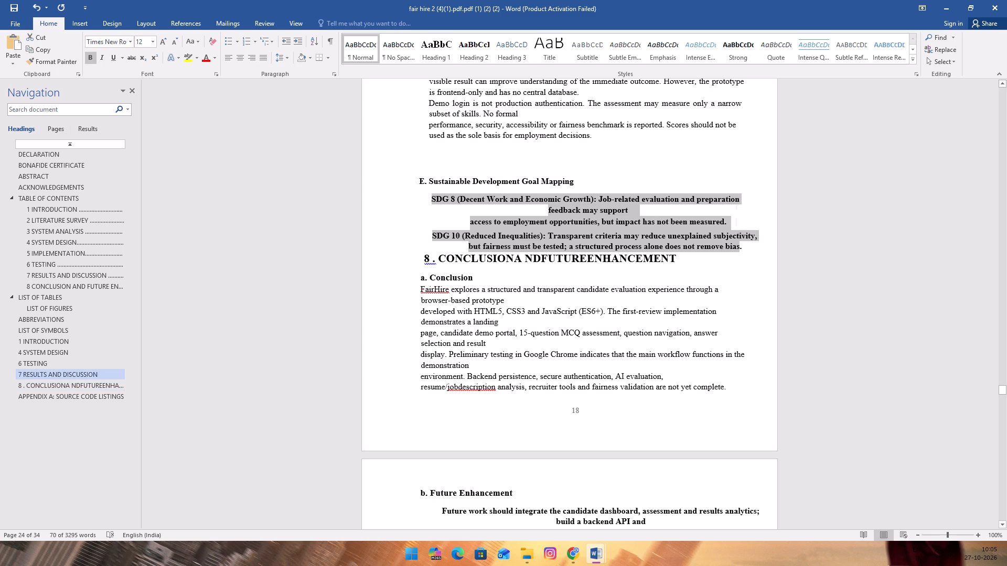
right_click(629, 243)
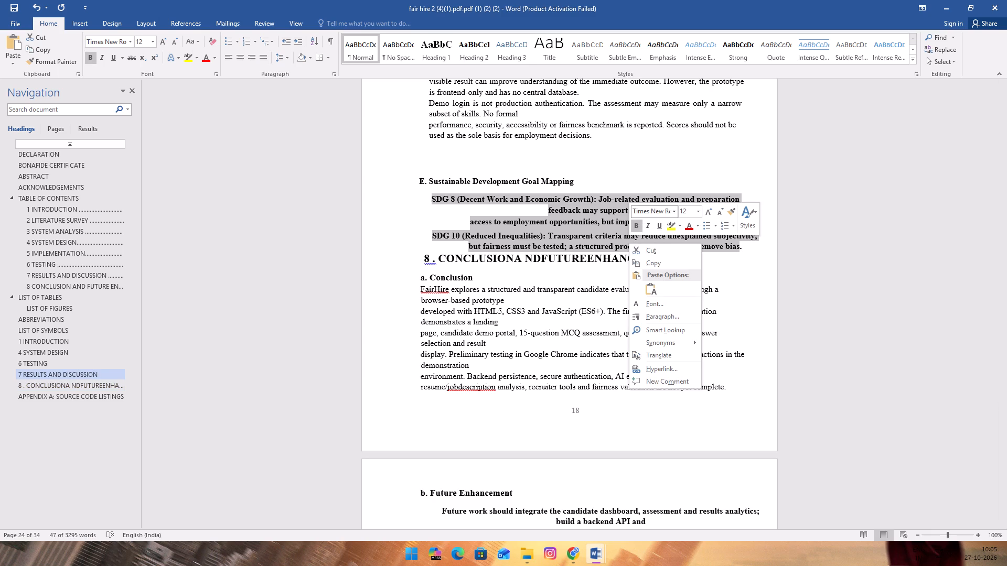
click(635, 220)
click(264, 55)
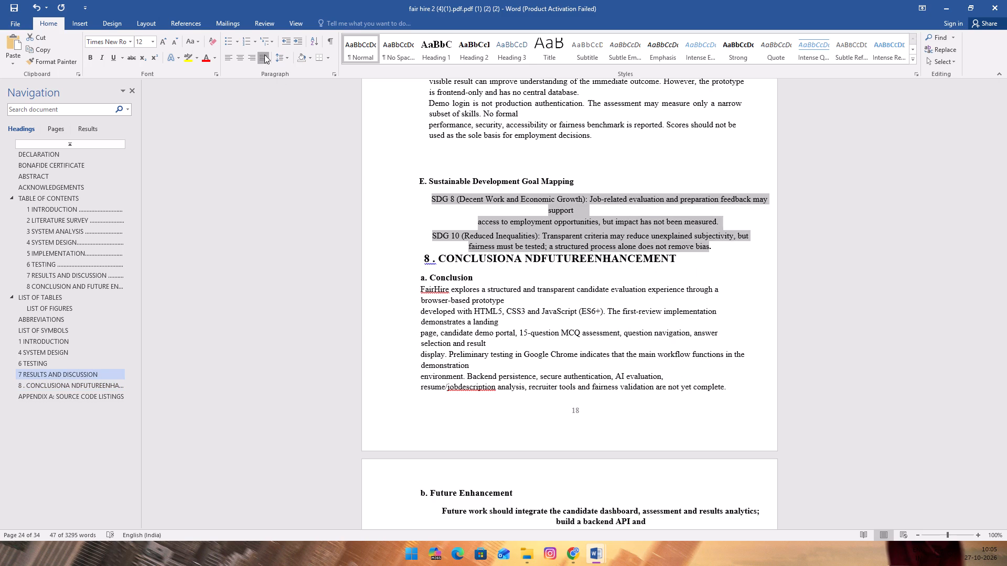
click(177, 220)
Justify the body text under "a. Conclusion" in the "8 . CONCLUSIONA NDFUTUREENHANCEMENT" chapter.
scroll(189, 221, down, 5)
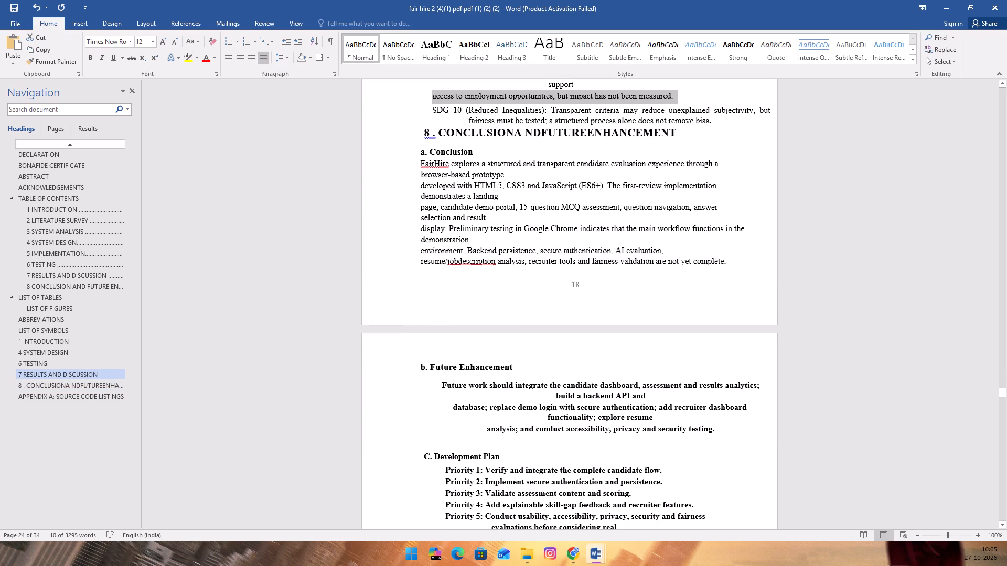
drag(412, 163, 740, 267)
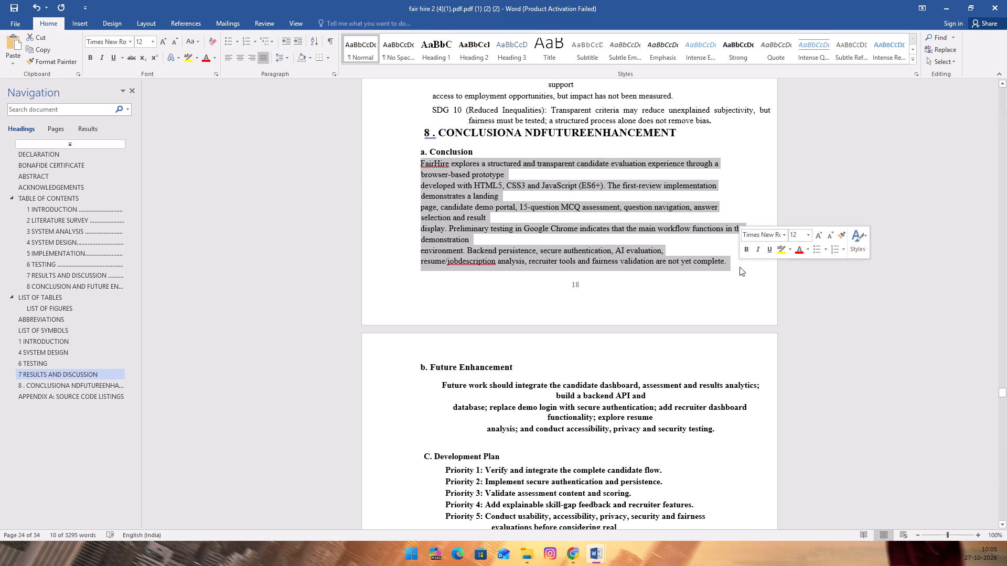
click(264, 61)
Remove bold from the body text under "b. Future Enhancement" and justify it.
scroll(281, 107, down, 3)
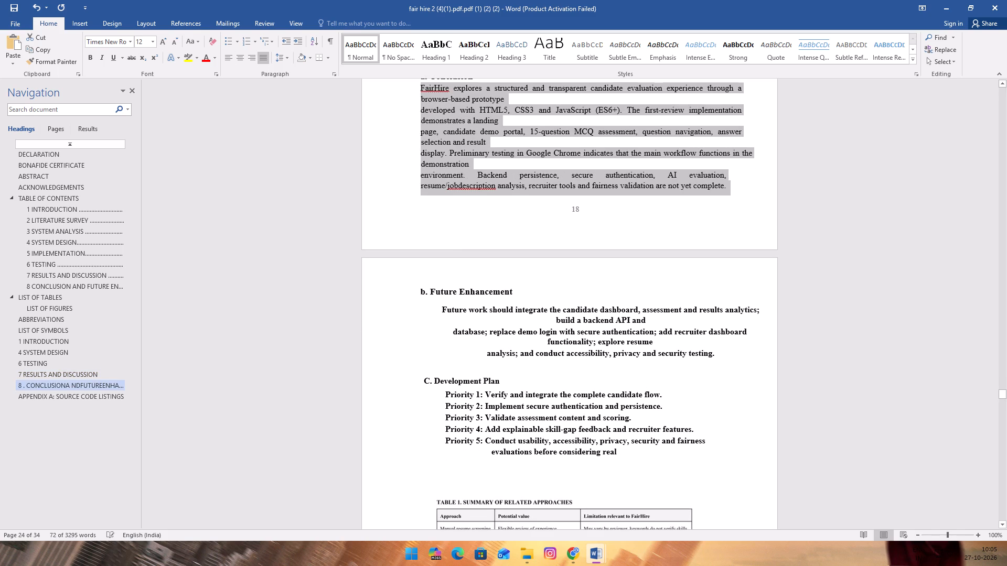
drag(434, 302, 710, 361)
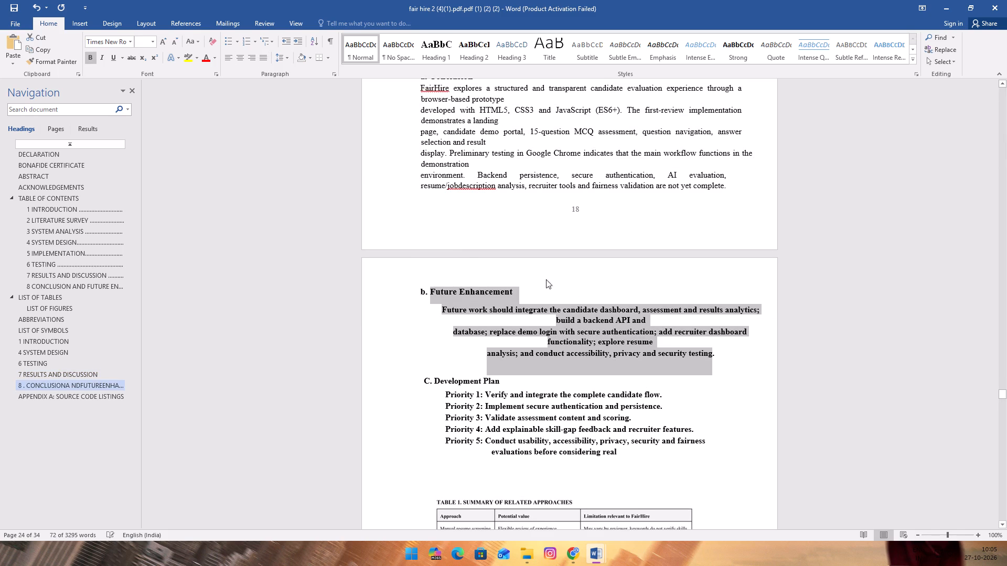
click(535, 327)
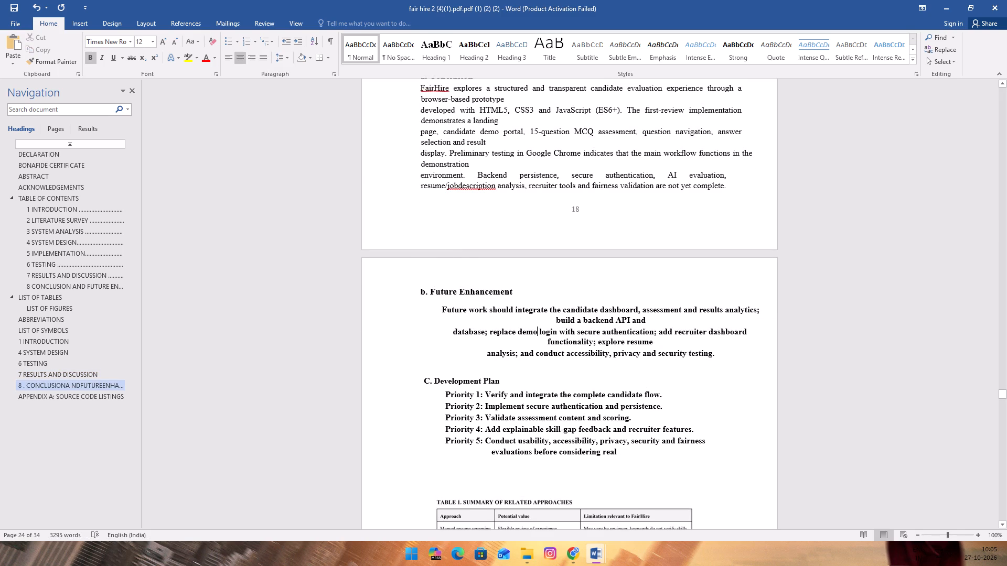
drag(425, 314, 702, 356)
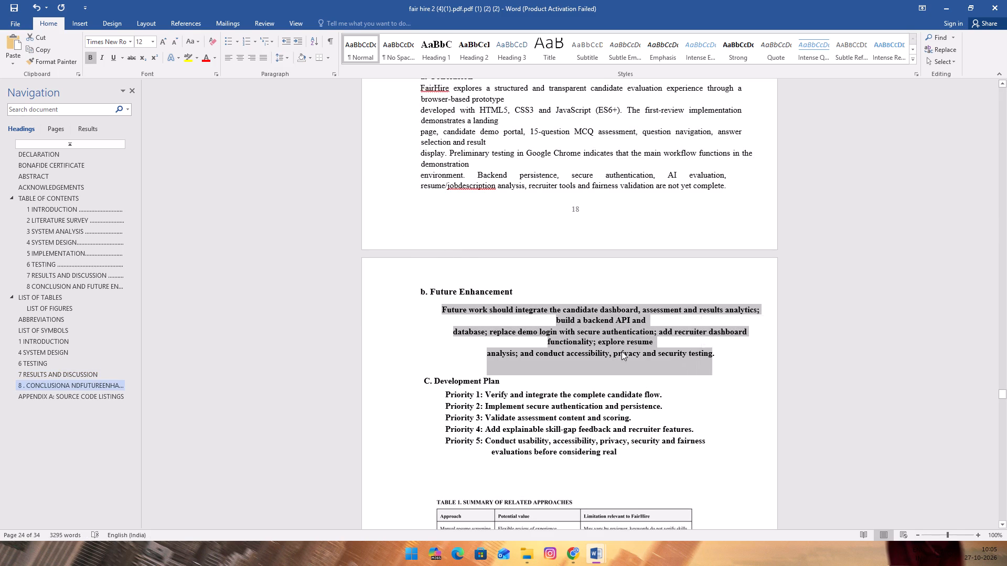
right_click(614, 344)
click(619, 329)
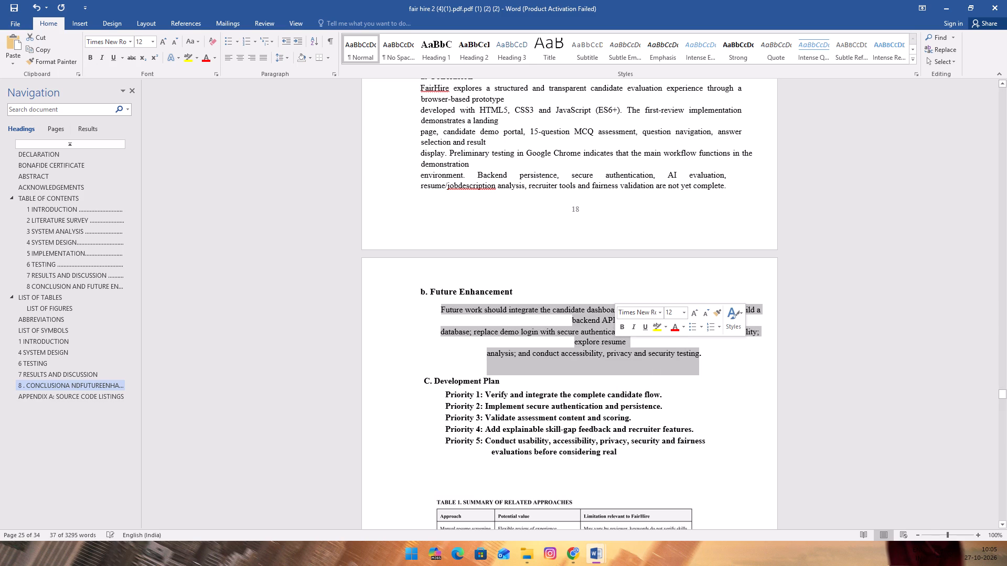
click(260, 62)
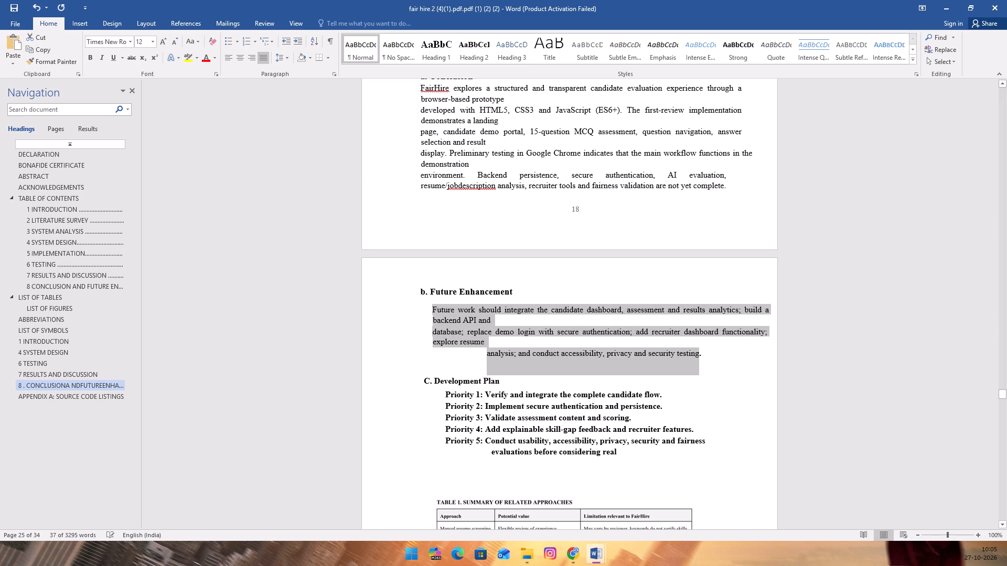
click(345, 360)
Remove bold from the Priority 1 to Priority 5 lines under "C. Development Plan" and justify them.
drag(441, 394, 614, 445)
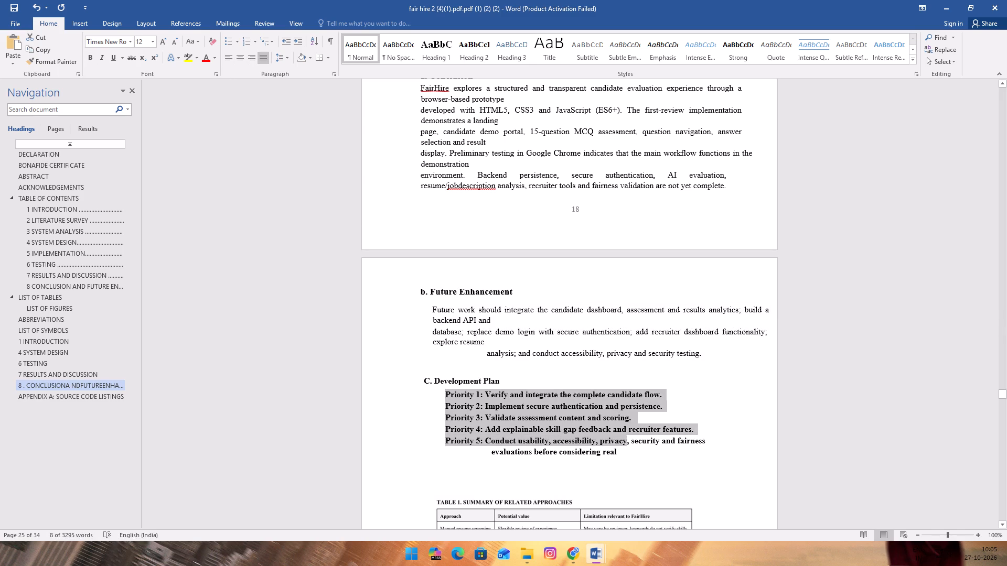
drag(614, 445, 625, 449)
right_click(593, 428)
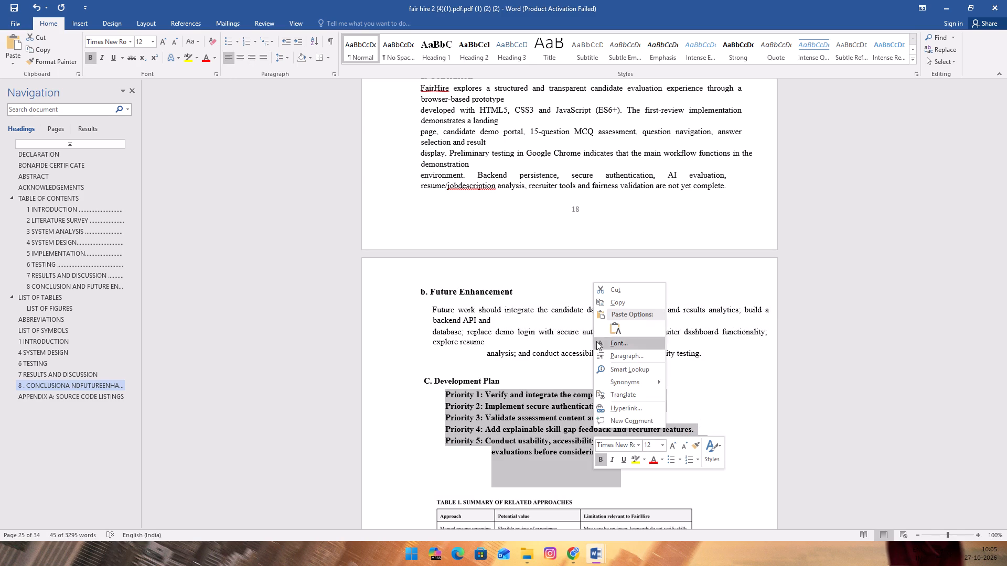
click(604, 462)
click(263, 55)
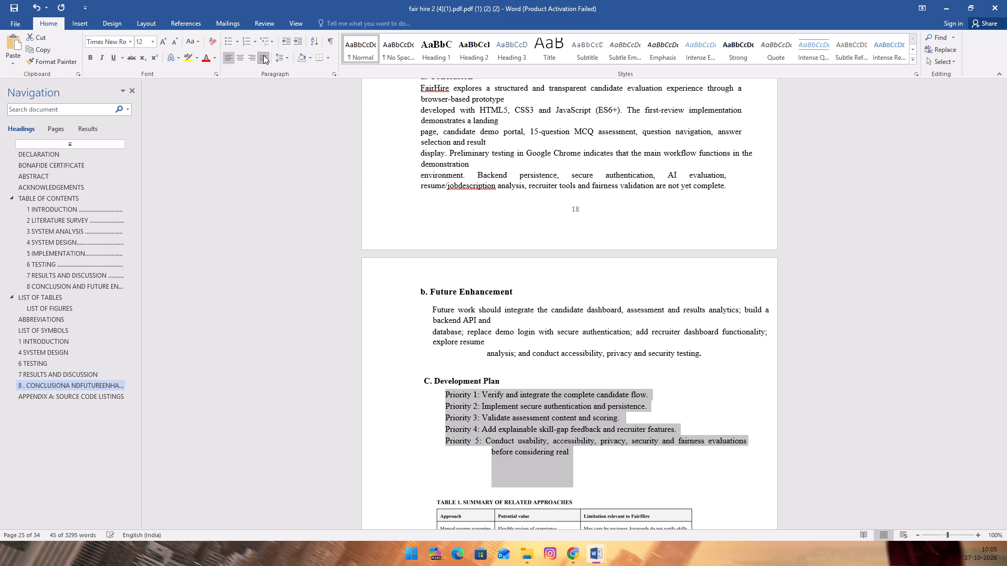
Look through the remaining pages, covering the summary tables, references, source code appendix and Tables 5 to 7, for formatting issues.
scroll(252, 93, down, 8)
scroll(274, 197, down, 14)
scroll(281, 222, down, 15)
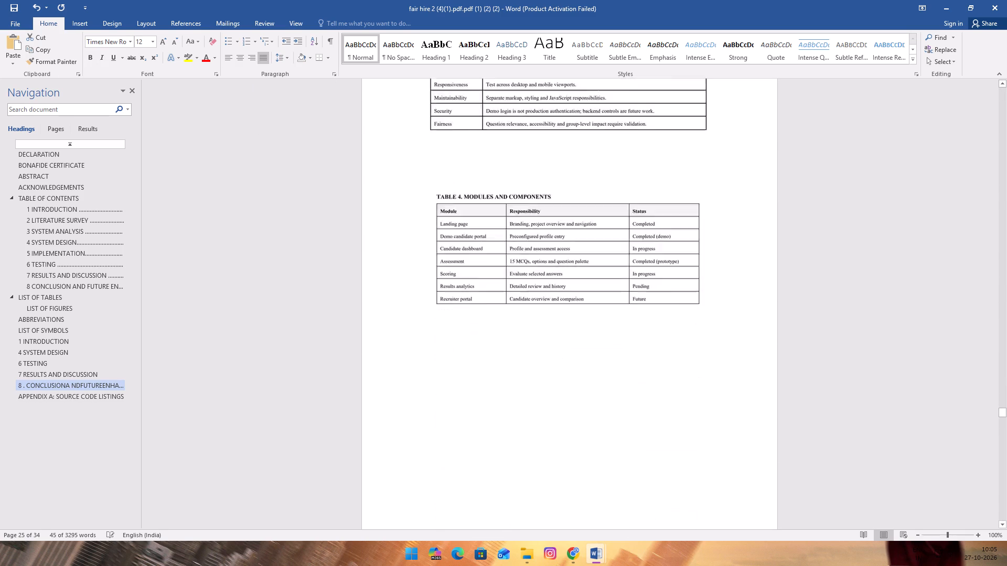
scroll(283, 225, down, 15)
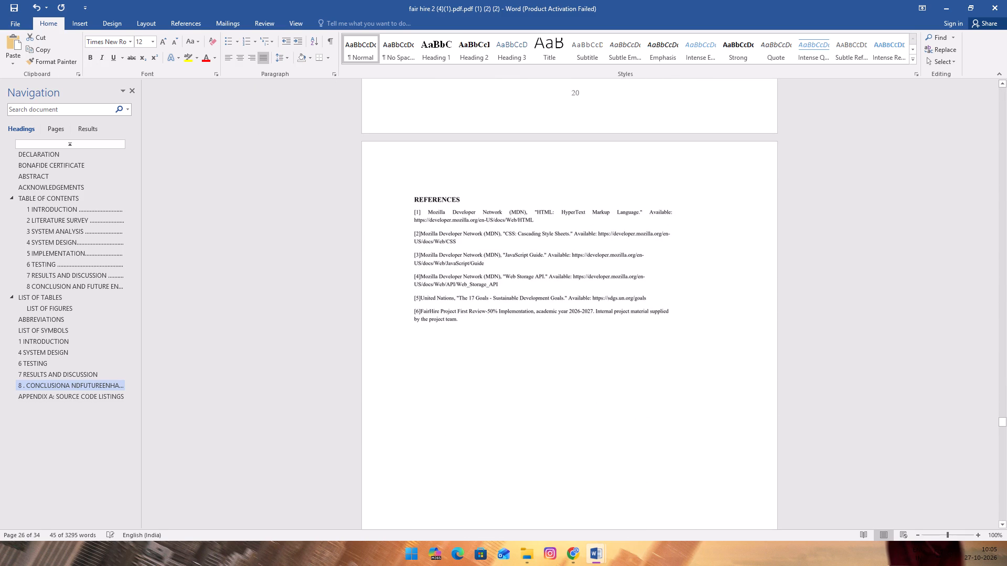
scroll(395, 251, down, 20)
scroll(395, 251, down, 9)
scroll(323, 267, down, 20)
scroll(323, 267, down, 2)
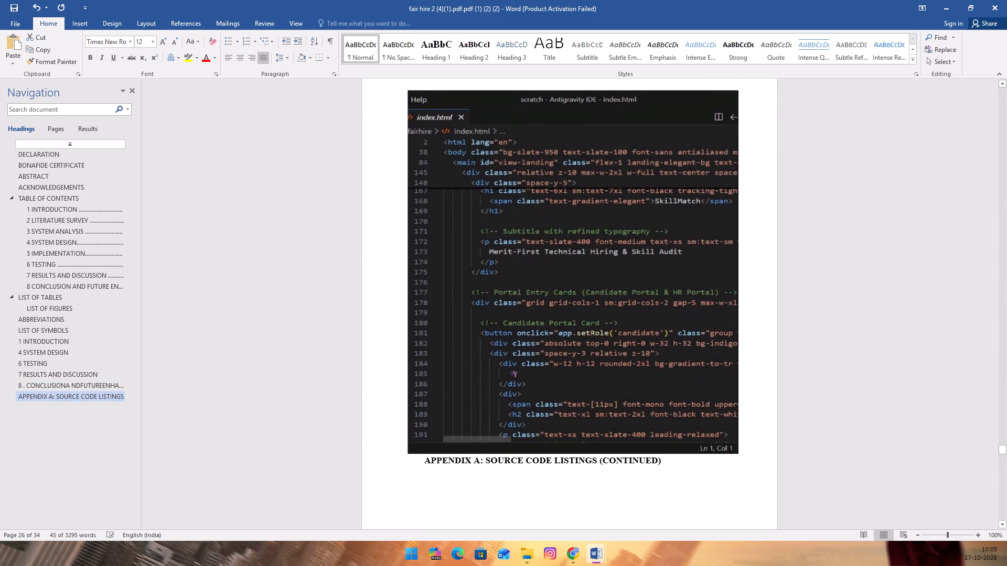
scroll(229, 267, down, 1)
middle_click(229, 267)
middle_click(235, 357)
scroll(245, 245, down, 1)
middle_drag(245, 245, 245, 255)
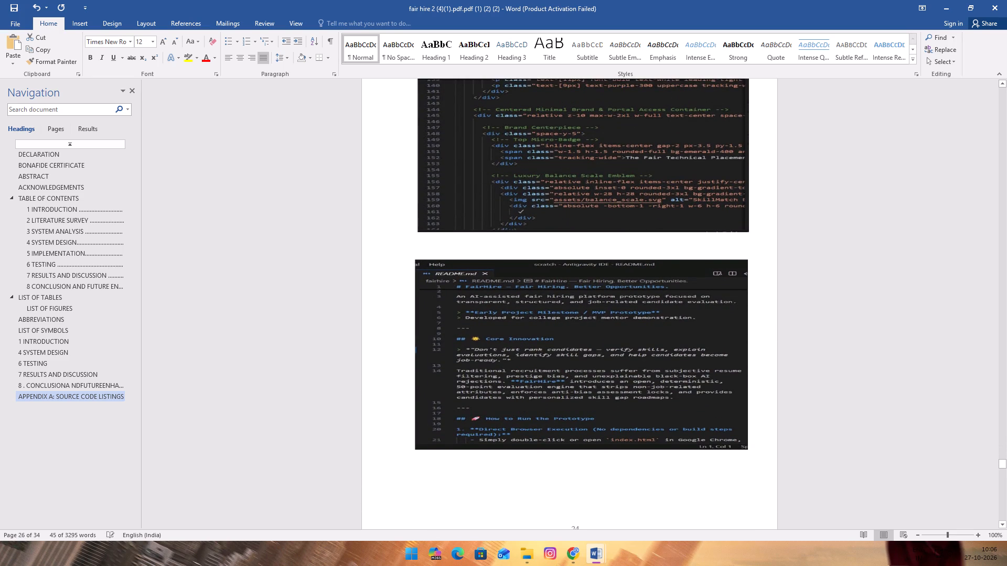
middle_click(263, 352)
middle_click(282, 432)
scroll(282, 432, down, 1)
middle_click(290, 354)
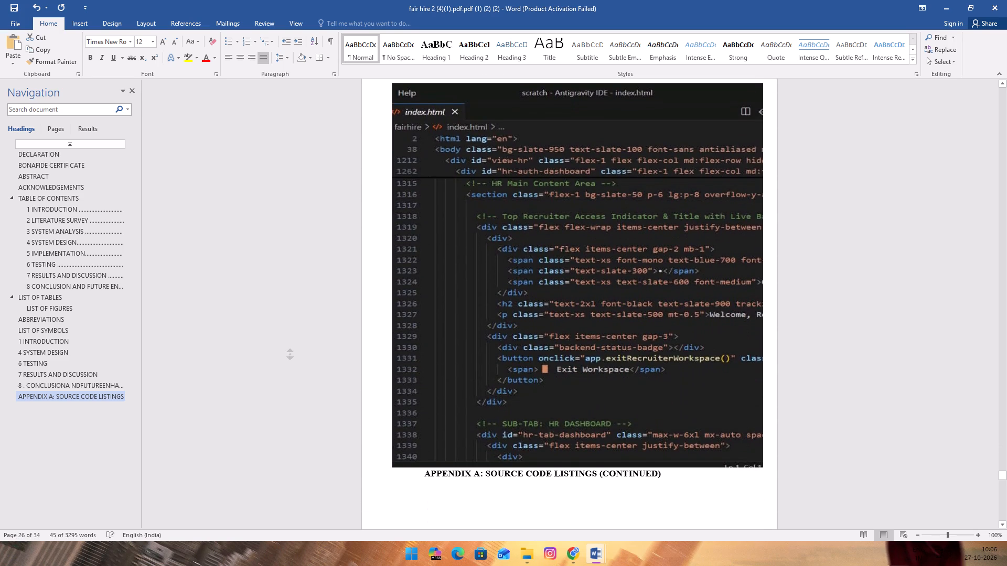
middle_click(306, 435)
middle_click(313, 287)
middle_click(325, 395)
scroll(329, 261, up, 3)
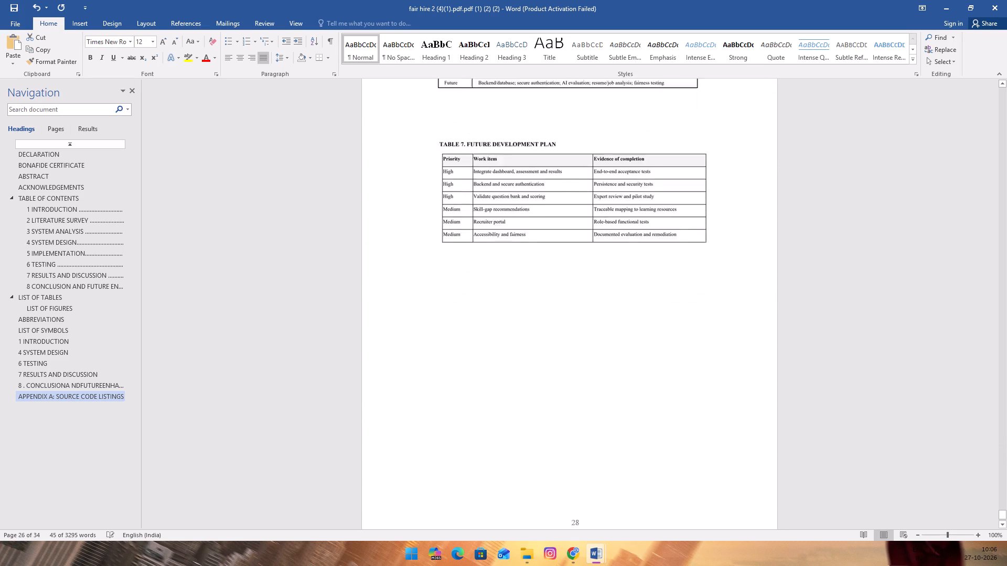
scroll(329, 261, up, 8)
scroll(401, 264, up, 15)
scroll(401, 264, down, 17)
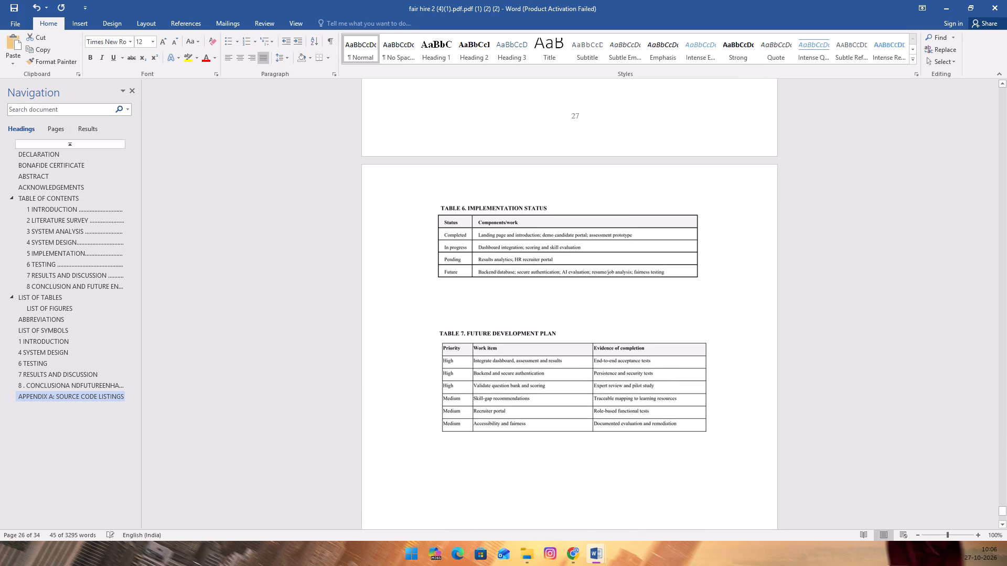
scroll(464, 210, down, 8)
scroll(453, 157, up, 4)
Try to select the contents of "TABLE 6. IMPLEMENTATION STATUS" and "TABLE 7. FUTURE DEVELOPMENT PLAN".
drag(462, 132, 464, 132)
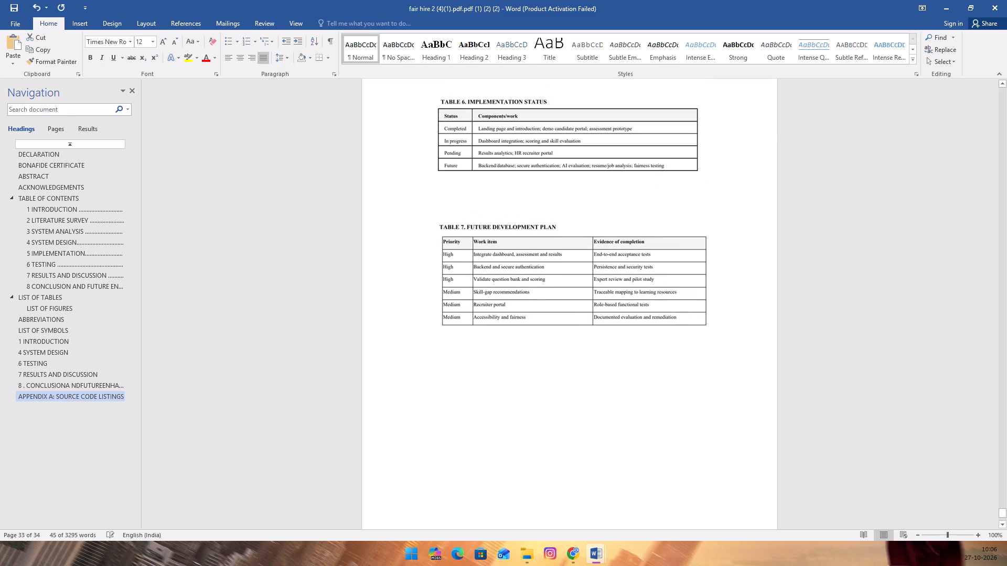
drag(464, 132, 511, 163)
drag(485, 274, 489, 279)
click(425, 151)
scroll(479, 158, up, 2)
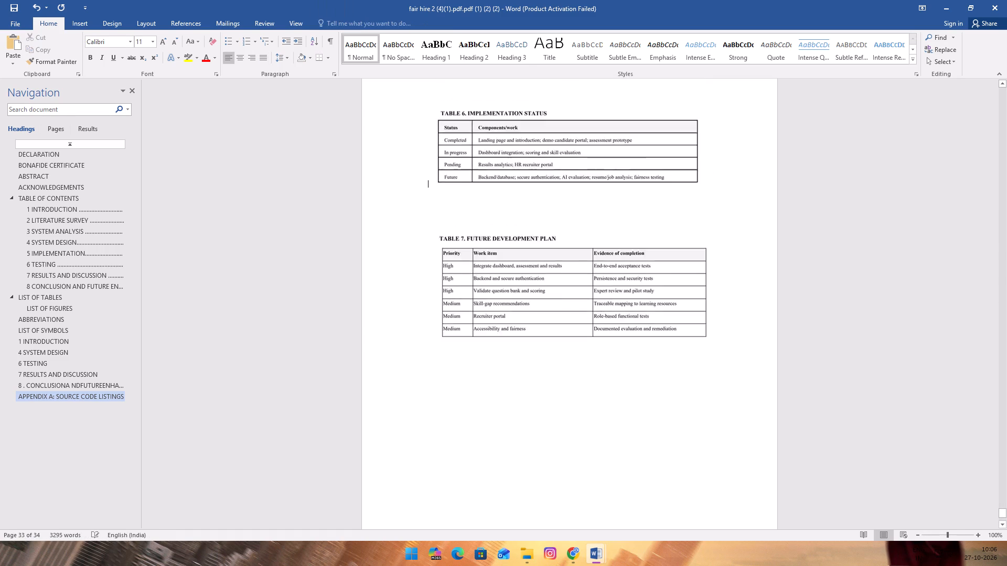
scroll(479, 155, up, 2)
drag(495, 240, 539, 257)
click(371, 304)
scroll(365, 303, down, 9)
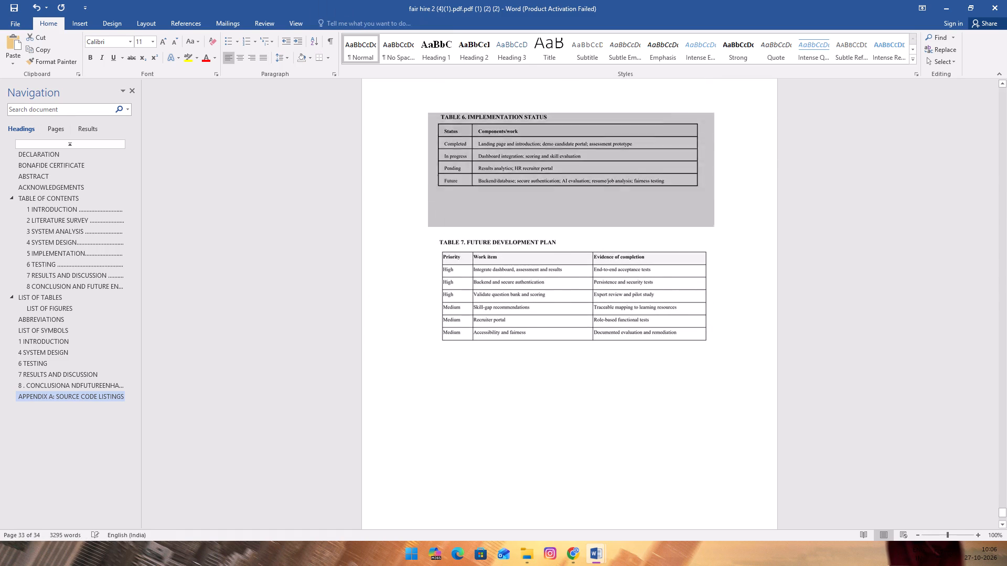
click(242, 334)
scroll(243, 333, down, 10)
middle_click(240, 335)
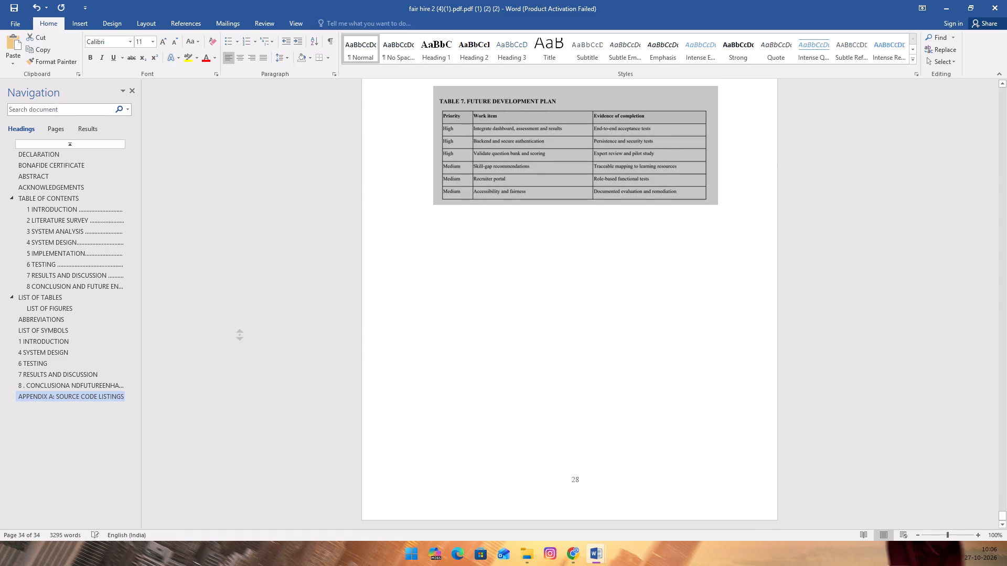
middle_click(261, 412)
Save the "TABLE 6. IMPLEMENTATION STATUS" picture as a JPEG file named 11 in the Downloads folder.
scroll(318, 340, up, 15)
click(579, 395)
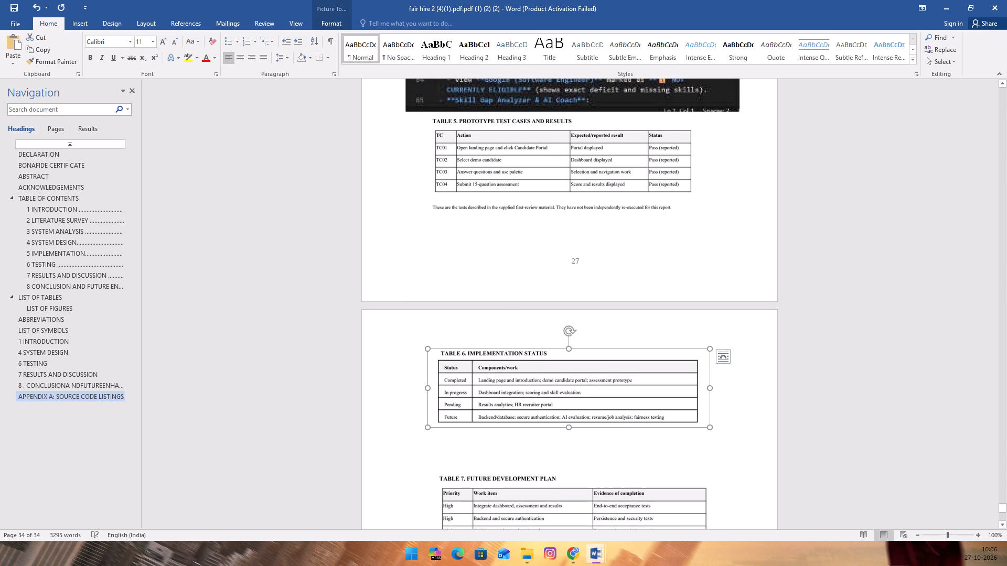
drag(559, 395, 633, 394)
right_click(638, 366)
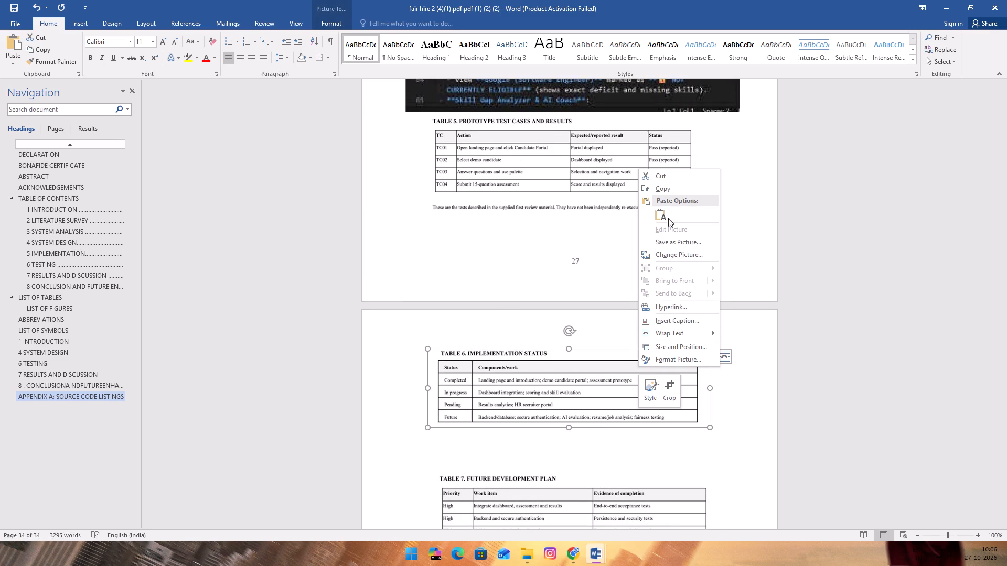
click(497, 400)
drag(497, 395, 596, 381)
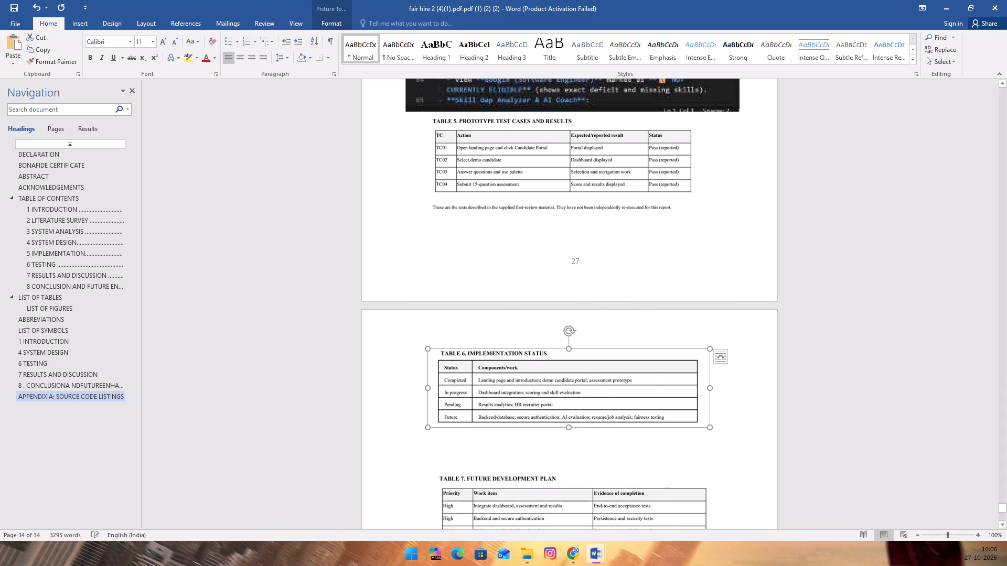
right_click(572, 389)
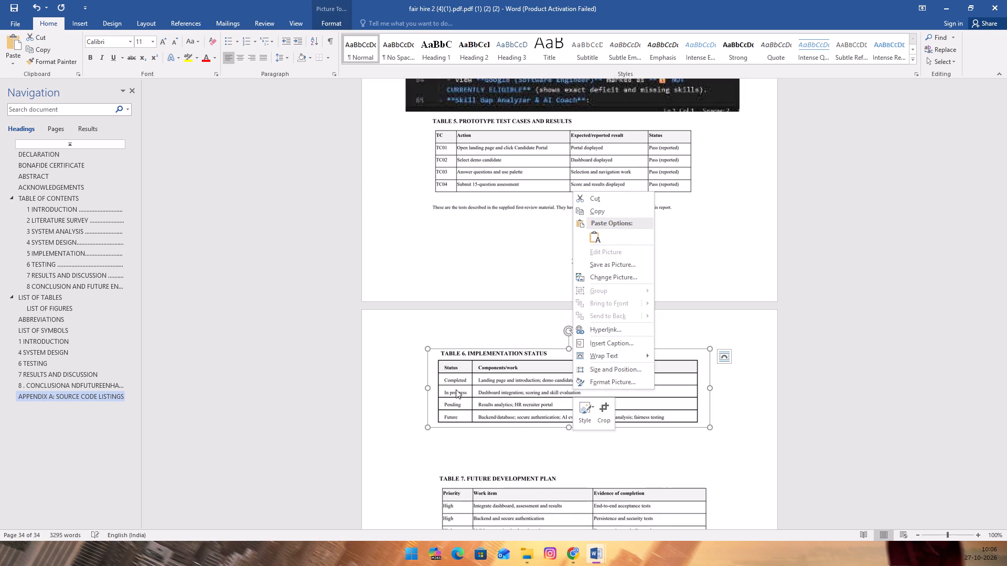
right_click(512, 374)
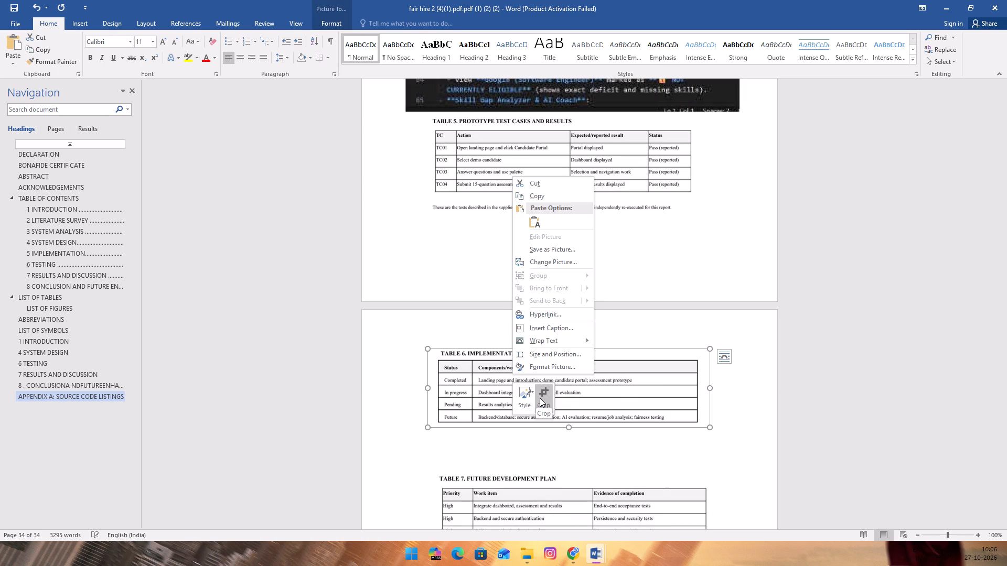
click(548, 251)
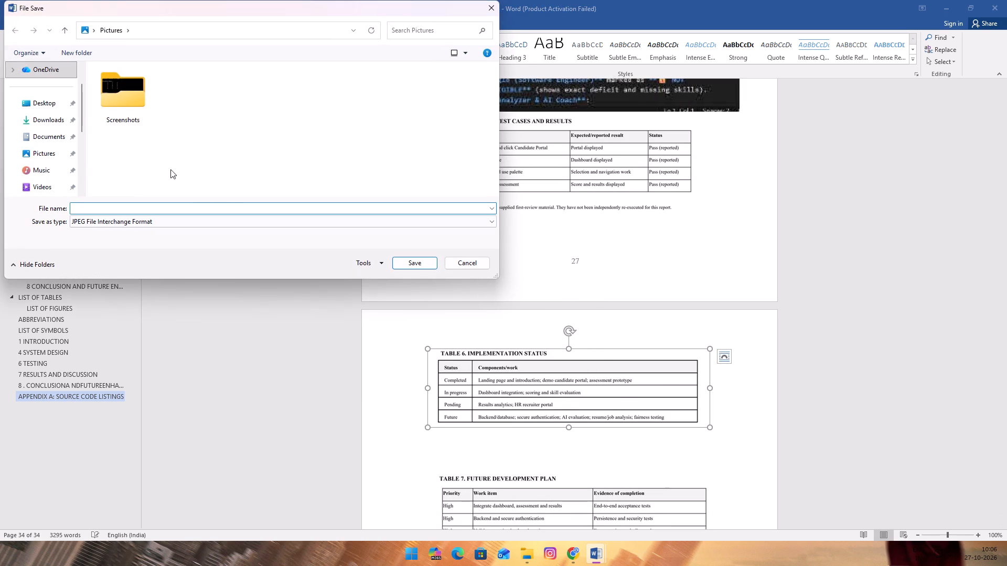
click(55, 120)
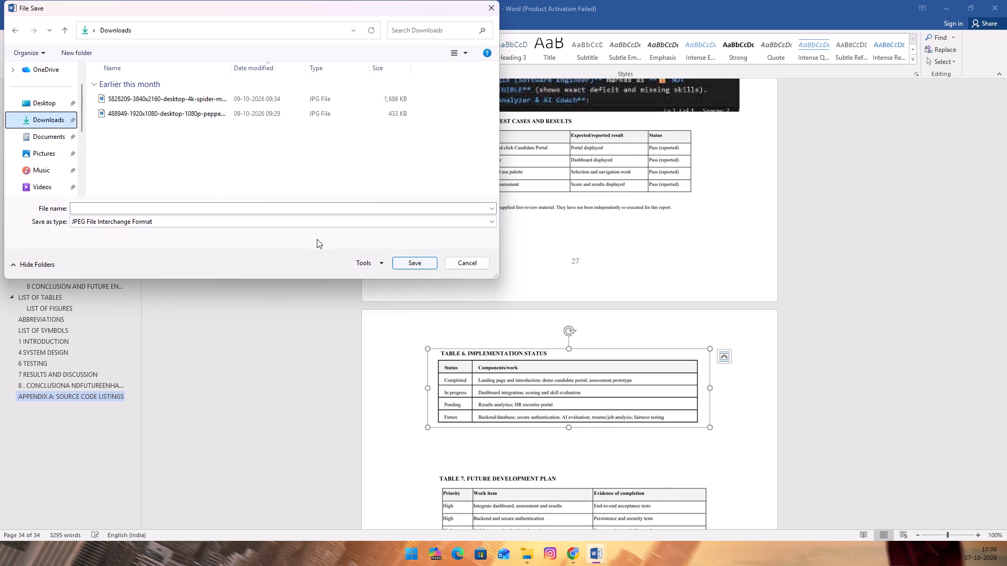
click(313, 211)
text(11)
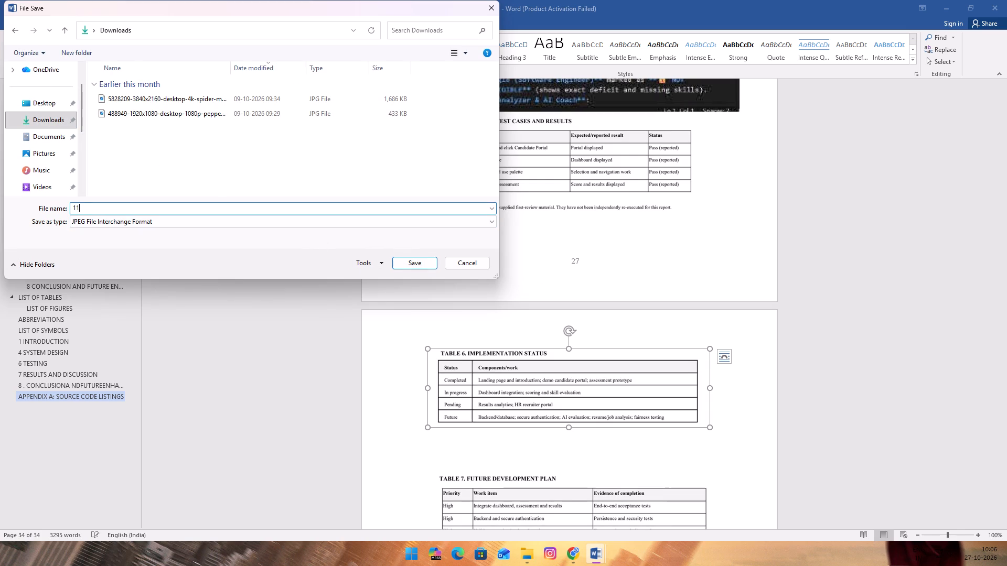
click(423, 260)
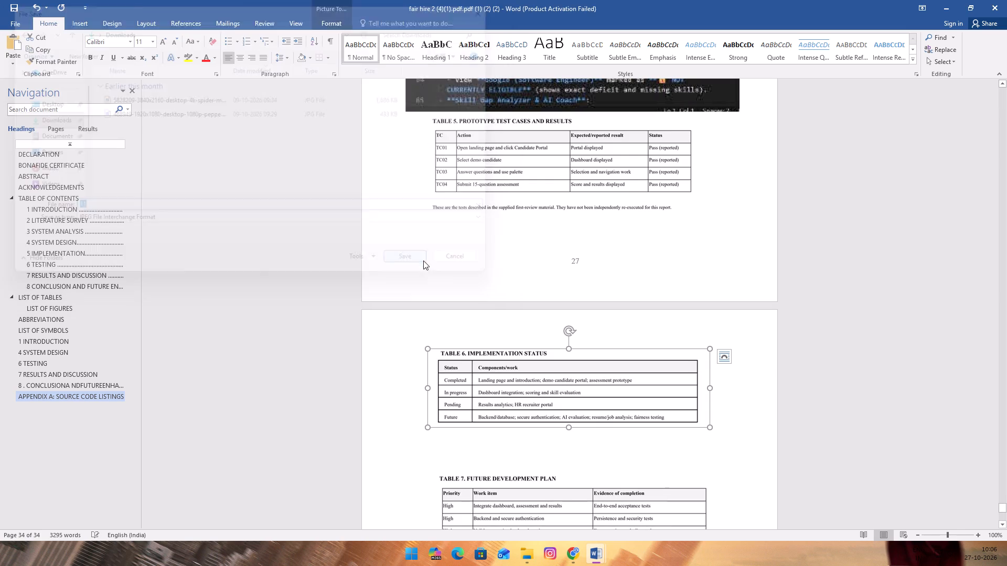
Look back through the source code appendix, references and table pages for a place to insert the exported Table 6 picture.
scroll(491, 288, up, 19)
middle_click(291, 259)
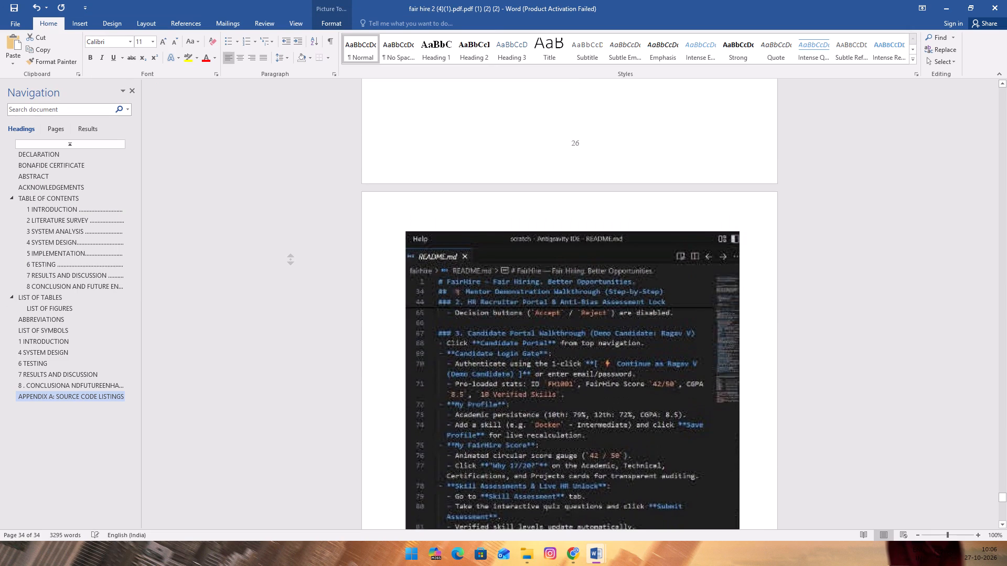
middle_click(290, 178)
middle_click(308, 274)
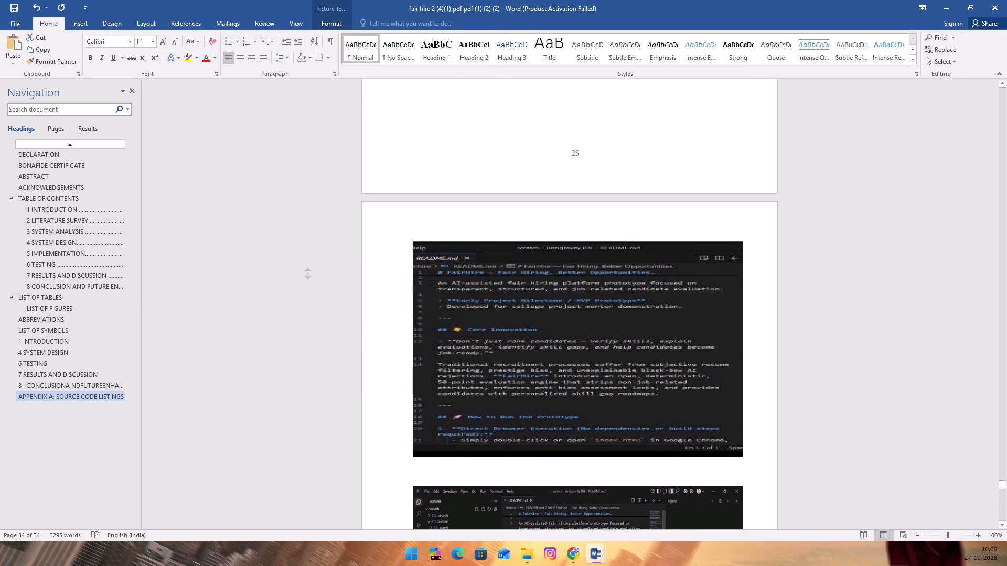
middle_click(310, 200)
middle_click(366, 321)
middle_click(359, 230)
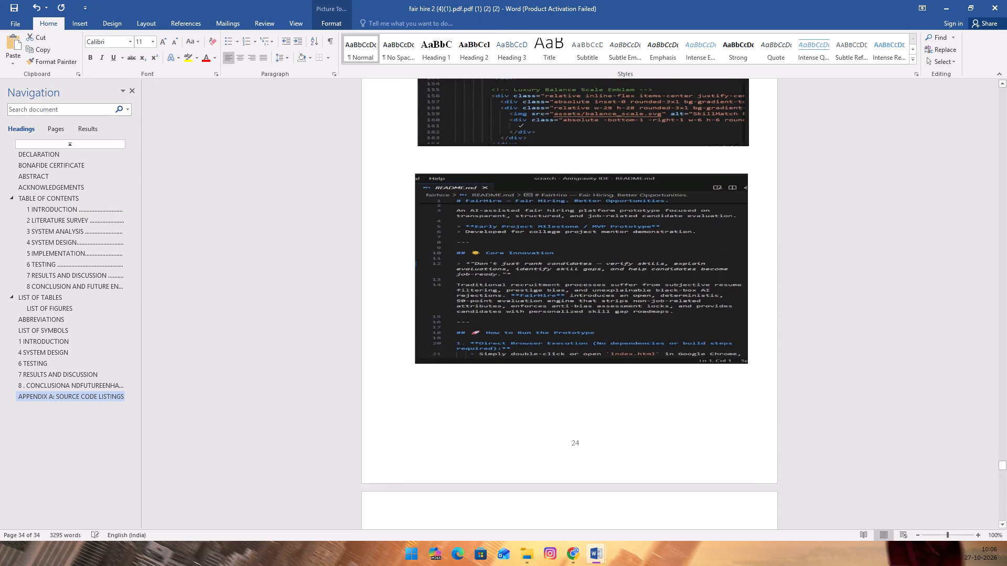
middle_drag(356, 318, 357, 309)
scroll(350, 200, up, 20)
scroll(350, 200, up, 7)
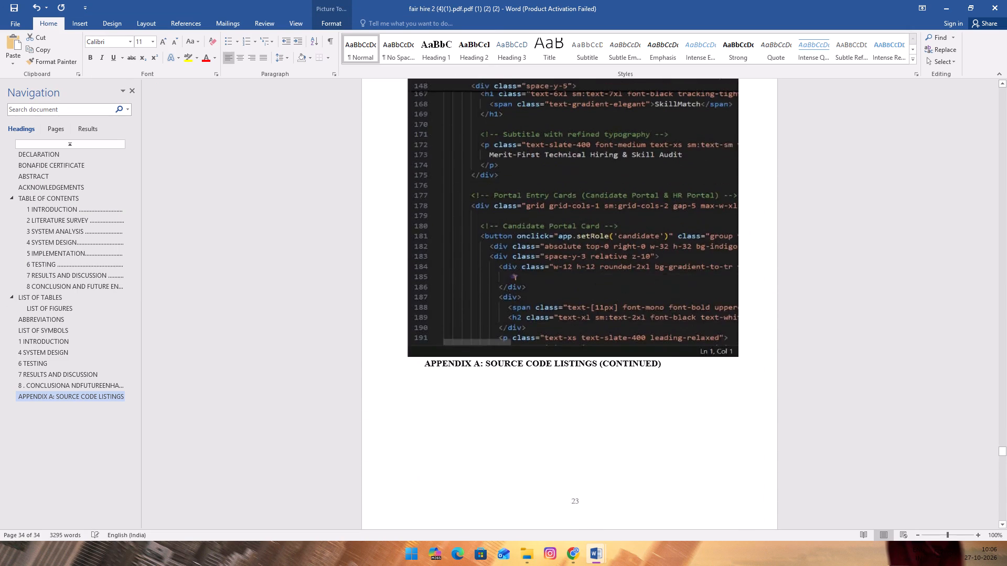
scroll(350, 200, up, 18)
scroll(350, 200, up, 10)
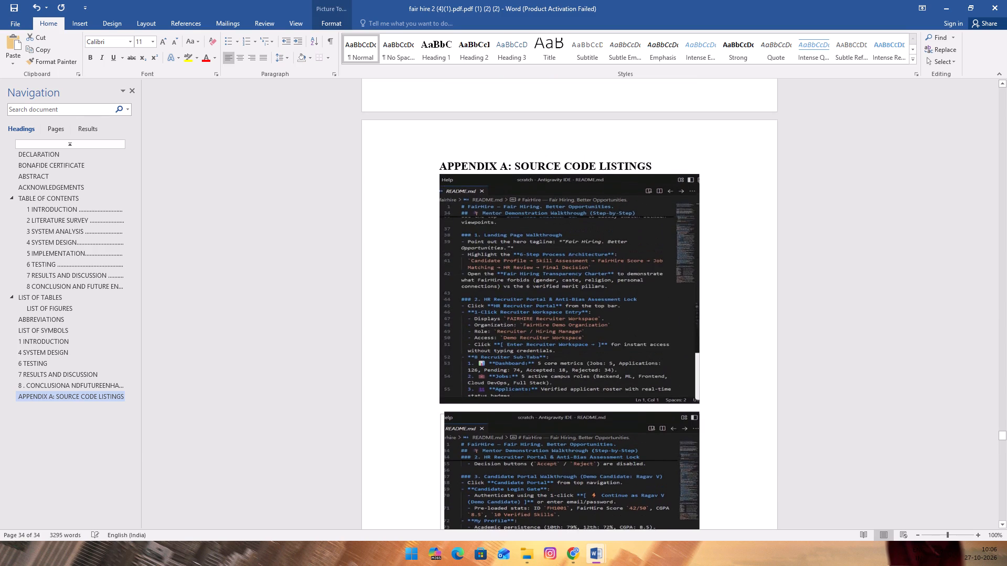
scroll(350, 200, up, 20)
scroll(350, 200, up, 10)
scroll(348, 203, down, 4)
scroll(463, 391, down, 7)
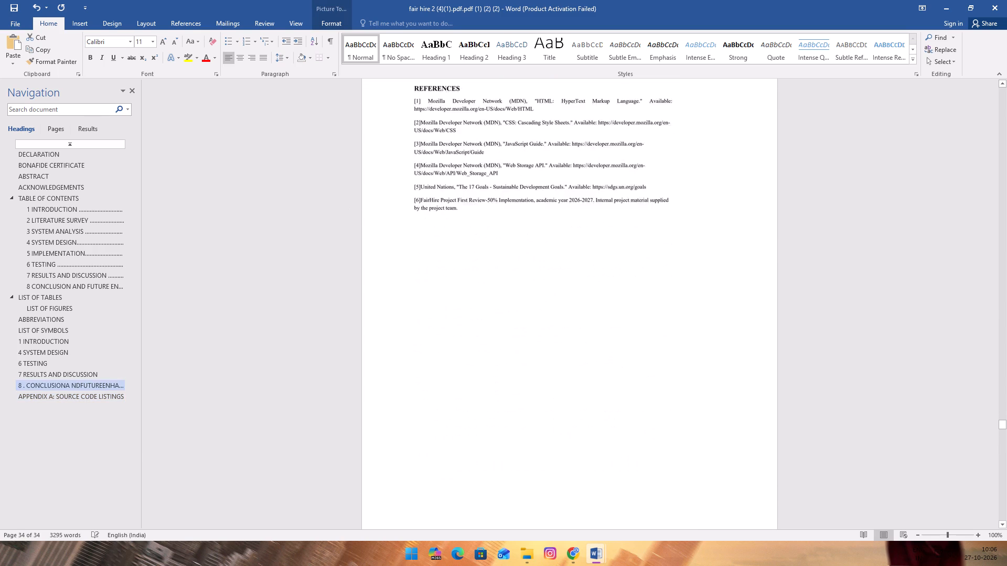
right_click(488, 355)
scroll(219, 249, up, 1)
click(217, 249)
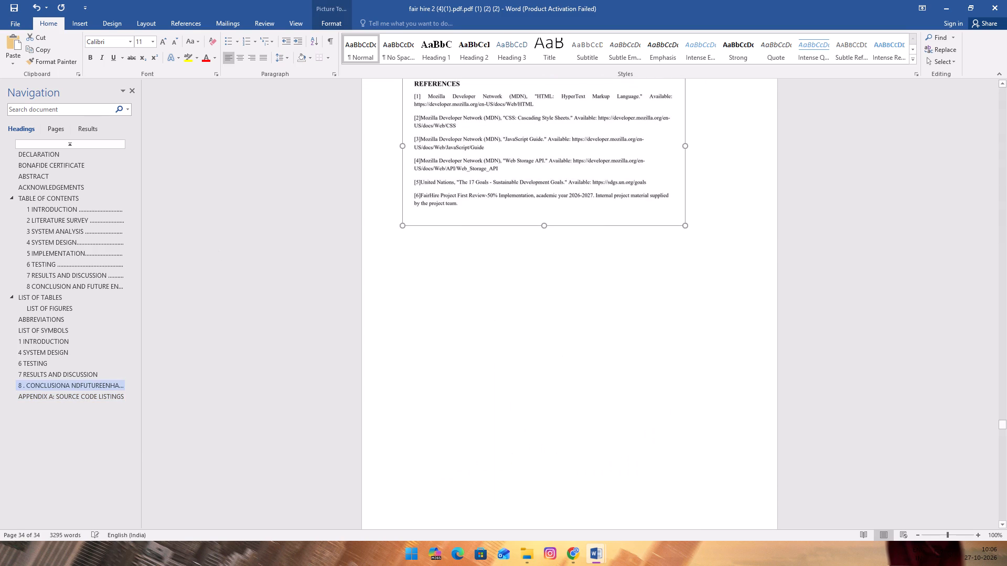
scroll(262, 245, up, 20)
Replace the "TABLE 4. MODULES AND COMPONENTS" picture on page 20 with the picture file 11 from the Downloads folder.
click(575, 395)
right_click(575, 395)
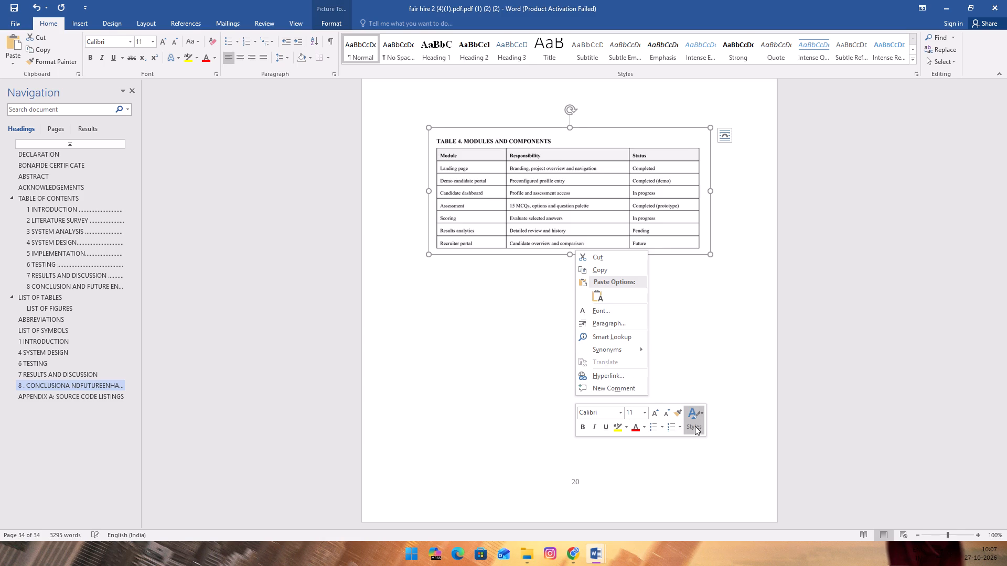
click(82, 22)
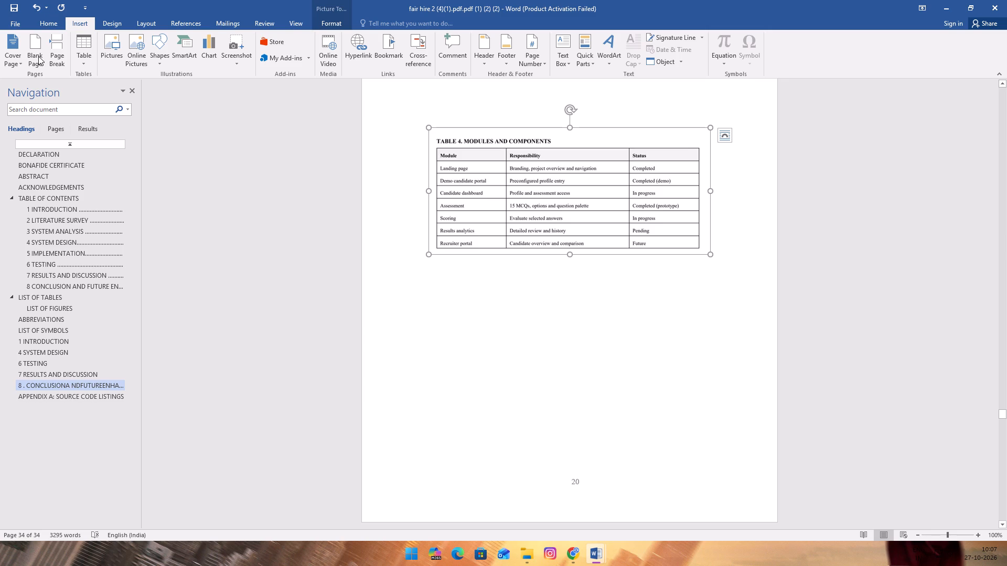
click(113, 55)
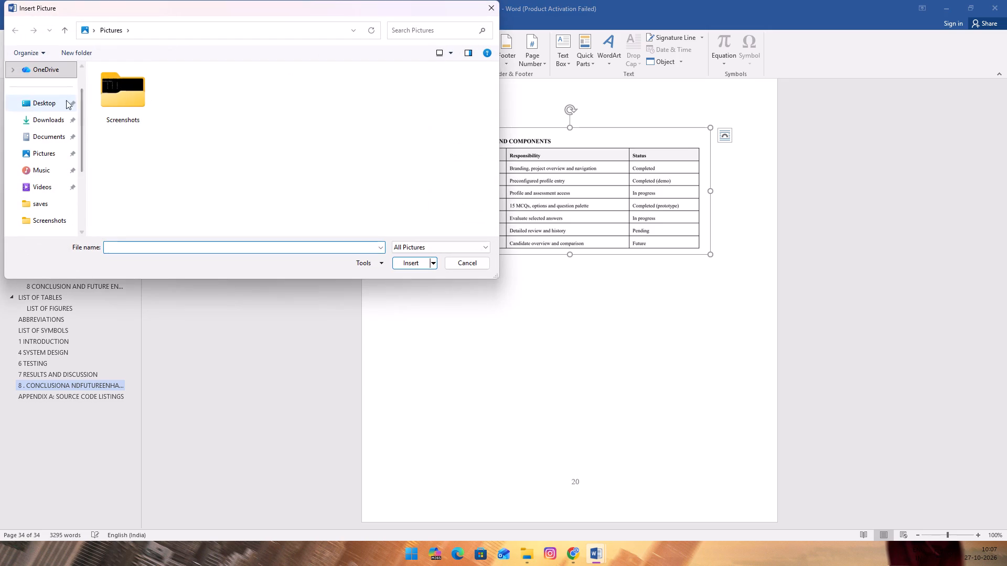
click(62, 121)
click(126, 96)
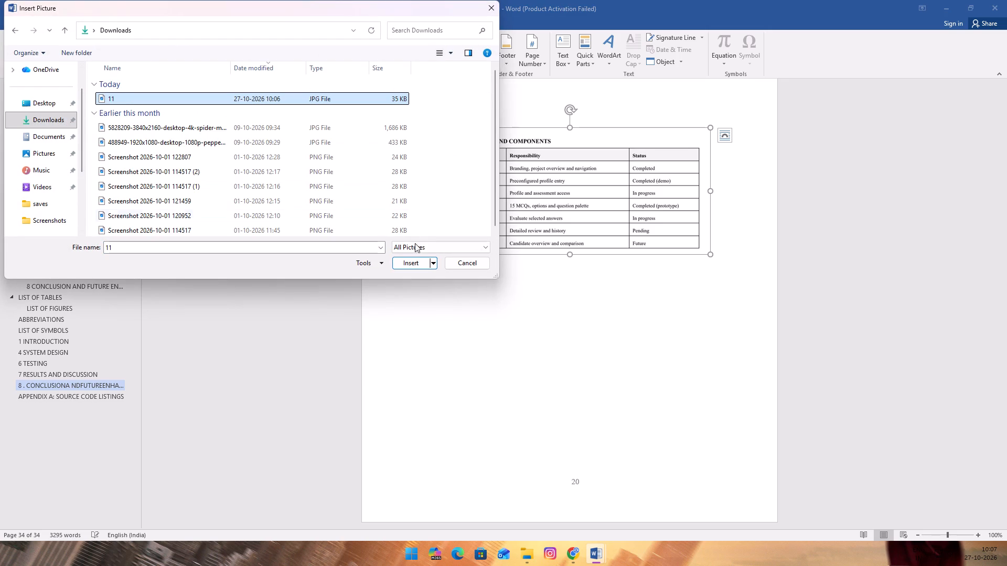
click(421, 262)
Shrink the inserted "TABLE 6. IMPLEMENTATION STATUS" picture to about 4.11 cm high by 14.76 cm wide to fit the page.
drag(577, 190, 538, 279)
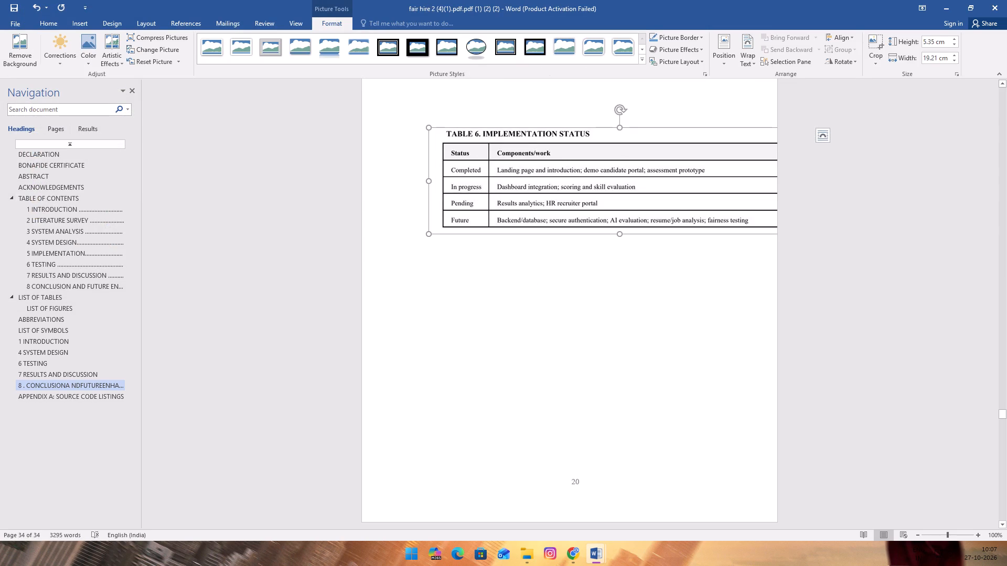
drag(562, 197, 494, 262)
scroll(523, 233, down, 7)
scroll(511, 251, up, 15)
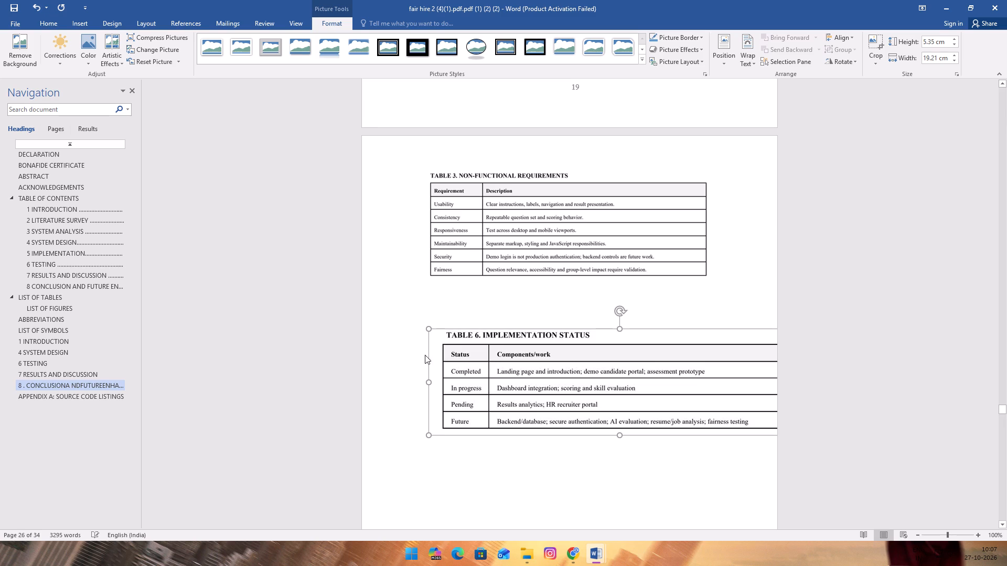
drag(431, 330, 524, 367)
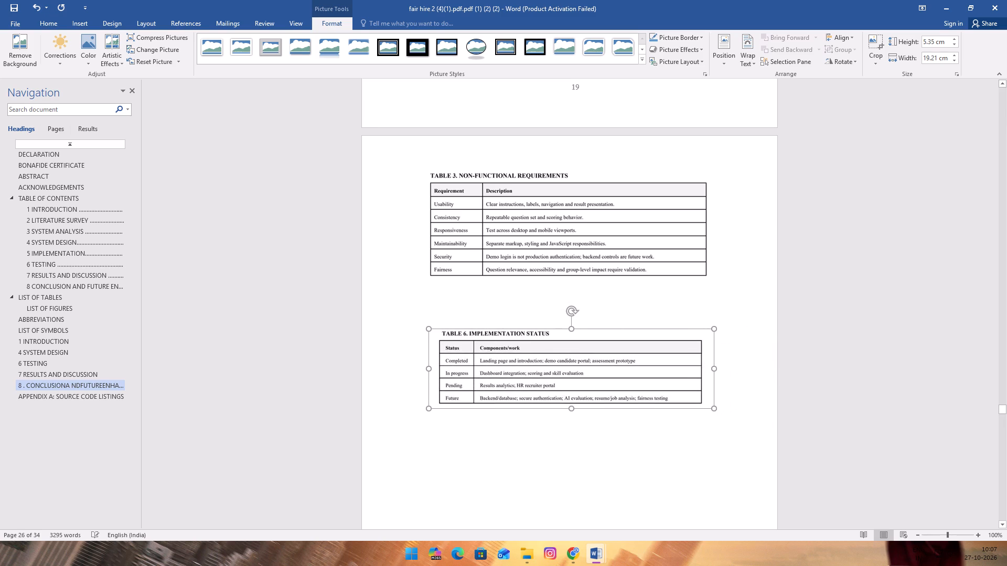
drag(524, 367, 517, 364)
click(557, 451)
scroll(558, 451, down, 8)
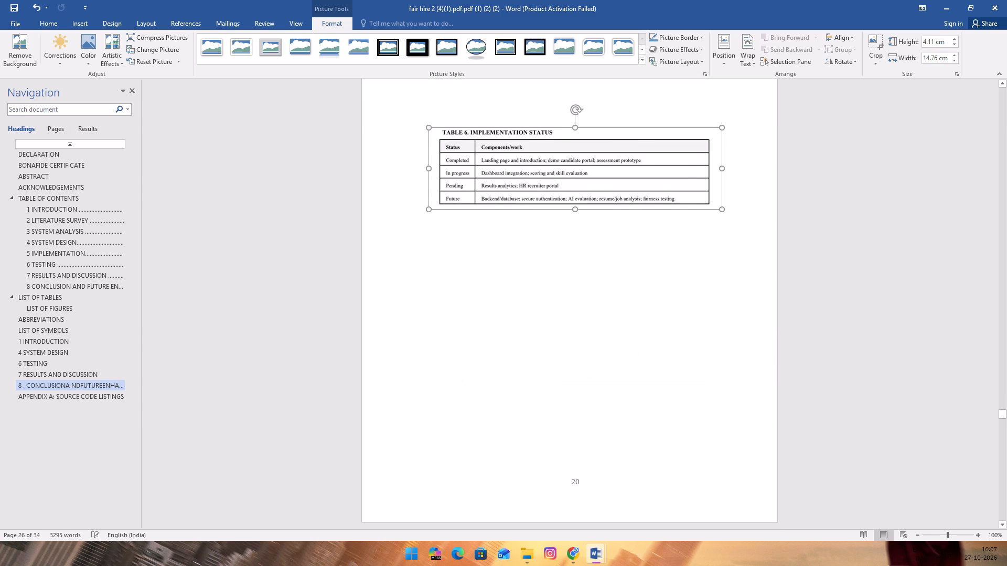
click(478, 361)
Delete the original "TABLE 6. IMPLEMENTATION STATUS" picture above Table 7 at the end of the document.
middle_click(249, 336)
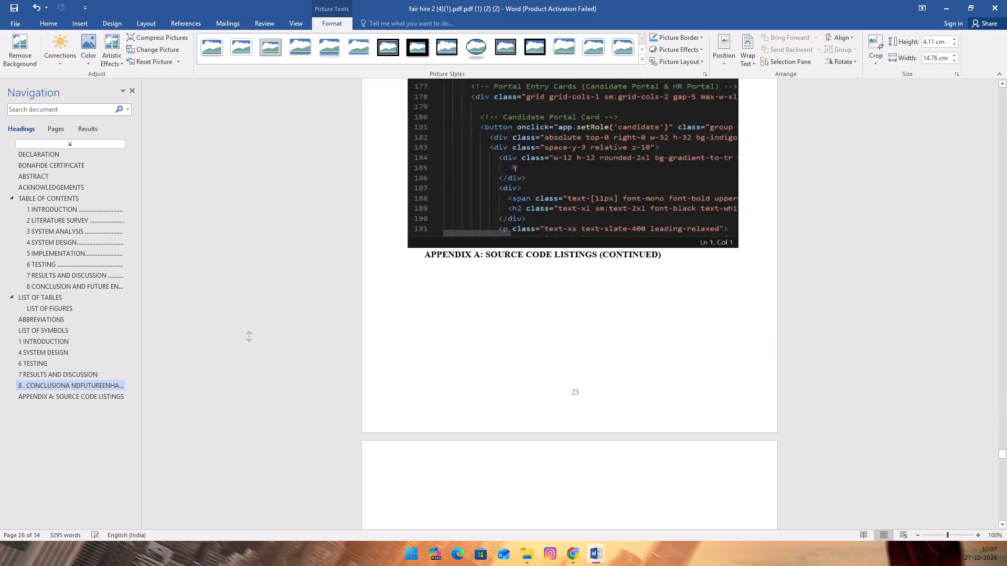
middle_click(254, 440)
middle_click(277, 263)
middle_click(285, 343)
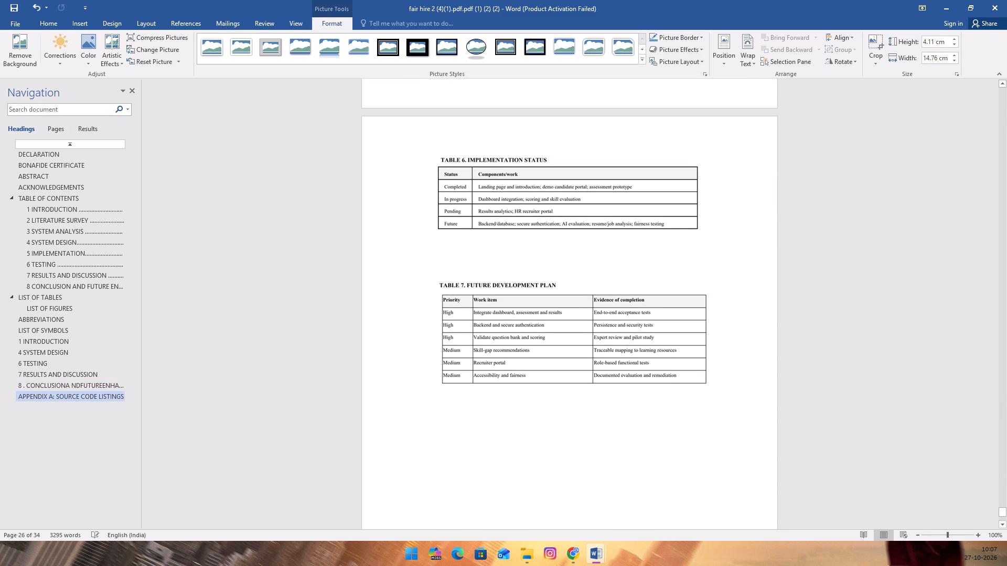
click(547, 206)
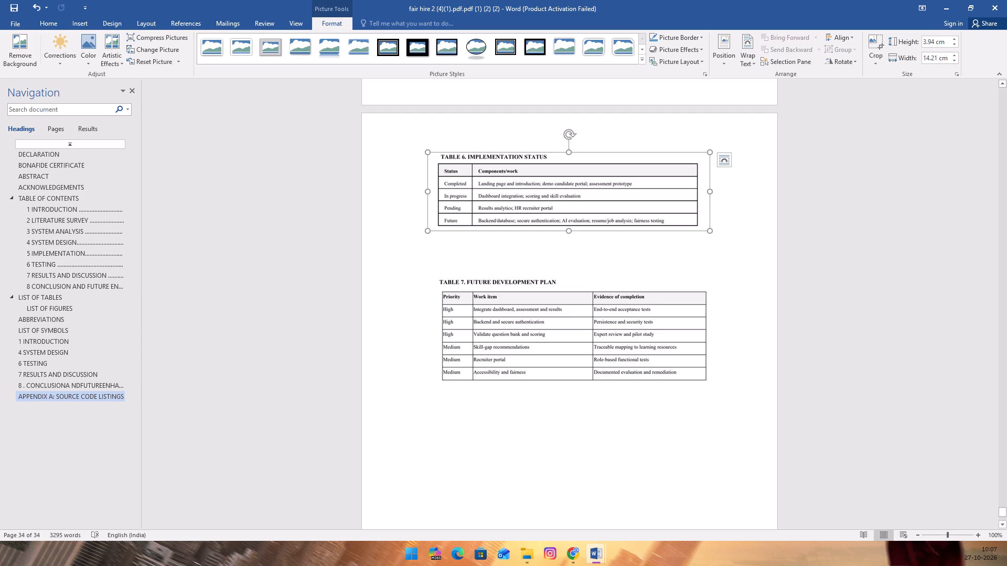
key(Delete)
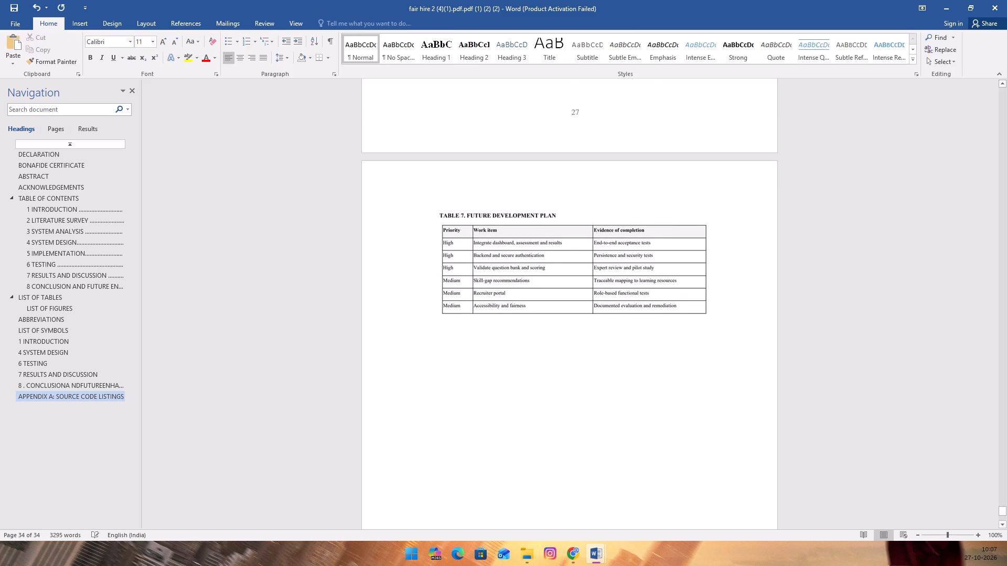
Save the "TABLE 7. FUTURE DEVELOPMENT PLAN" picture as a JPEG file named 12 in the Downloads folder.
click(547, 255)
right_click(547, 255)
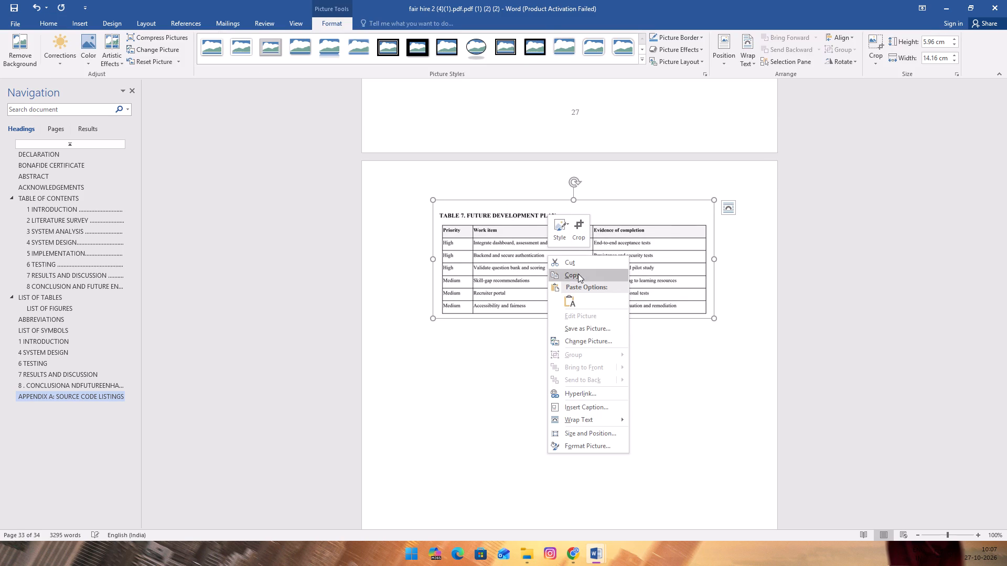
click(598, 328)
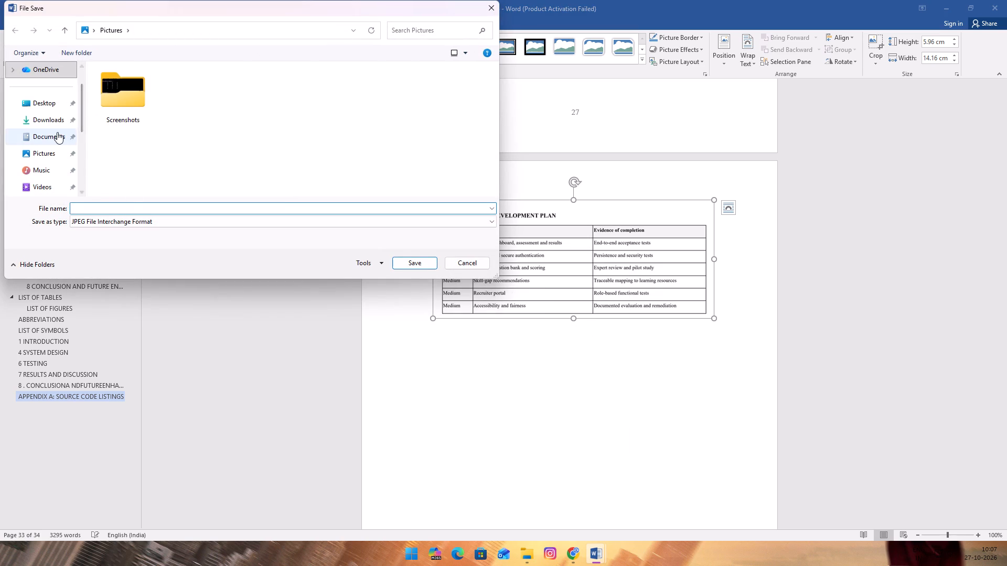
click(57, 112)
click(349, 210)
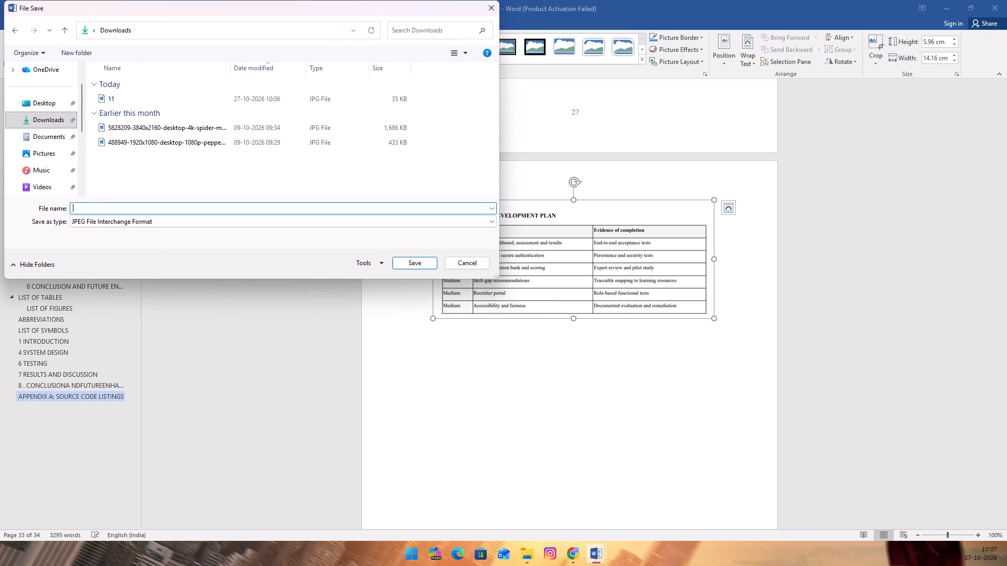
key(1)
key(2)
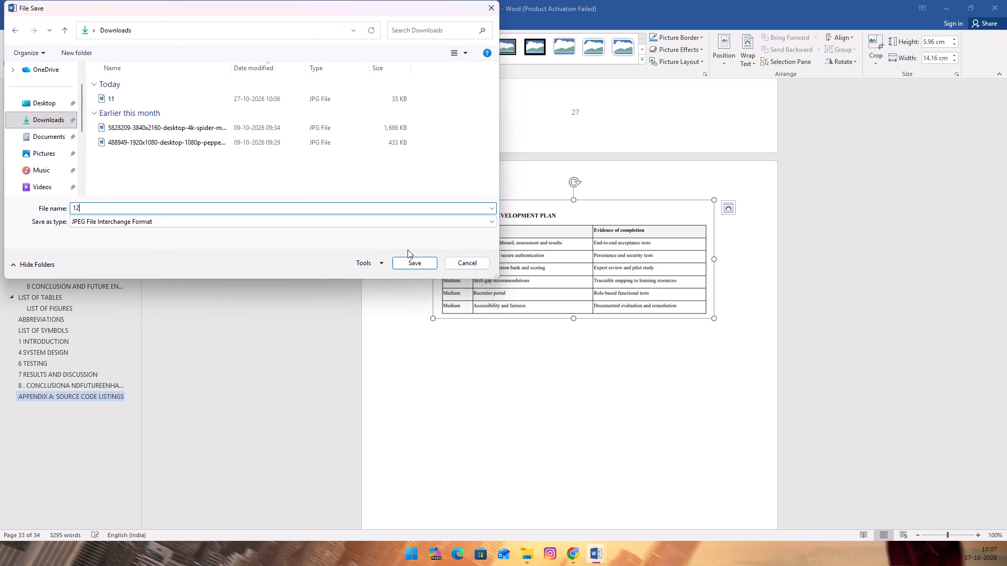
click(415, 260)
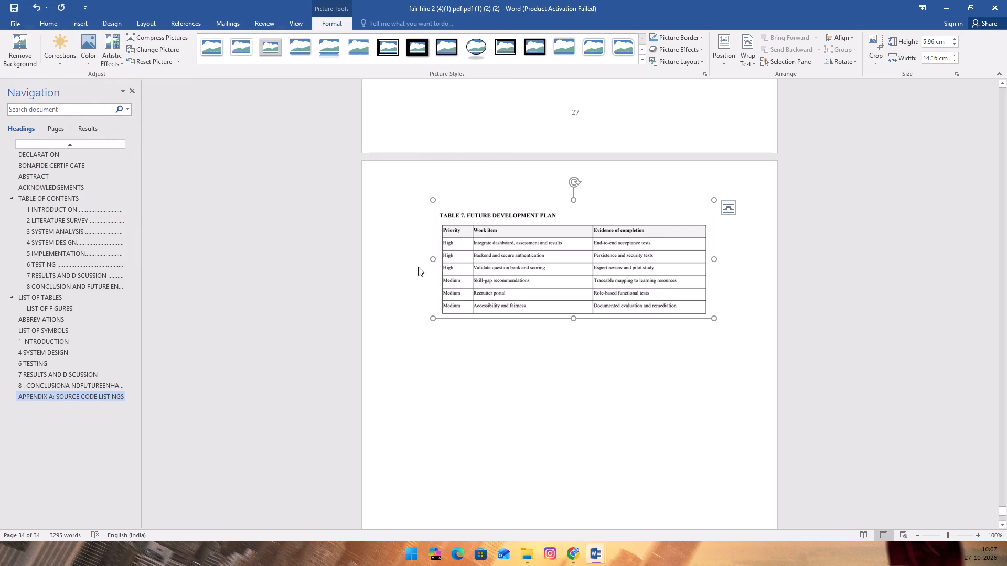
Add a blank line between the "C. Testing Limitations" paragraph and the "7 RESULTS AND DISCUSSION" heading.
middle_click(355, 298)
middle_click(333, 134)
scroll(337, 277, down, 17)
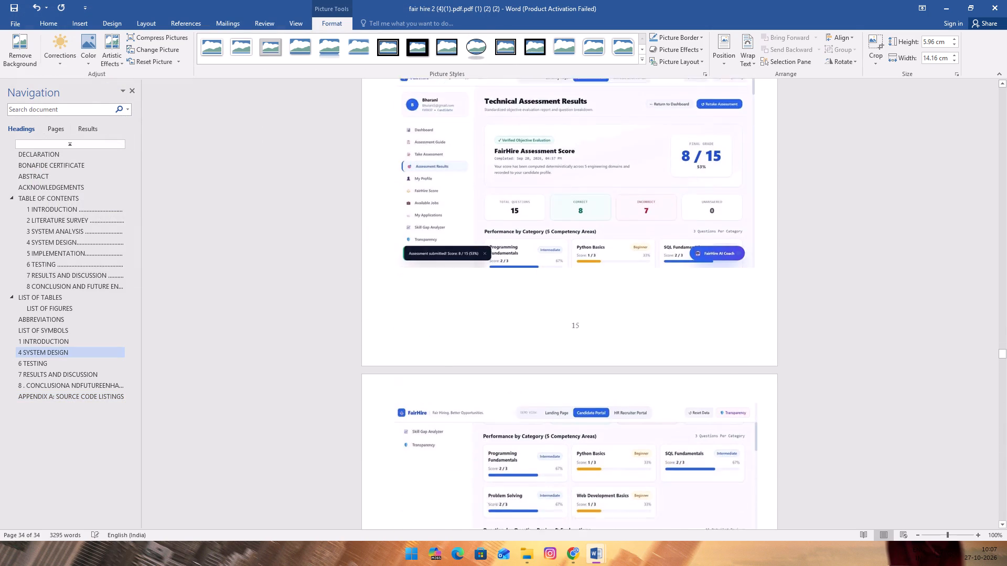
scroll(335, 347, down, 20)
scroll(335, 347, down, 11)
scroll(322, 303, down, 19)
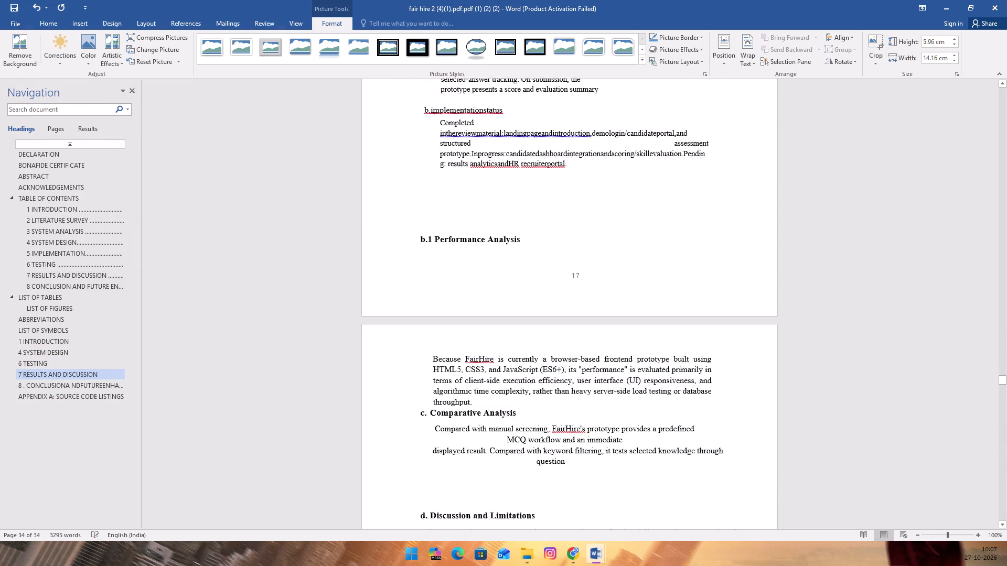
scroll(326, 323, up, 8)
click(691, 181)
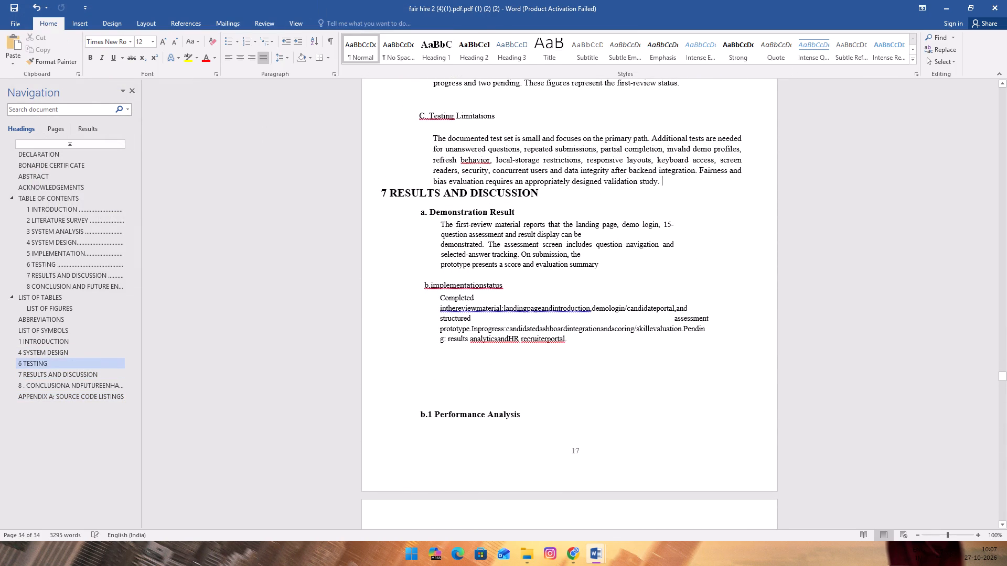
key(Return)
Add a blank line between the SDG 10 paragraph and the section 8 conclusion and future enhancement heading.
scroll(676, 168, down, 2)
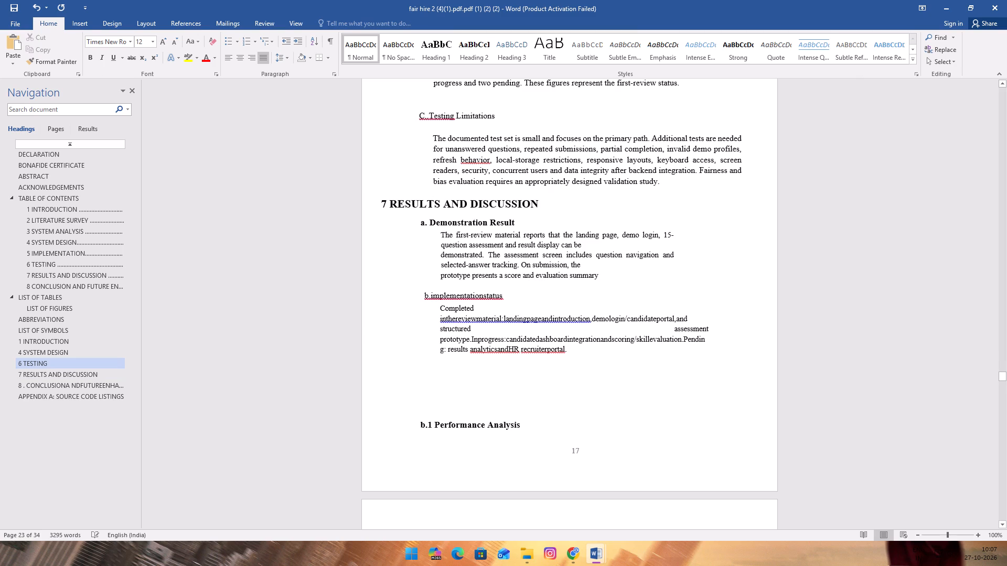
scroll(658, 173, down, 16)
middle_click(198, 280)
middle_click(211, 338)
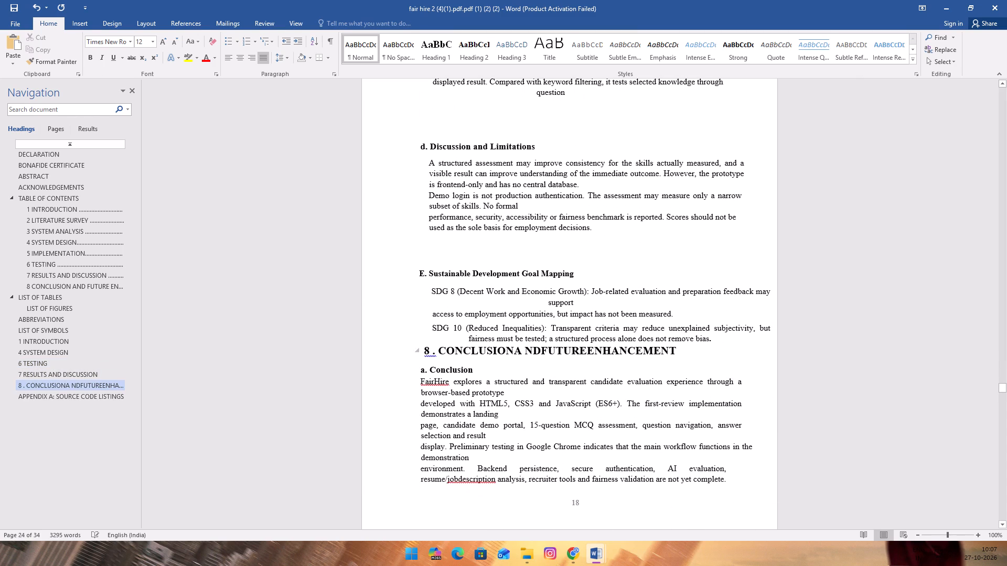
click(745, 345)
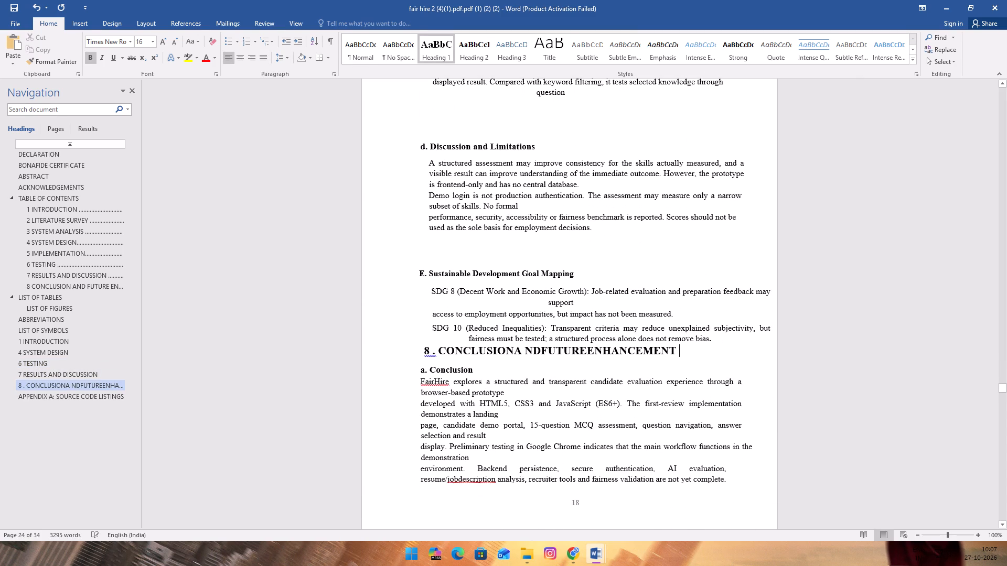
click(716, 338)
key(Return)
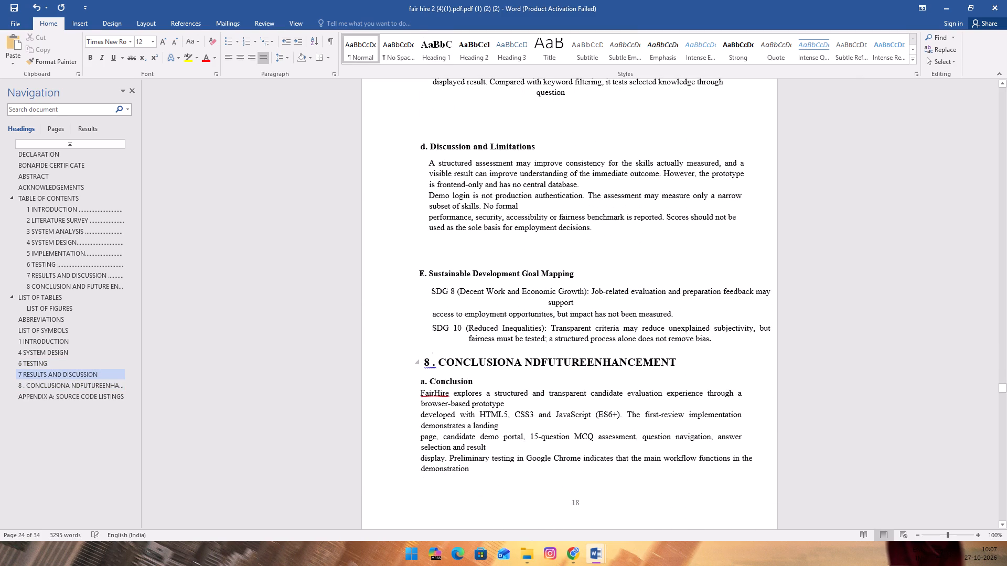
Move the "TABLE 6. IMPLEMENTATION STATUS" picture above "TABLE 3. NON-FUNCTIONAL REQUIREMENTS" on the same page.
scroll(421, 178, down, 20)
scroll(421, 178, down, 6)
scroll(360, 282, down, 8)
scroll(388, 322, down, 9)
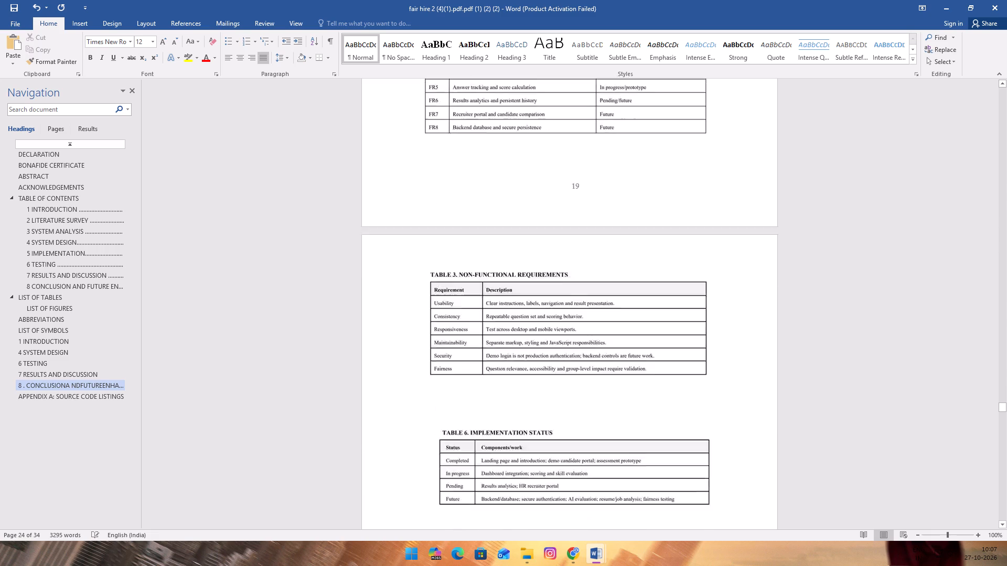
scroll(602, 426, down, 4)
scroll(517, 179, up, 4)
click(426, 270)
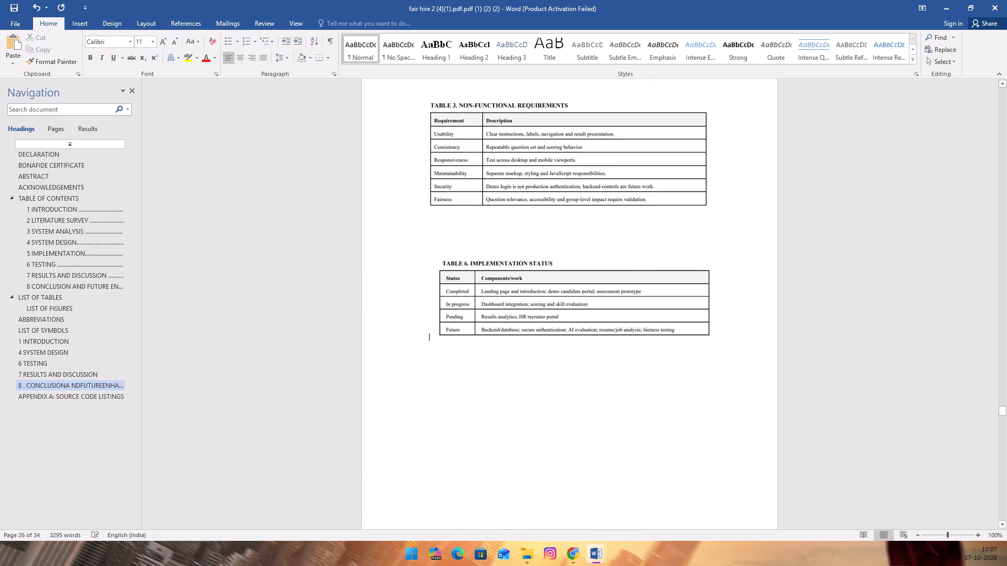
click(434, 243)
click(432, 243)
drag(549, 311, 536, 304)
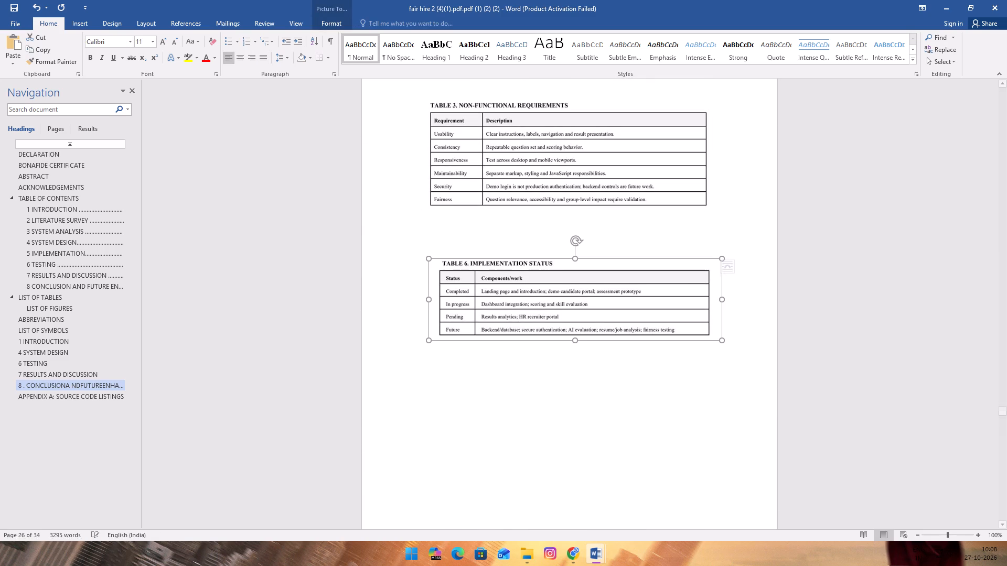
drag(476, 273, 459, 248)
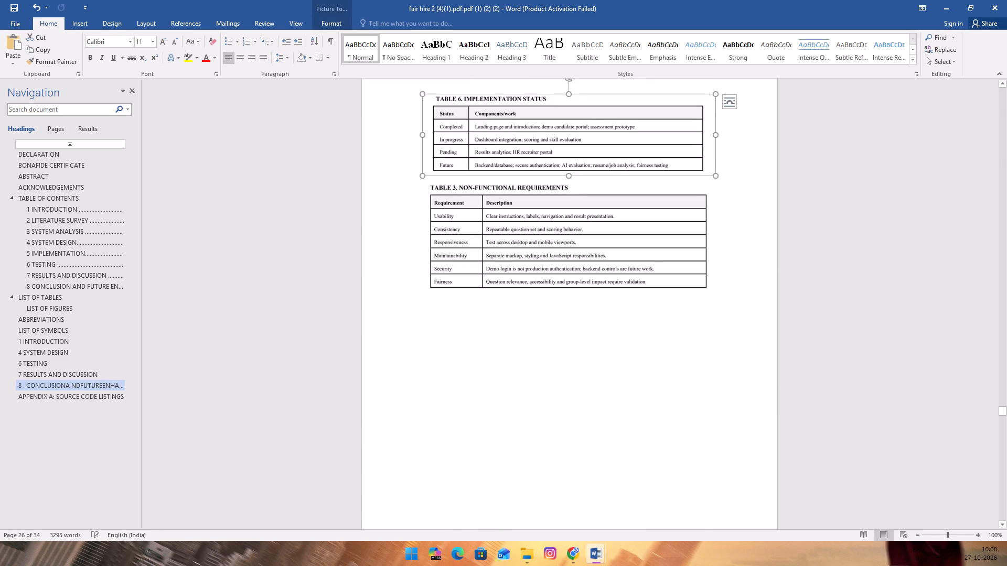
Insert picture 12 from the Downloads folder below TABLE 3. NON-FUNCTIONAL REQUIREMENTS, scaled down to about 15.56 cm wide.
drag(496, 230, 488, 248)
click(472, 355)
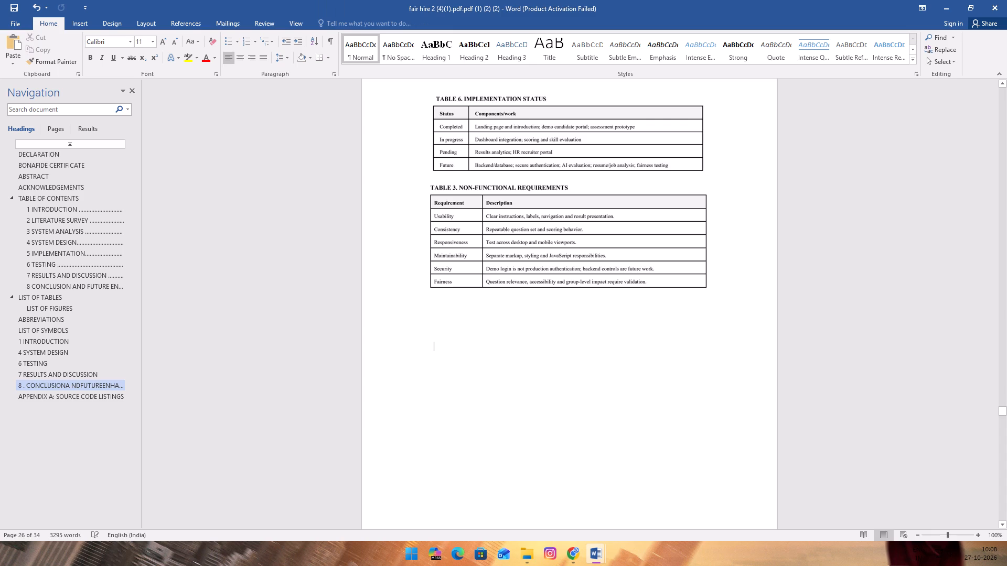
right_click(483, 357)
click(76, 23)
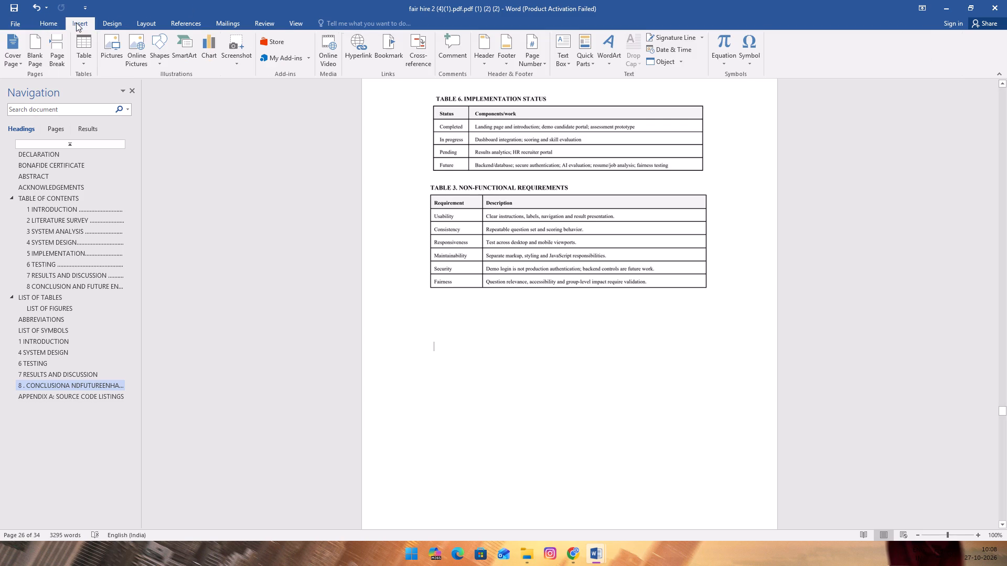
click(109, 49)
click(127, 102)
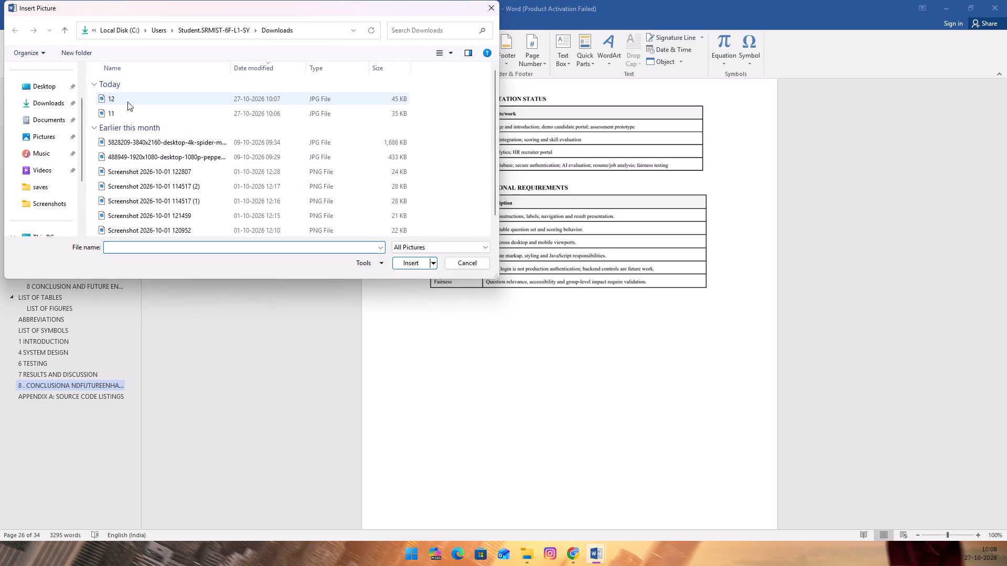
click(417, 267)
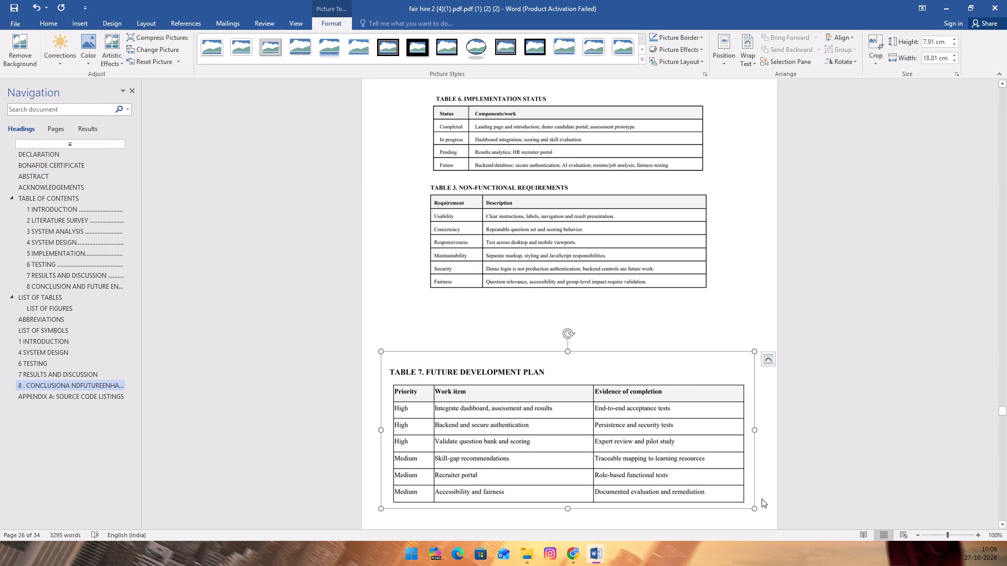
drag(754, 507, 690, 450)
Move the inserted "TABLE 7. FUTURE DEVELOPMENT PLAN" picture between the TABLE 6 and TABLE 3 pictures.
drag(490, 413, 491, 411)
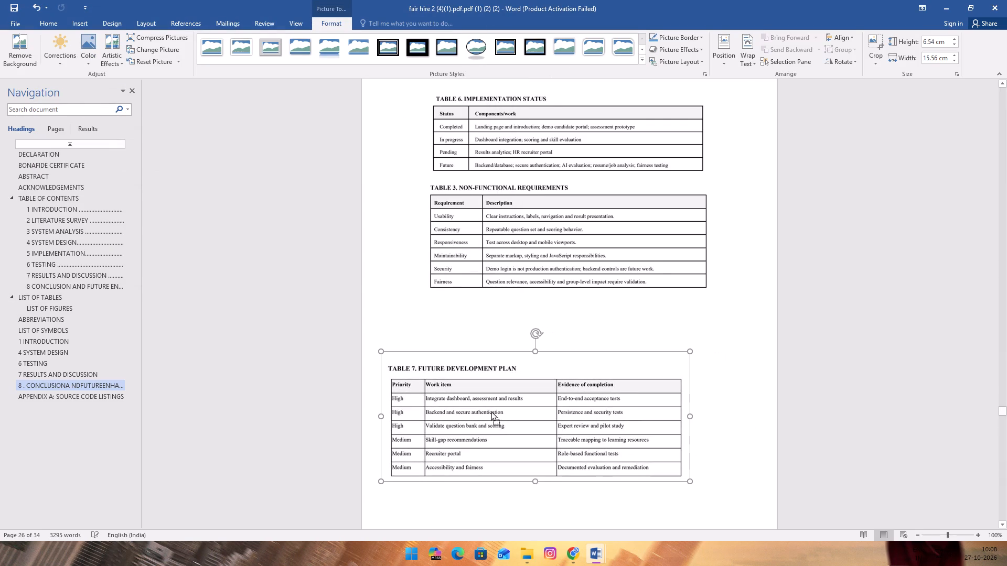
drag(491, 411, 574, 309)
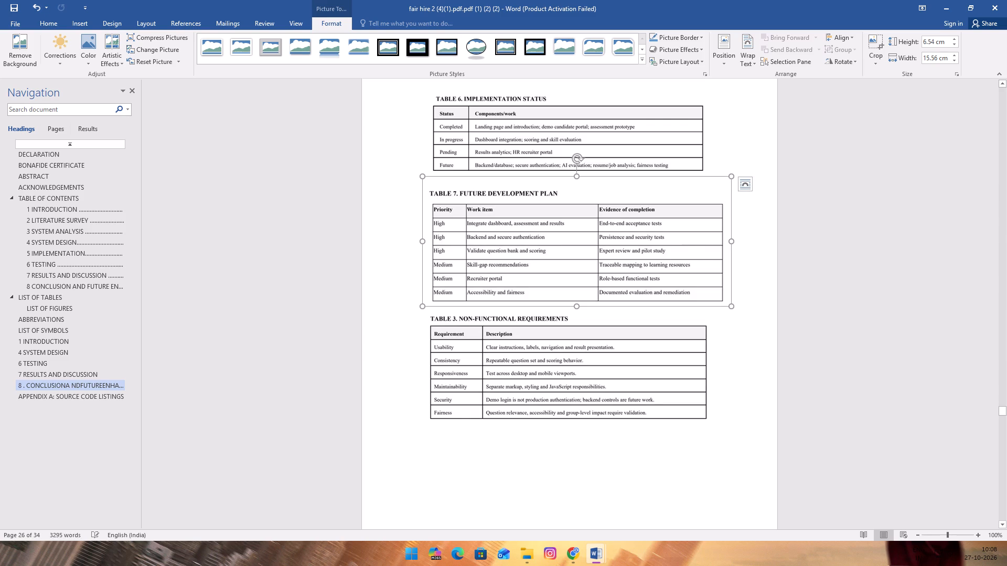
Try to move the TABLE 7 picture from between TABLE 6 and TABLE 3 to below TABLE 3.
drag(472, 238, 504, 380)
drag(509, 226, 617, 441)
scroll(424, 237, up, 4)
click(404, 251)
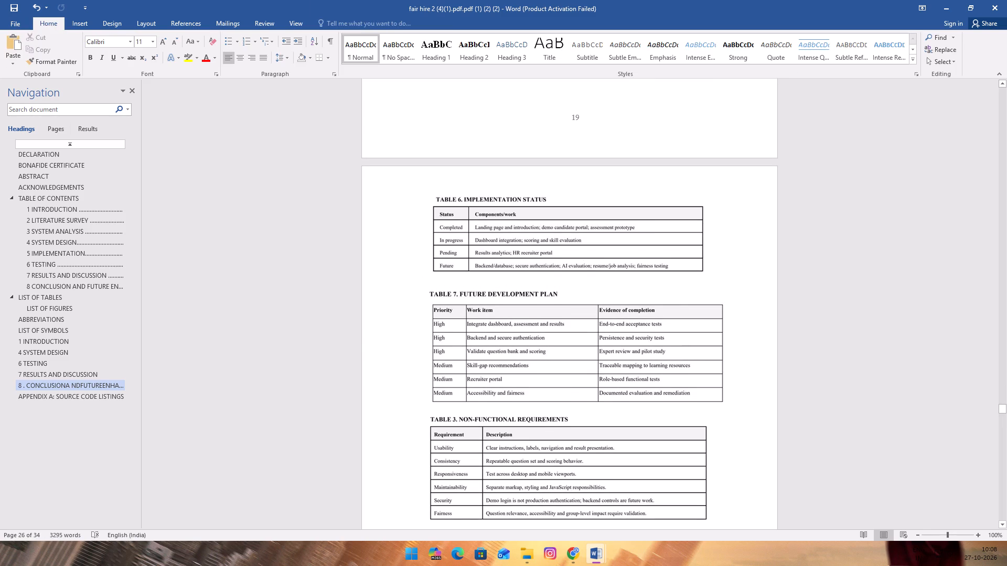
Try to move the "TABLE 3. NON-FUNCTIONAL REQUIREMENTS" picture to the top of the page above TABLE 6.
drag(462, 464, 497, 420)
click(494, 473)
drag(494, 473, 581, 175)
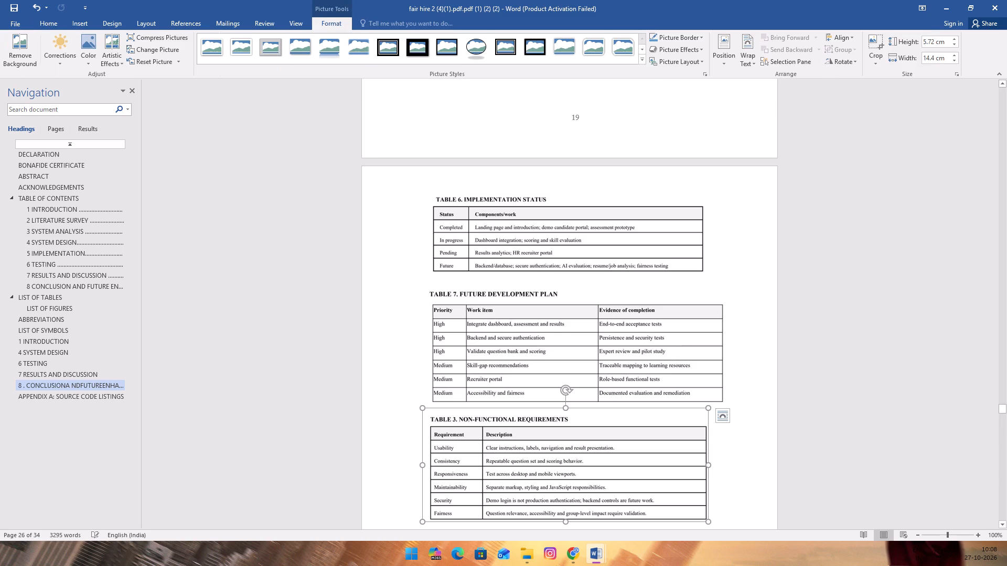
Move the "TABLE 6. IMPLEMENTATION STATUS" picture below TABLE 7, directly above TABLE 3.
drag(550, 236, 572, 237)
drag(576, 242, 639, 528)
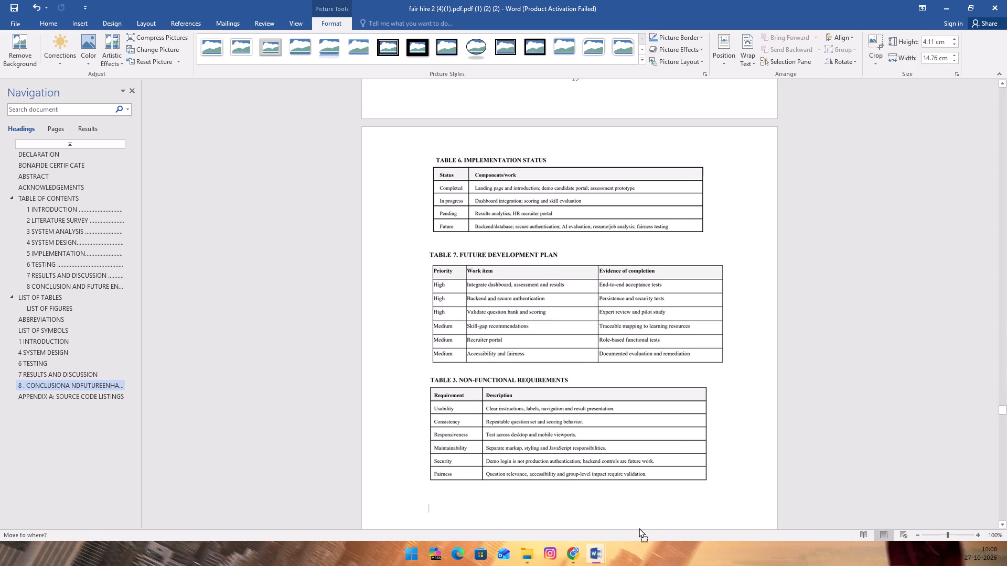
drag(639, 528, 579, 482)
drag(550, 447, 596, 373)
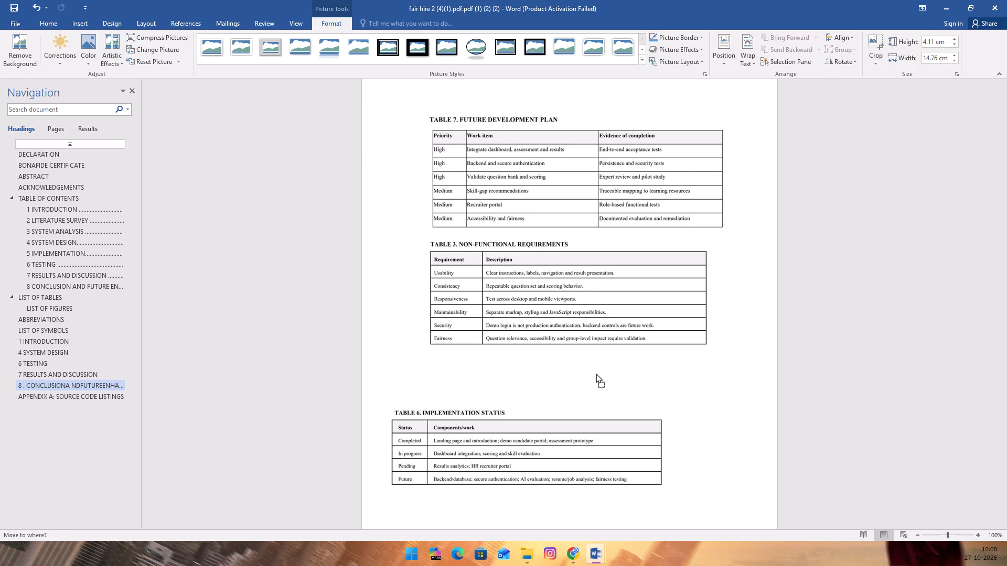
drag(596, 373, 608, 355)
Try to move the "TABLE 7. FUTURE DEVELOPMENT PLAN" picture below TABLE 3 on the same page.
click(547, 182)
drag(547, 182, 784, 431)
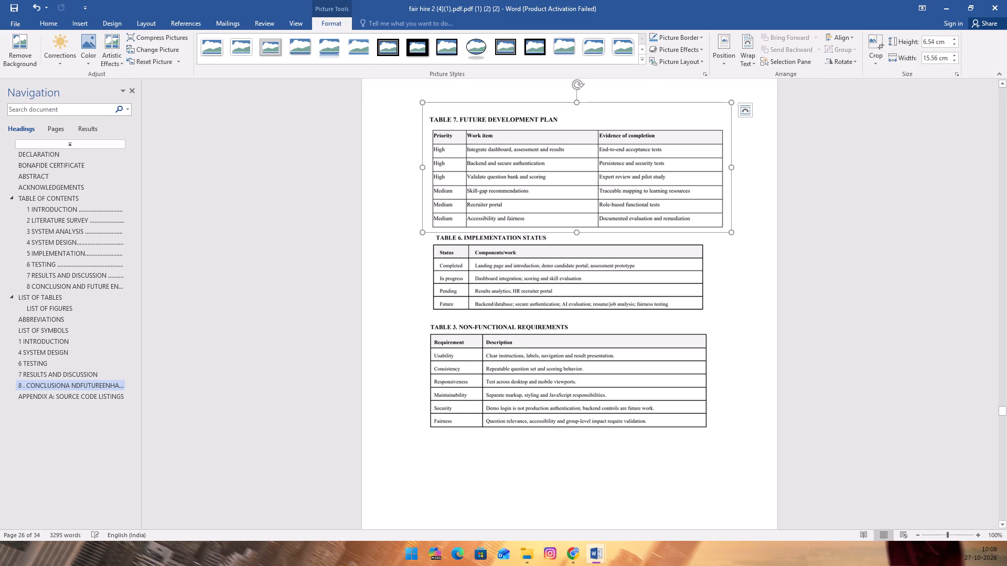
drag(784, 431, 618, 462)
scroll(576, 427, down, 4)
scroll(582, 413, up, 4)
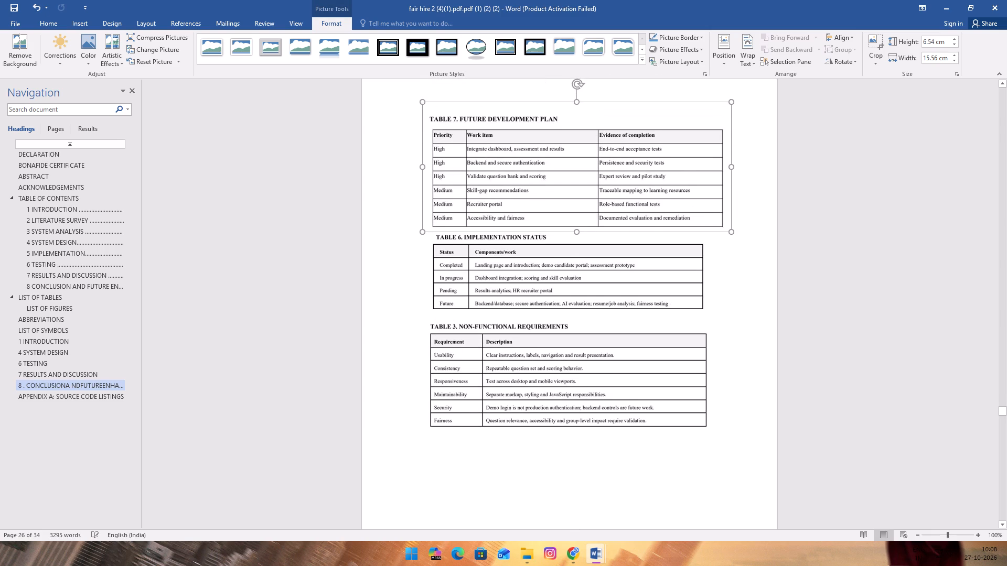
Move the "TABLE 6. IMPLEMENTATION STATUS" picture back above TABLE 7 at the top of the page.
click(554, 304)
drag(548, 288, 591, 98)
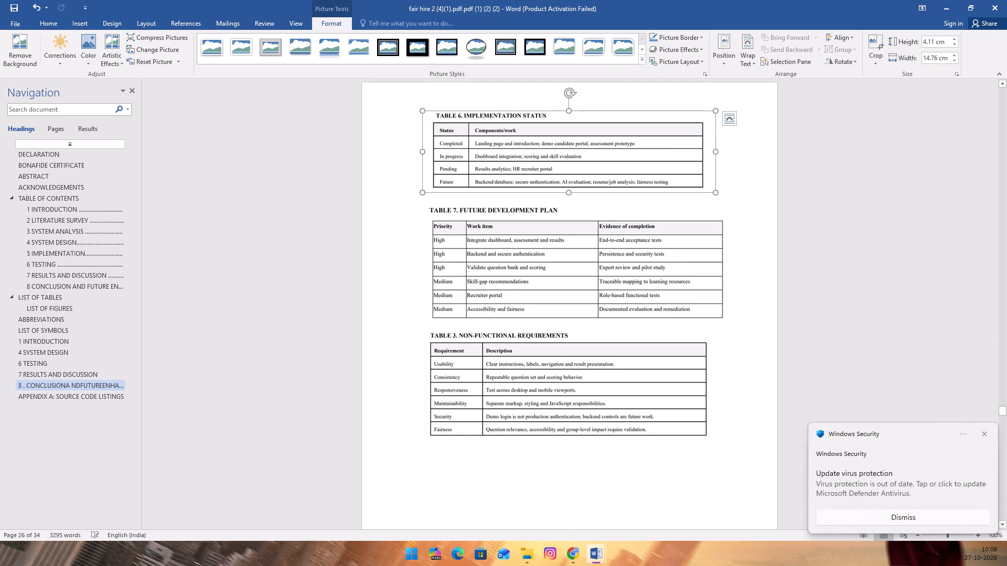
Move the "TABLE 6. IMPLEMENTATION STATUS" picture from the top of the page to the empty area below TABLE 3.
click(505, 384)
click(535, 149)
drag(535, 149, 670, 451)
drag(670, 451, 571, 492)
scroll(547, 350, down, 2)
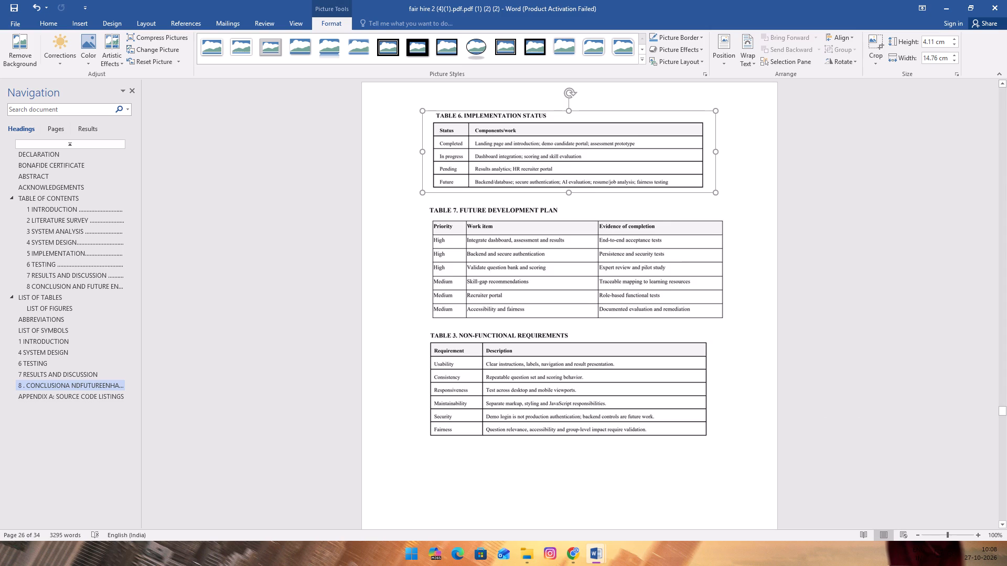
scroll(547, 351, down, 5)
scroll(547, 351, up, 3)
scroll(561, 306, up, 7)
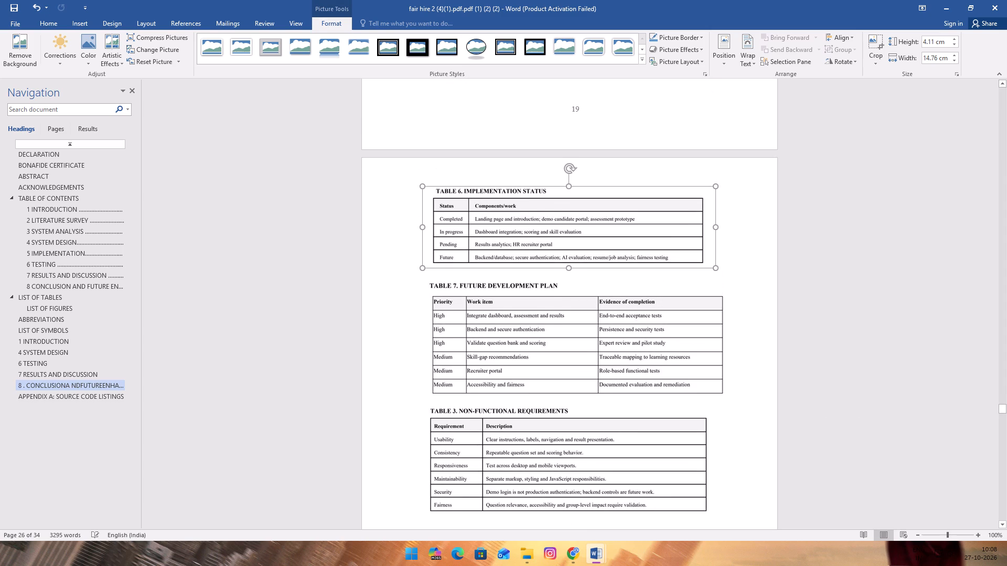
click(559, 224)
drag(559, 224, 619, 473)
scroll(654, 398, down, 4)
drag(569, 134, 609, 485)
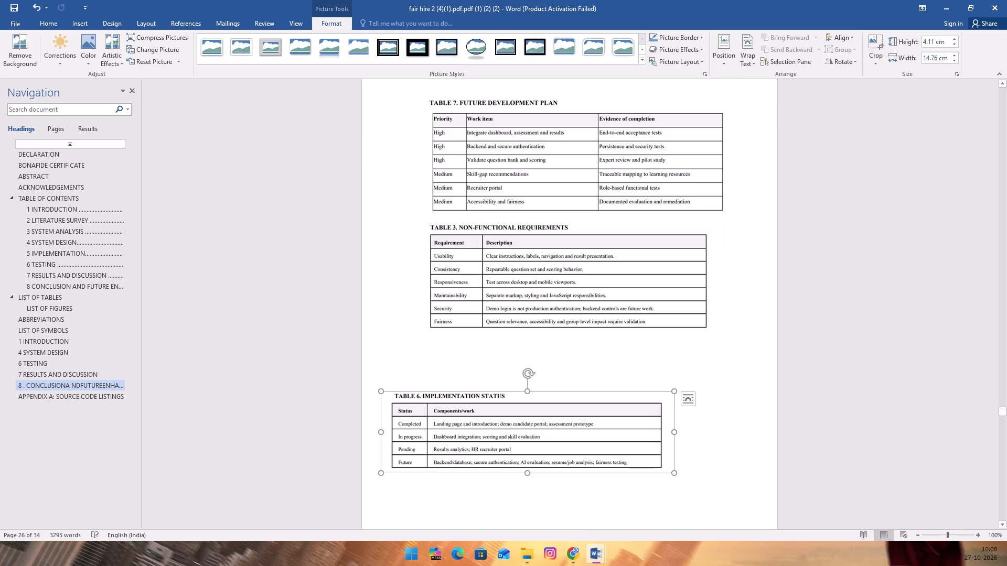
Move the "TABLE 7. FUTURE DEVELOPMENT PLAN" picture from the top of the page to below TABLE 6.
scroll(527, 361, up, 3)
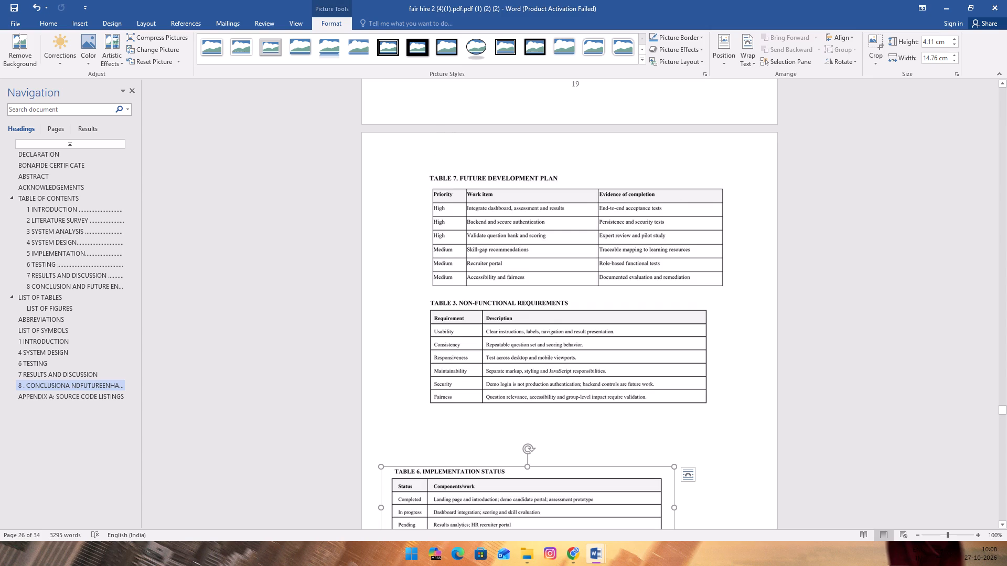
drag(456, 229, 492, 221)
drag(497, 221, 650, 384)
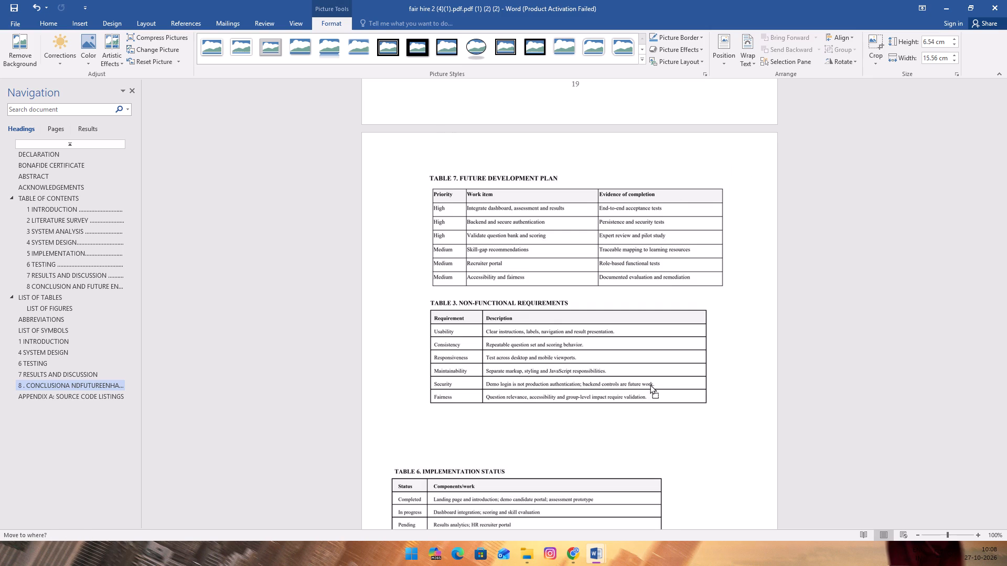
drag(650, 384, 677, 516)
scroll(645, 425, down, 4)
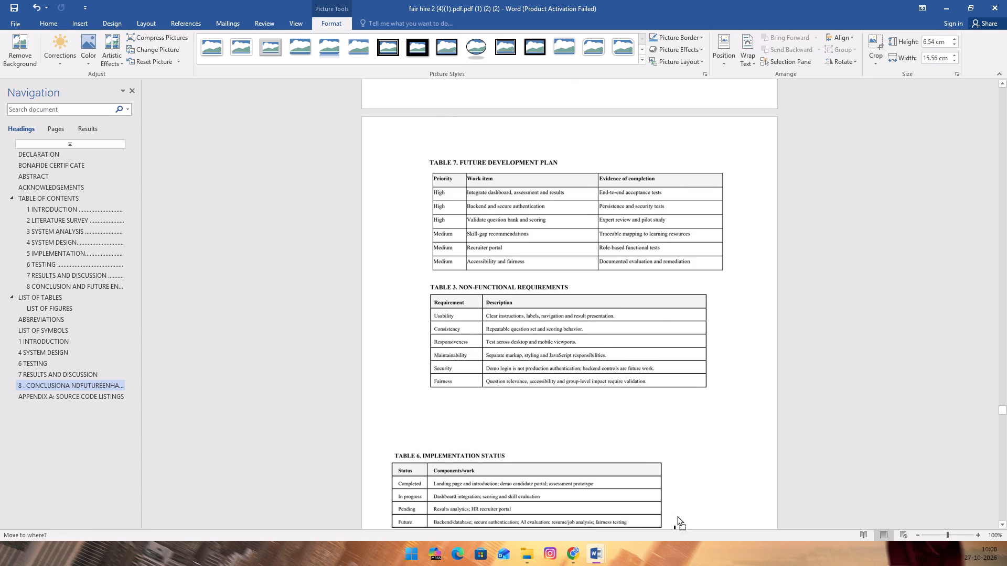
drag(677, 516, 693, 529)
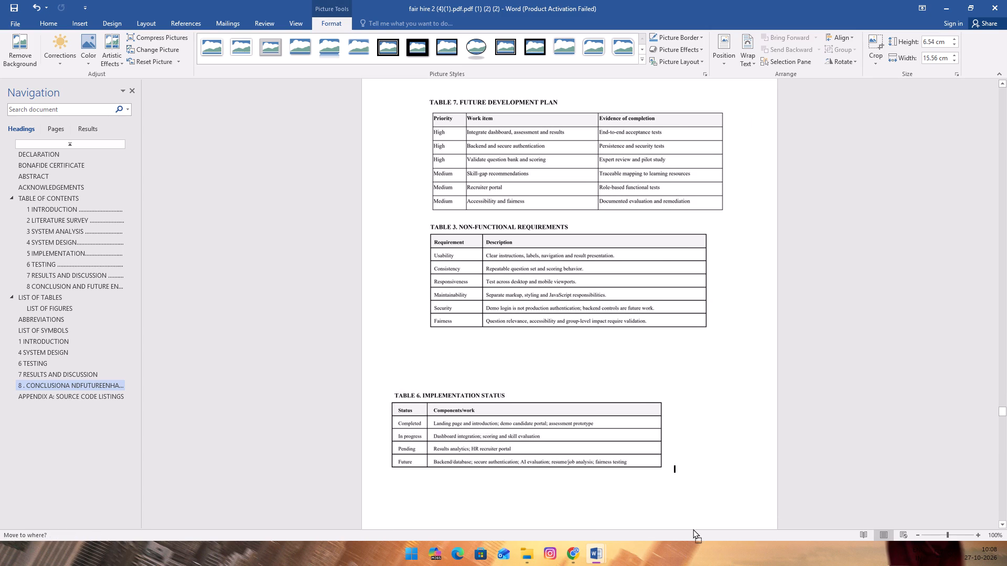
drag(693, 529, 713, 302)
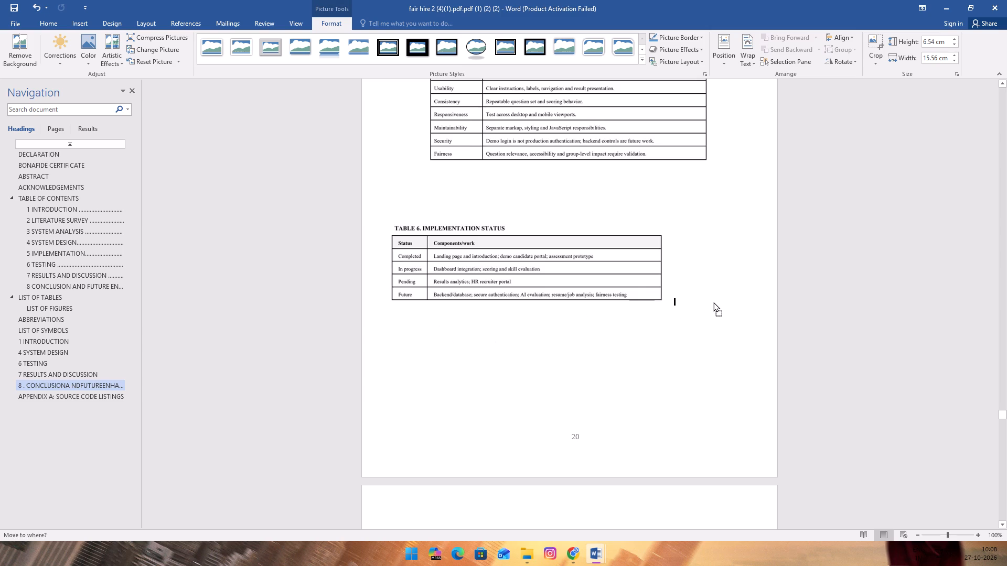
drag(713, 302, 713, 304)
Rearrange the TABLE 3 and TABLE 6 pictures so that TABLE 6 sits directly beneath TABLE 3 without the gap.
scroll(690, 278, up, 9)
click(391, 275)
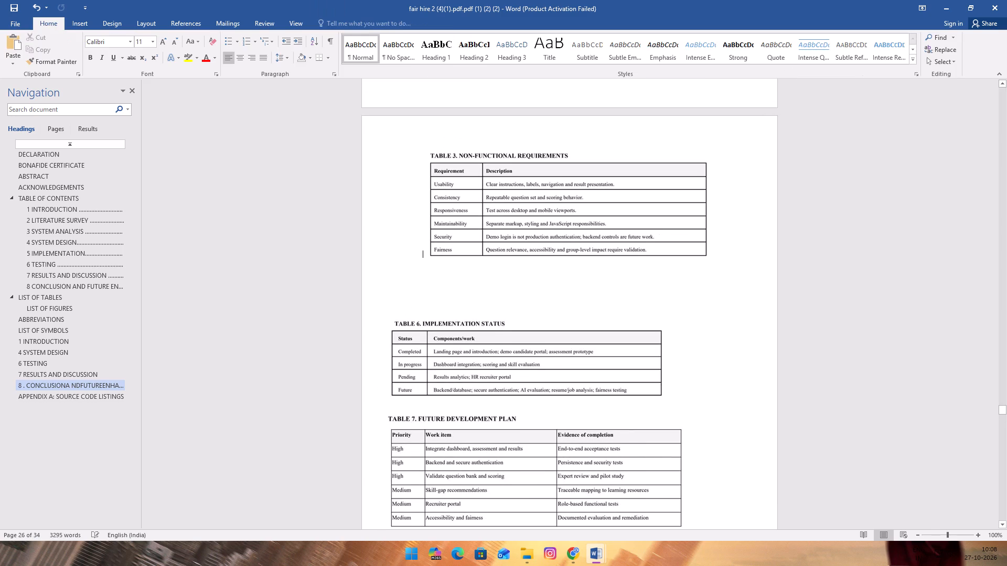
scroll(451, 260, up, 3)
drag(422, 423, 500, 371)
drag(498, 236, 555, 391)
drag(541, 383, 570, 208)
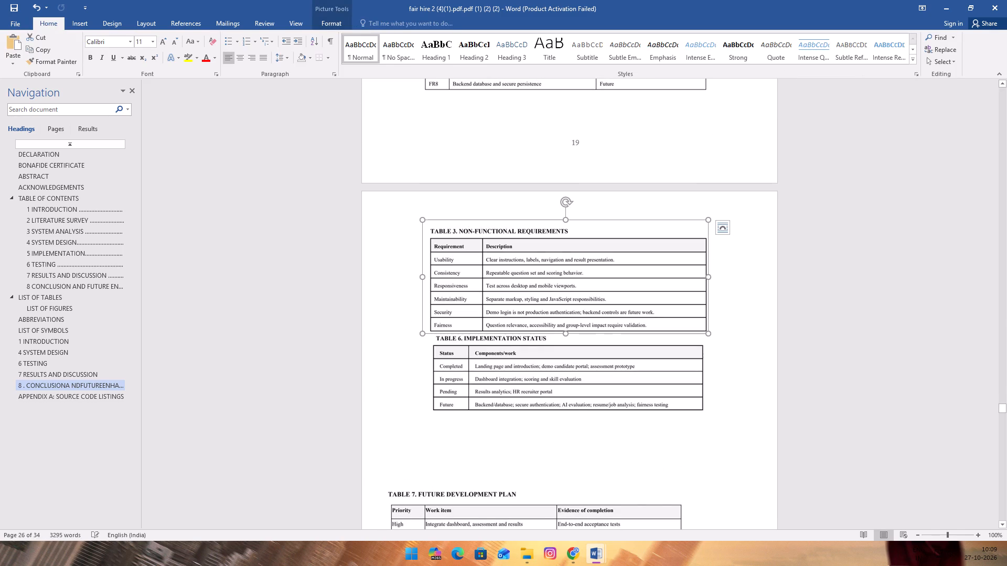
Move the "TABLE 7. FUTURE DEVELOPMENT PLAN" picture up so that it sits directly beneath TABLE 6.
click(374, 385)
scroll(389, 384, down, 4)
click(337, 322)
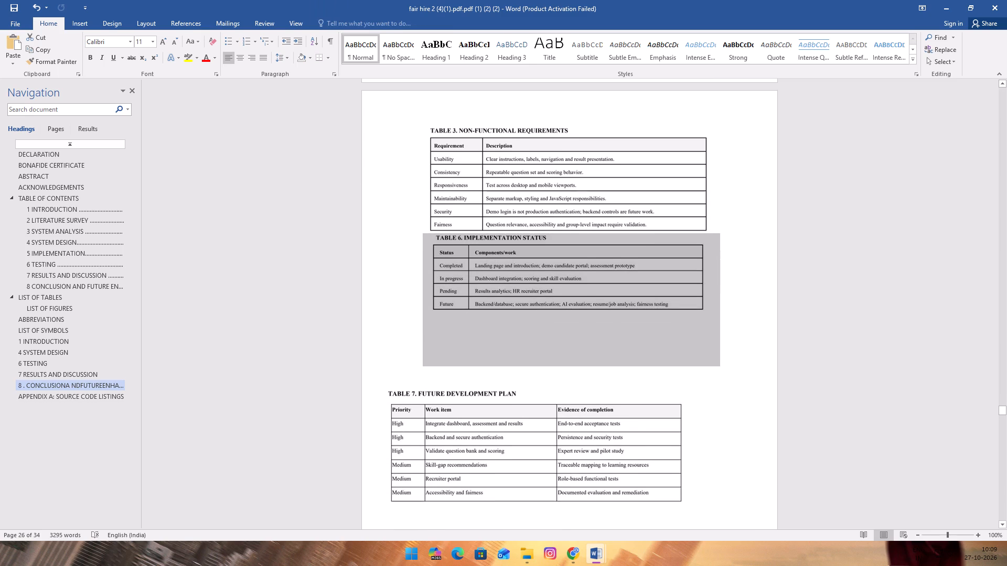
drag(373, 389, 369, 389)
drag(463, 409, 518, 343)
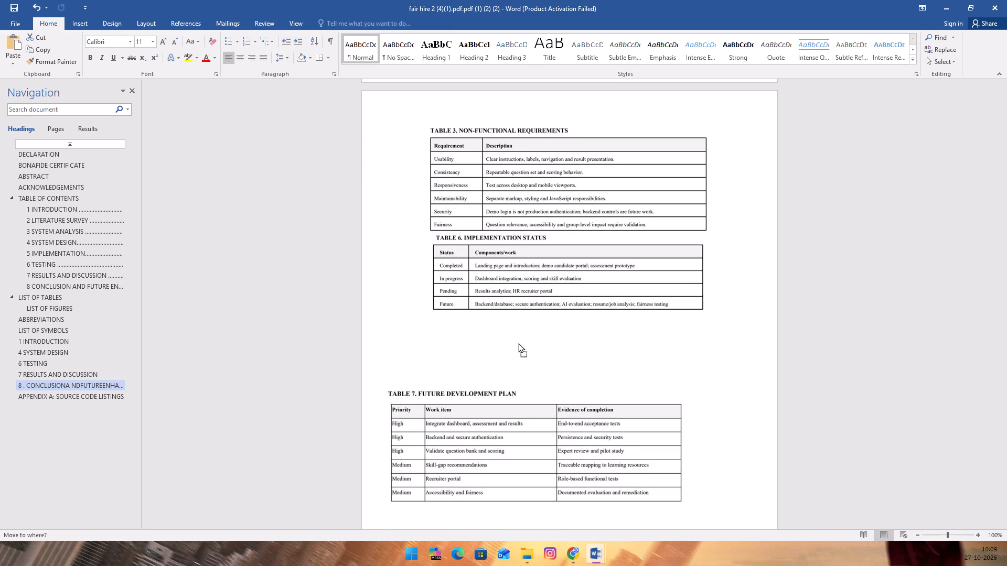
drag(518, 343, 532, 344)
drag(527, 333, 547, 440)
drag(533, 343, 553, 442)
drag(552, 418, 582, 393)
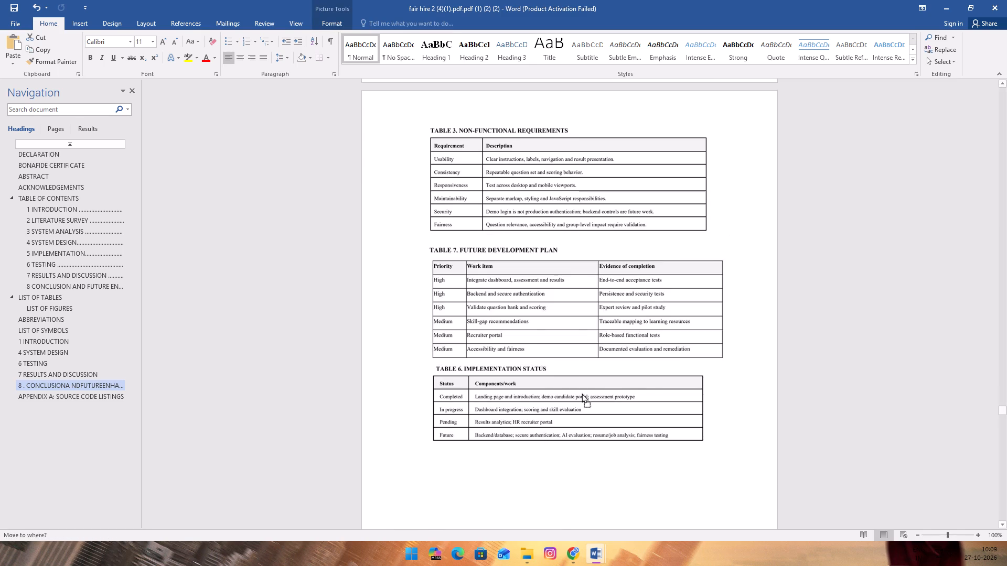
drag(582, 393, 567, 321)
click(345, 395)
Look through the remaining pages, from the references and code screenshots to the separate TABLE 7 page near the end.
scroll(345, 395, down, 4)
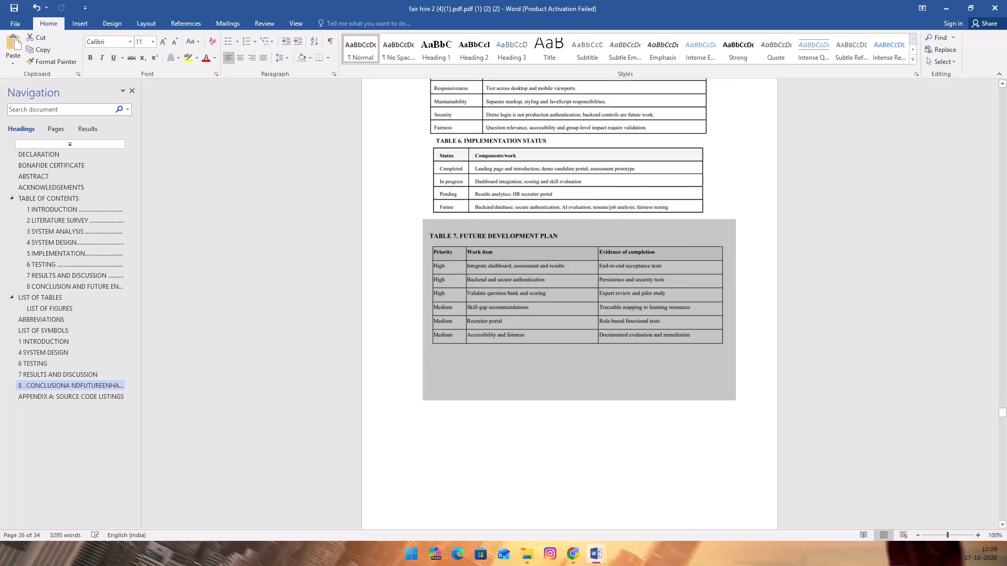
scroll(344, 385, down, 3)
click(304, 389)
scroll(250, 385, down, 10)
middle_click(283, 344)
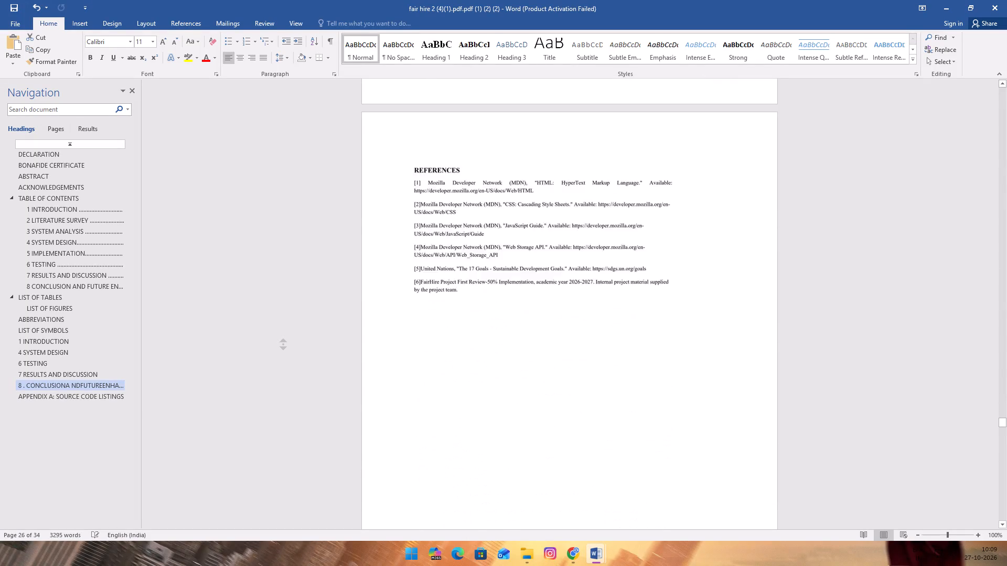
middle_click(294, 454)
middle_click(311, 351)
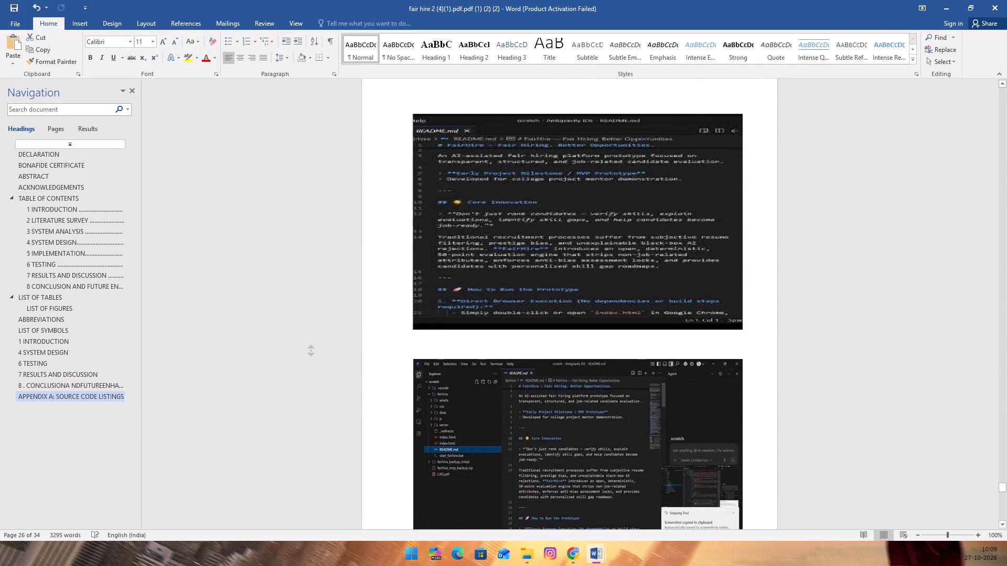
middle_click(314, 474)
scroll(327, 377, up, 8)
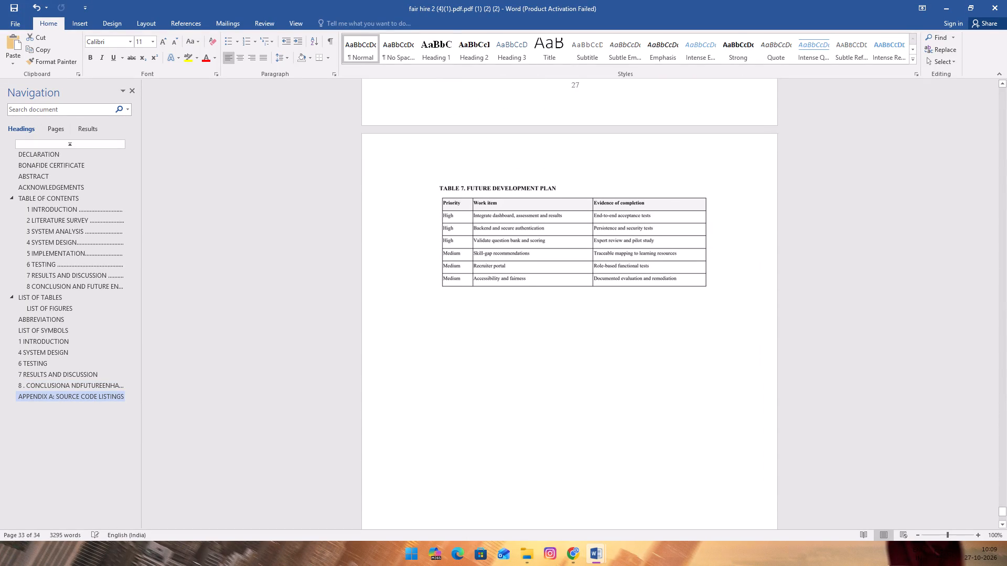
Delete the duplicate "TABLE 7. FUTURE DEVELOPMENT PLAN" picture from its separate page near the end of the document.
click(501, 234)
right_click(488, 245)
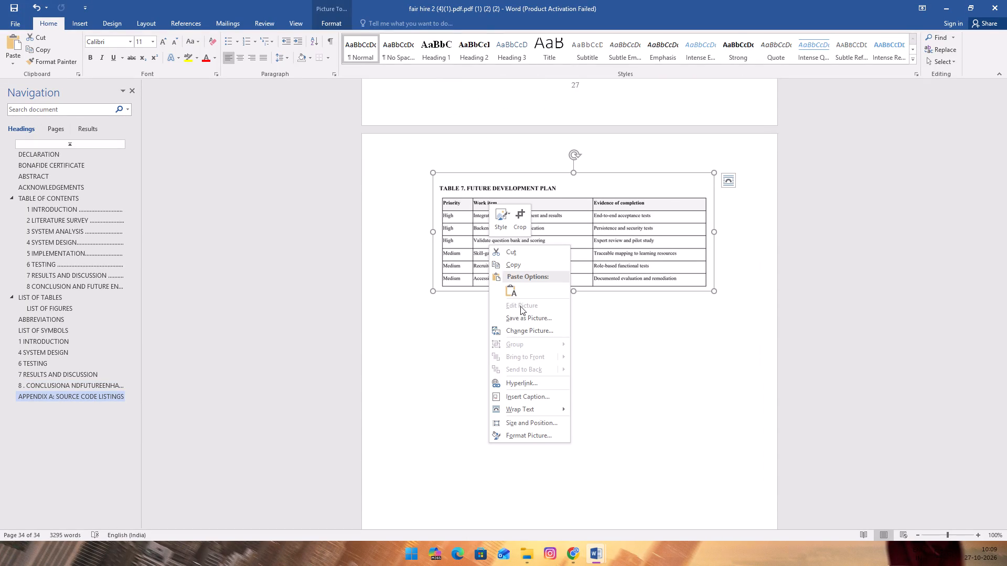
click(525, 317)
click(498, 4)
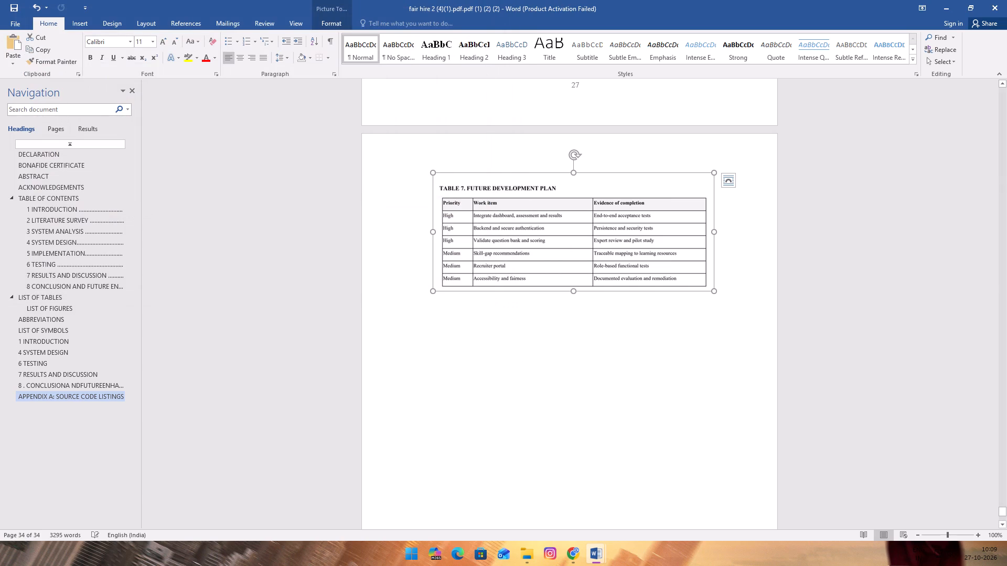
key(Delete)
Save the "TABLE 5. PROTOTYPE TEST CASES AND RESULTS" picture as a JPEG named 13 in the Downloads folder.
scroll(263, 87, up, 12)
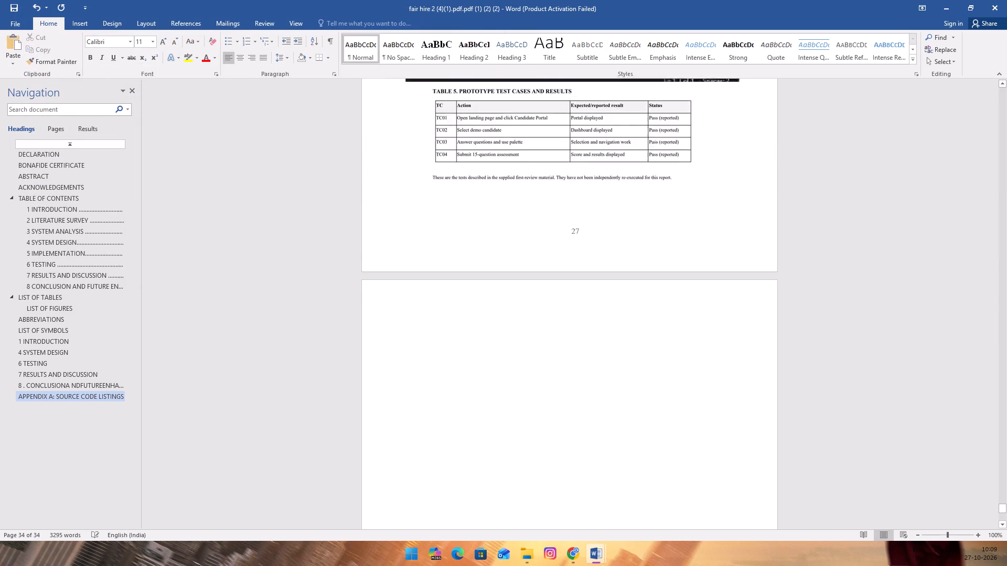
scroll(499, 283, up, 5)
click(512, 318)
right_click(510, 319)
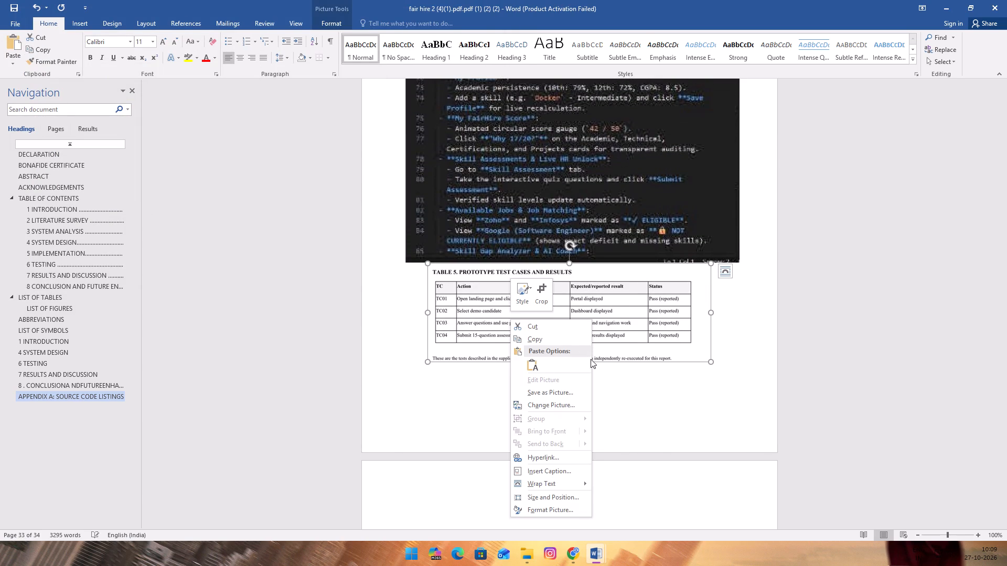
click(554, 394)
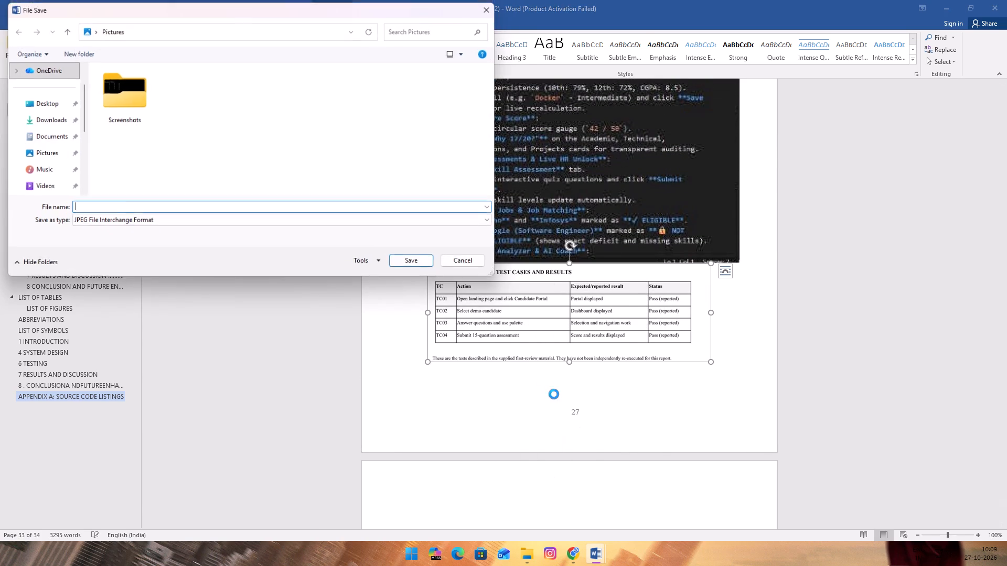
click(48, 113)
click(254, 210)
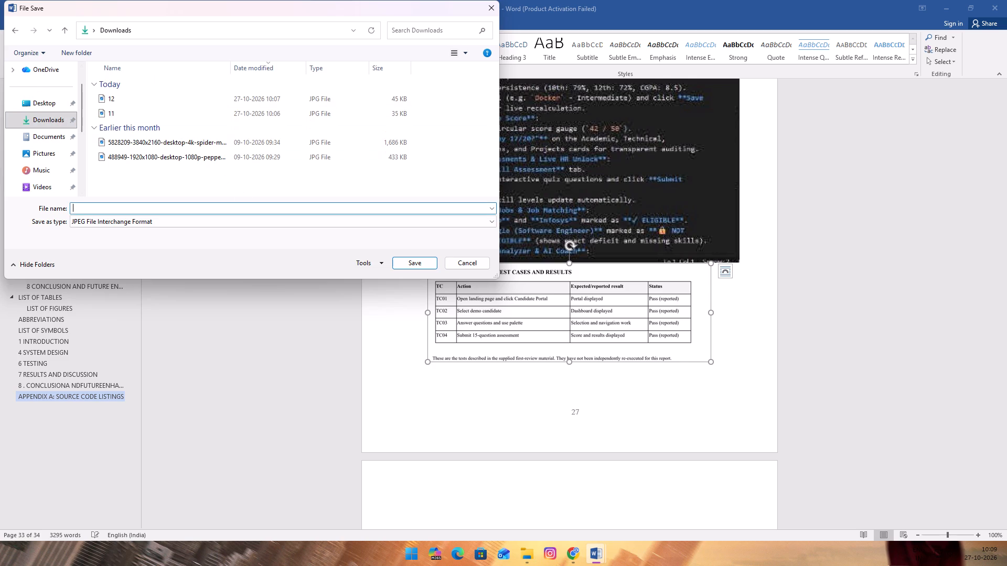
text(12)
key(BackSpace)
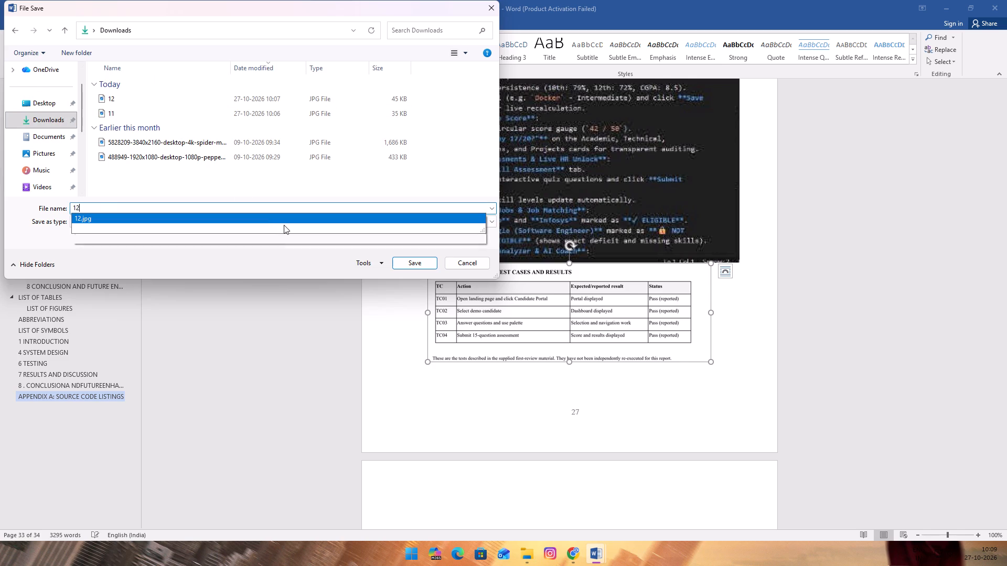
key(3)
click(416, 261)
Add three blank lines after the TABLE 3 picture, separating it from TABLE 6 on page 20.
scroll(357, 363, up, 5)
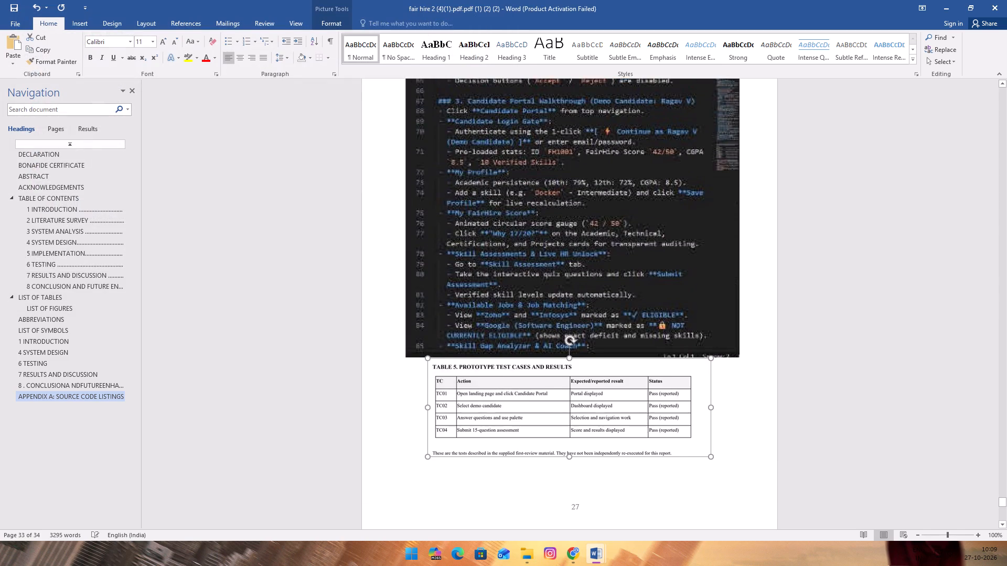
middle_click(315, 366)
middle_click(331, 243)
scroll(324, 315, up, 7)
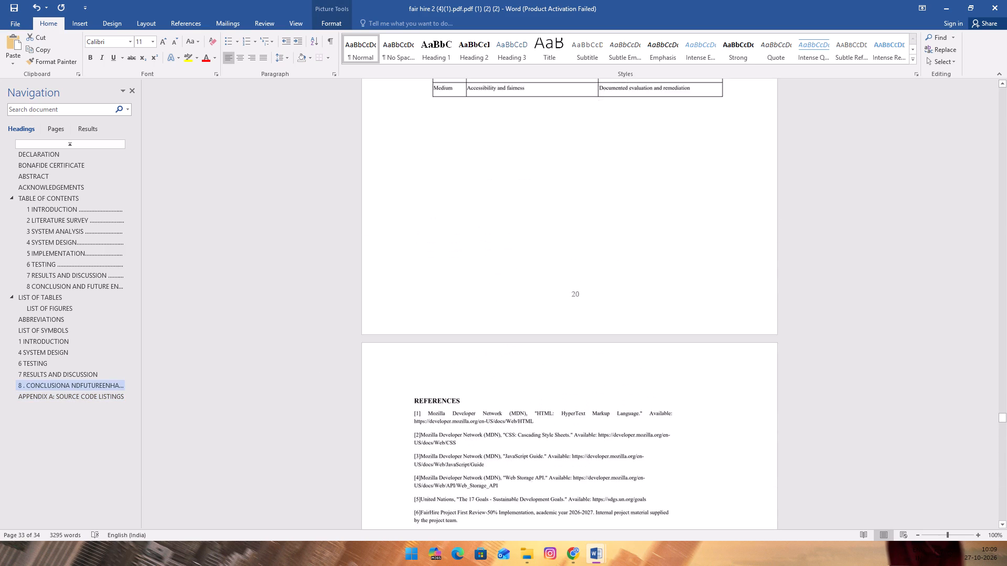
scroll(324, 315, up, 11)
click(485, 470)
scroll(478, 452, down, 2)
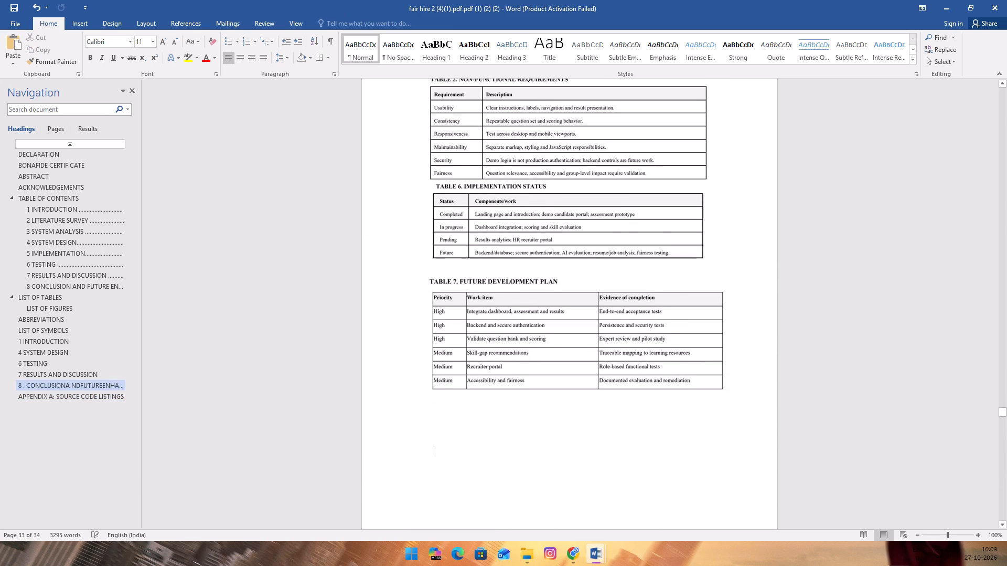
scroll(87, 69, down, 4)
scroll(396, 351, up, 2)
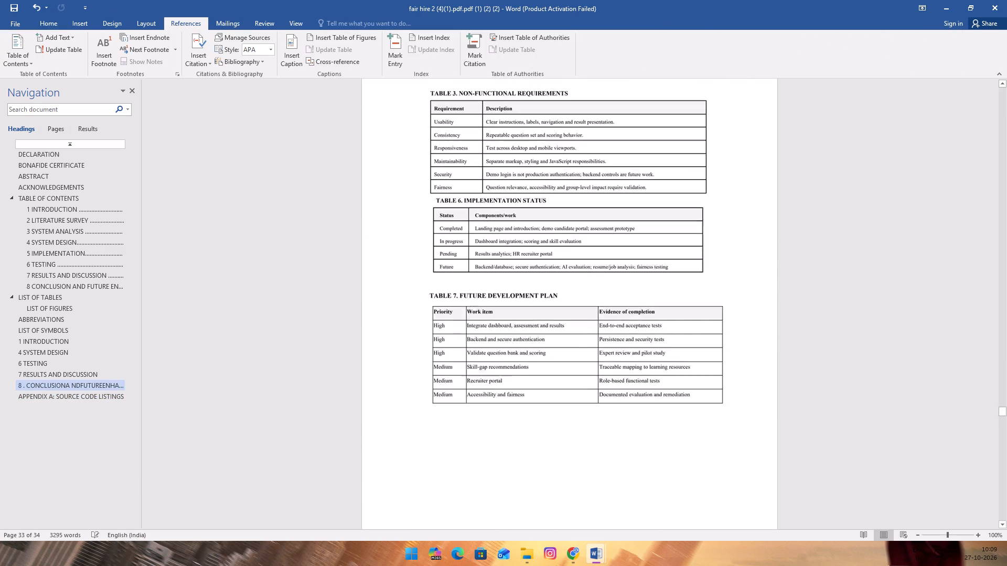
scroll(396, 351, up, 4)
click(735, 279)
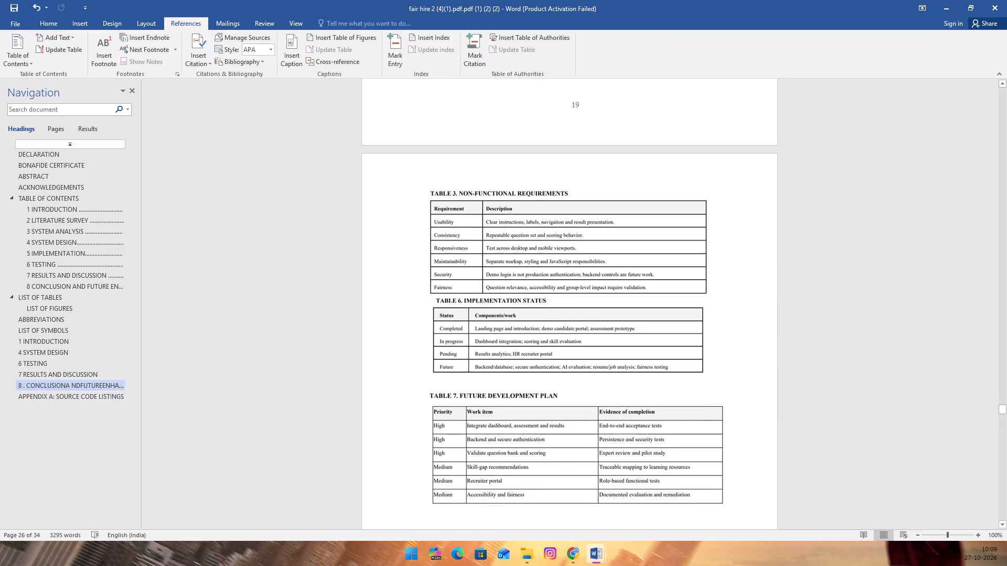
key(Return)
click(448, 310)
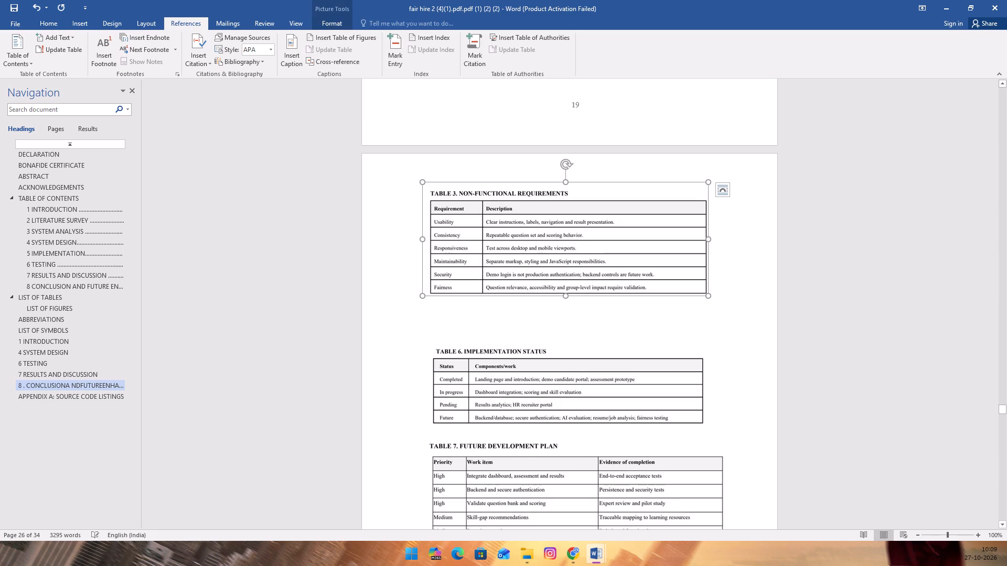
click(739, 302)
key(Return)
key(Return)
Insert the saved picture 13 from Downloads, showing TABLE 5, in the blank space between TABLE 3 and TABLE 6.
click(443, 322)
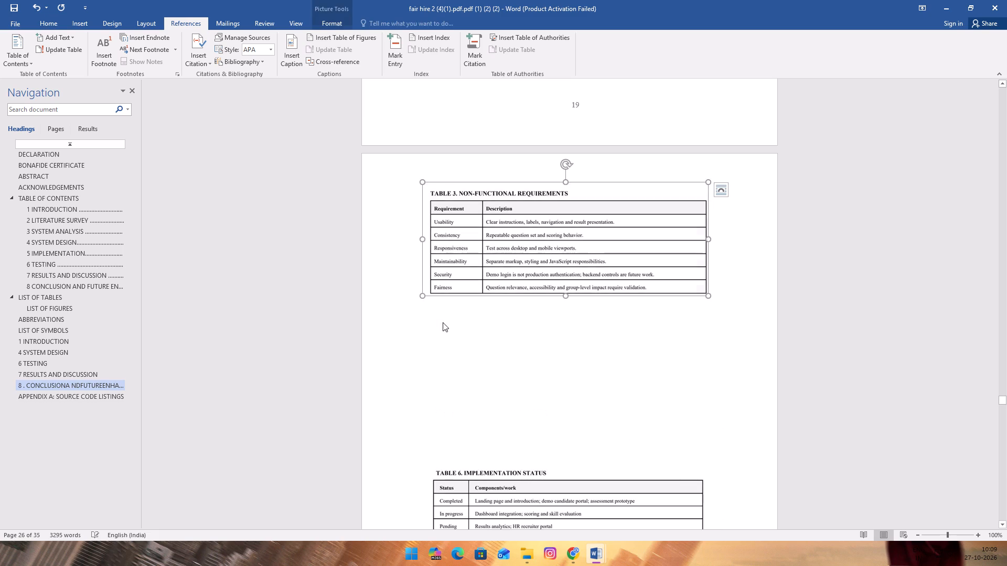
click(446, 325)
click(452, 346)
click(463, 373)
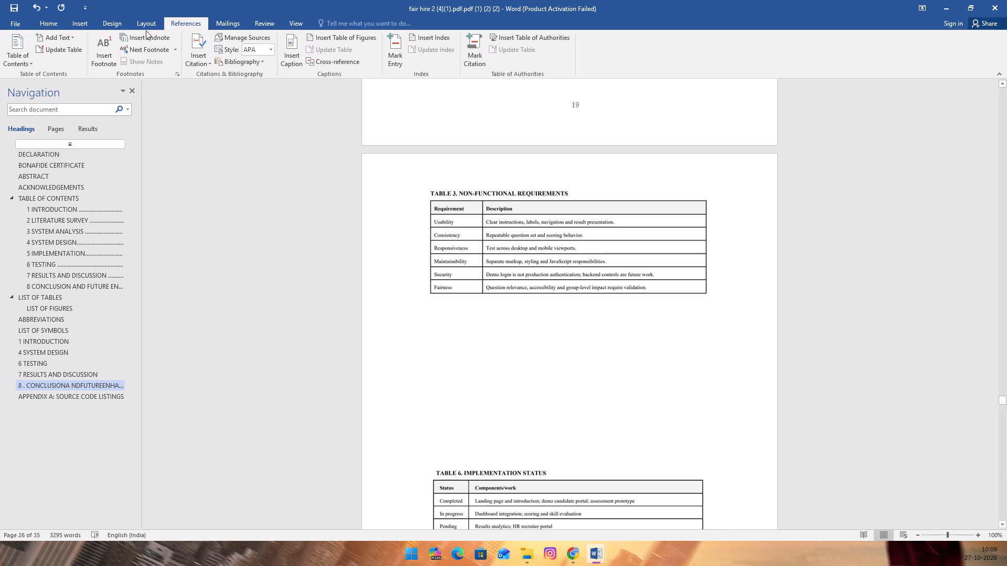
click(74, 27)
click(104, 43)
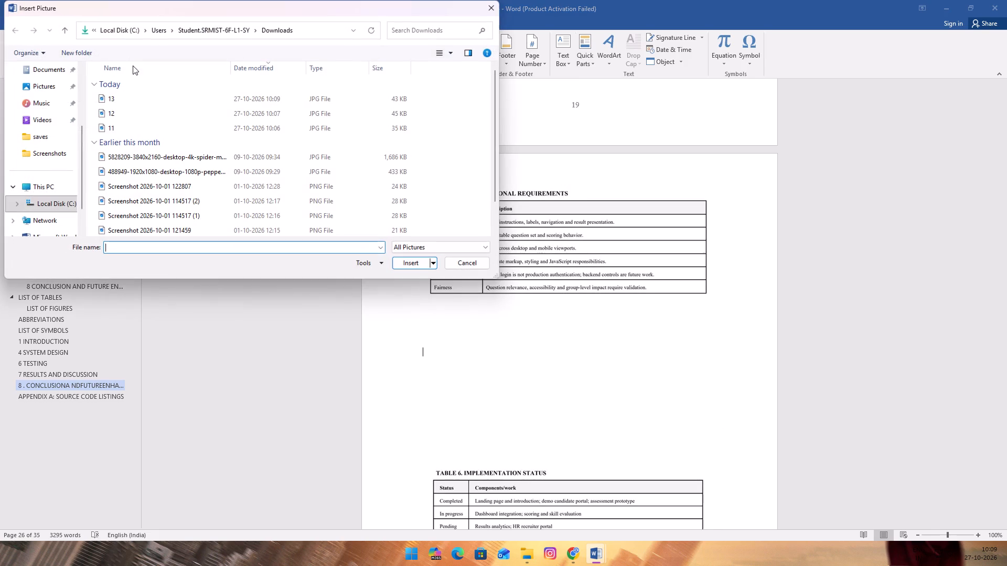
click(128, 99)
click(414, 266)
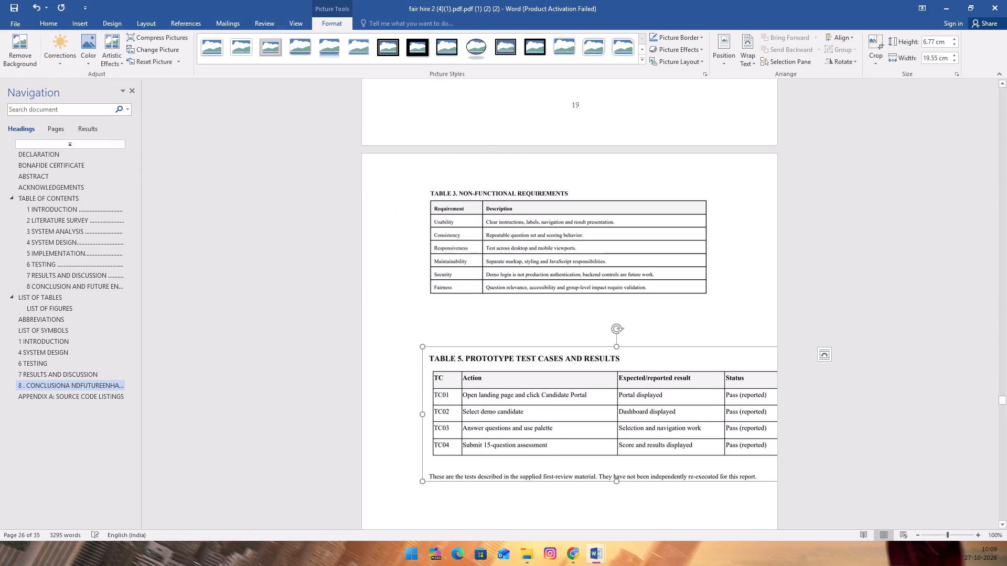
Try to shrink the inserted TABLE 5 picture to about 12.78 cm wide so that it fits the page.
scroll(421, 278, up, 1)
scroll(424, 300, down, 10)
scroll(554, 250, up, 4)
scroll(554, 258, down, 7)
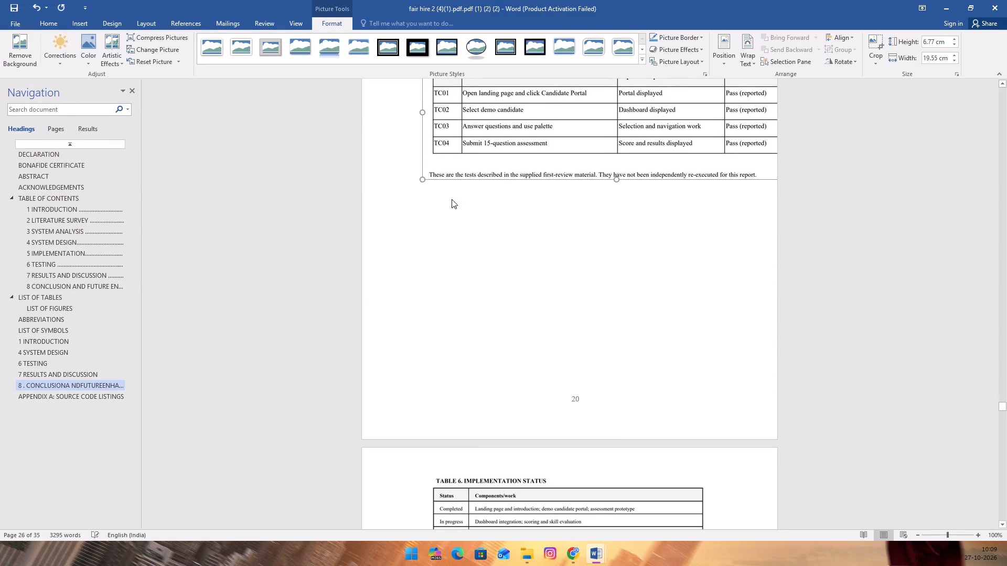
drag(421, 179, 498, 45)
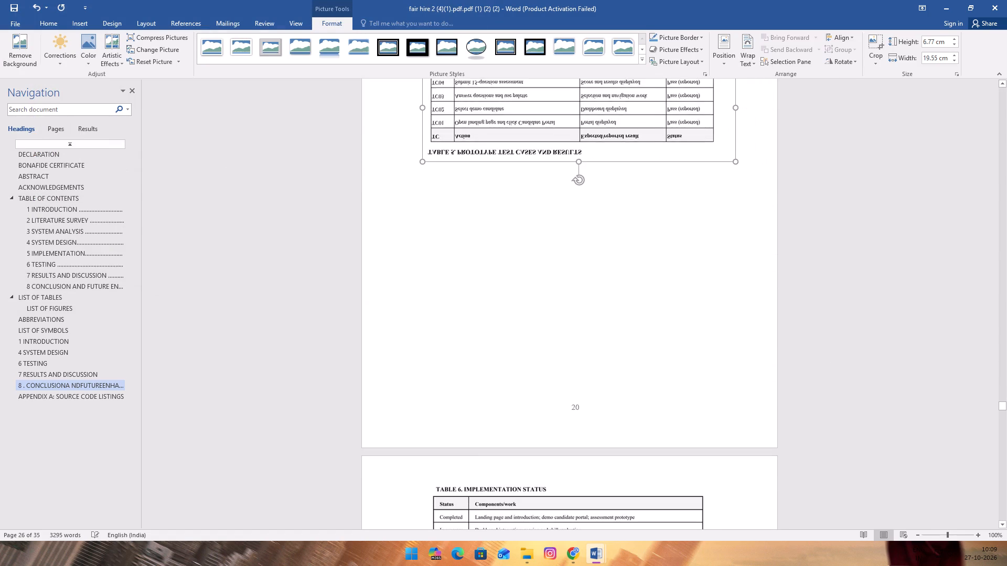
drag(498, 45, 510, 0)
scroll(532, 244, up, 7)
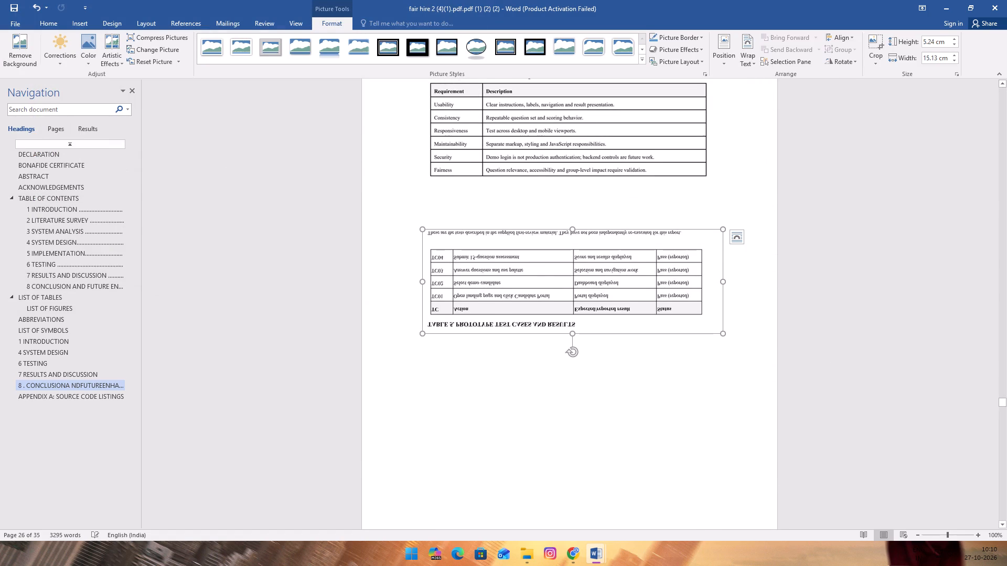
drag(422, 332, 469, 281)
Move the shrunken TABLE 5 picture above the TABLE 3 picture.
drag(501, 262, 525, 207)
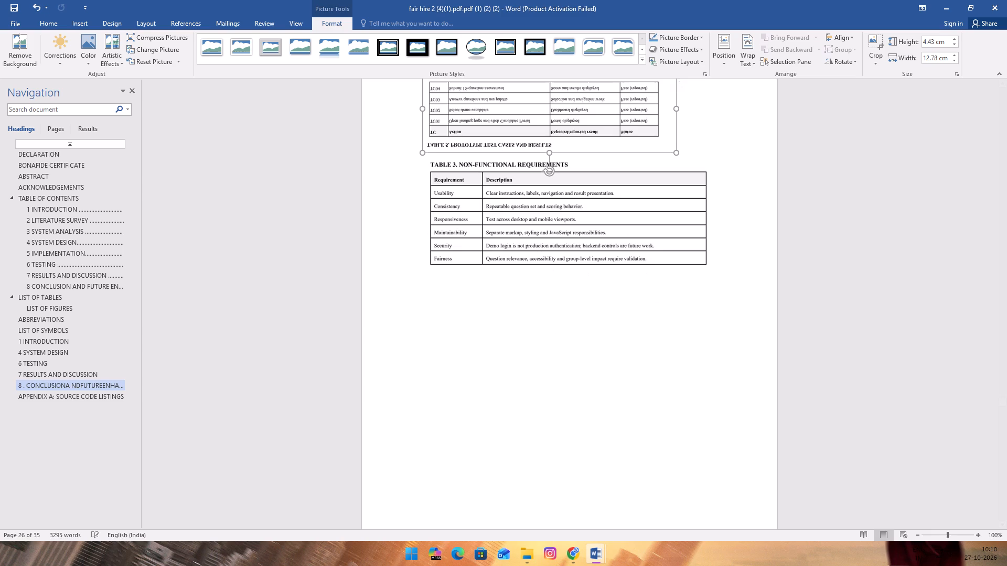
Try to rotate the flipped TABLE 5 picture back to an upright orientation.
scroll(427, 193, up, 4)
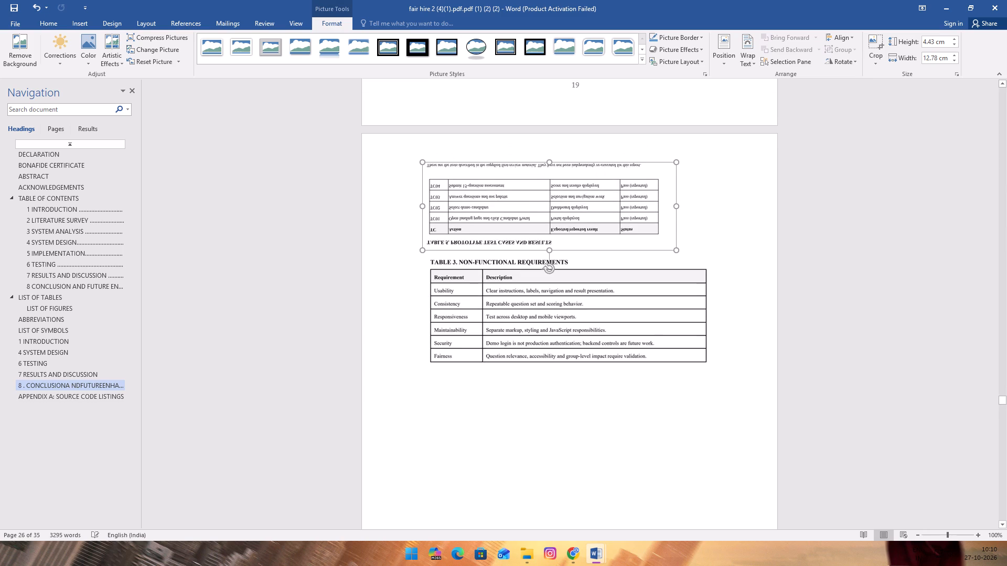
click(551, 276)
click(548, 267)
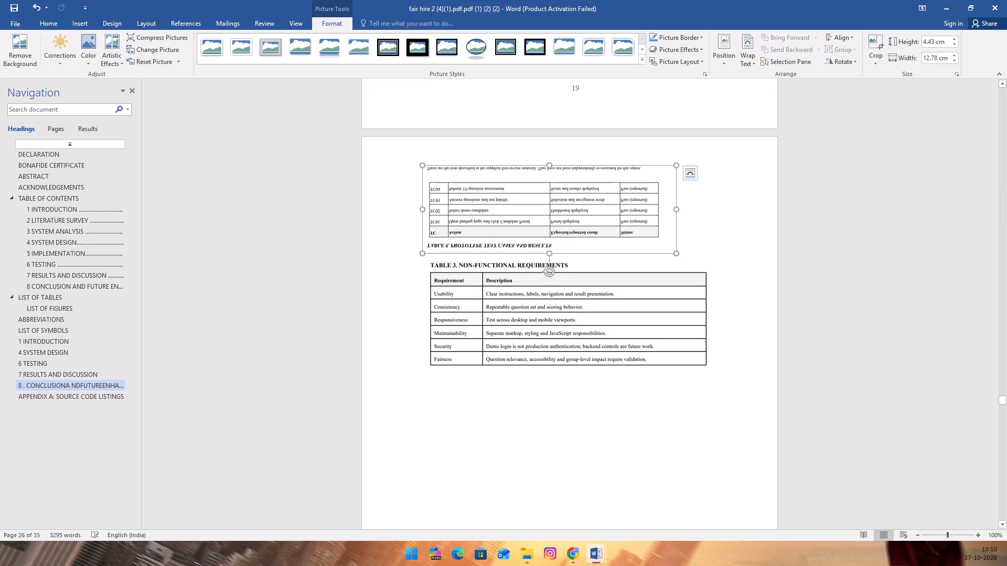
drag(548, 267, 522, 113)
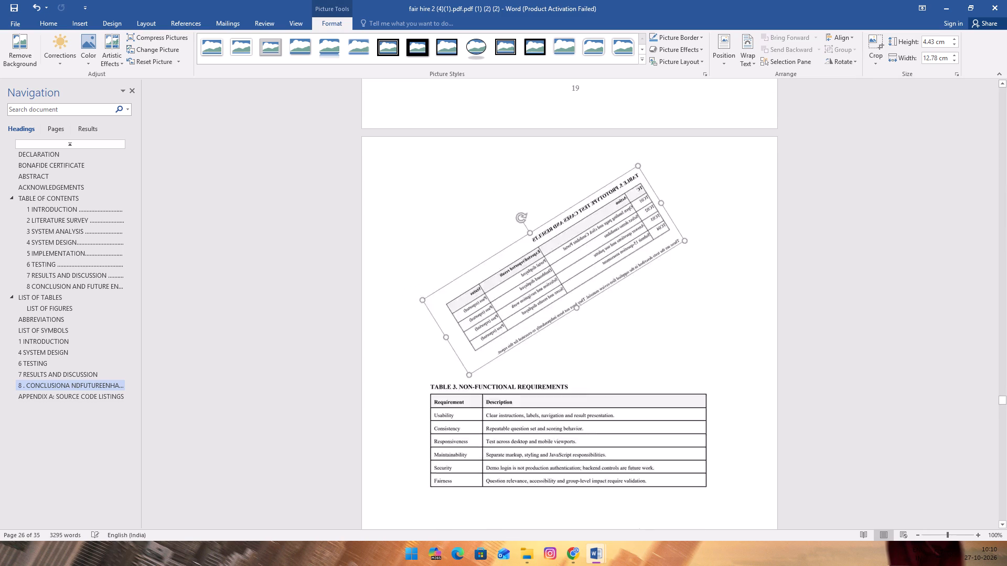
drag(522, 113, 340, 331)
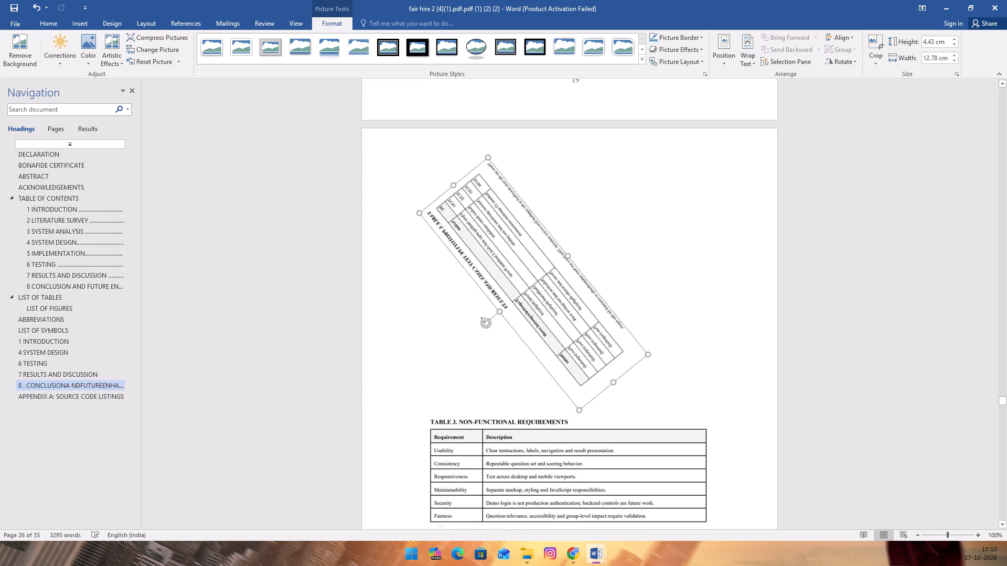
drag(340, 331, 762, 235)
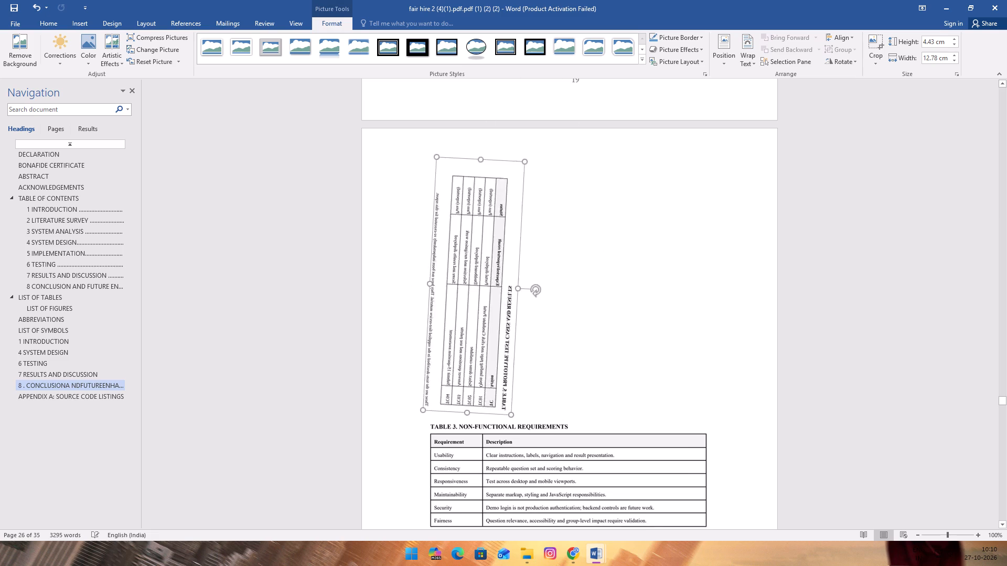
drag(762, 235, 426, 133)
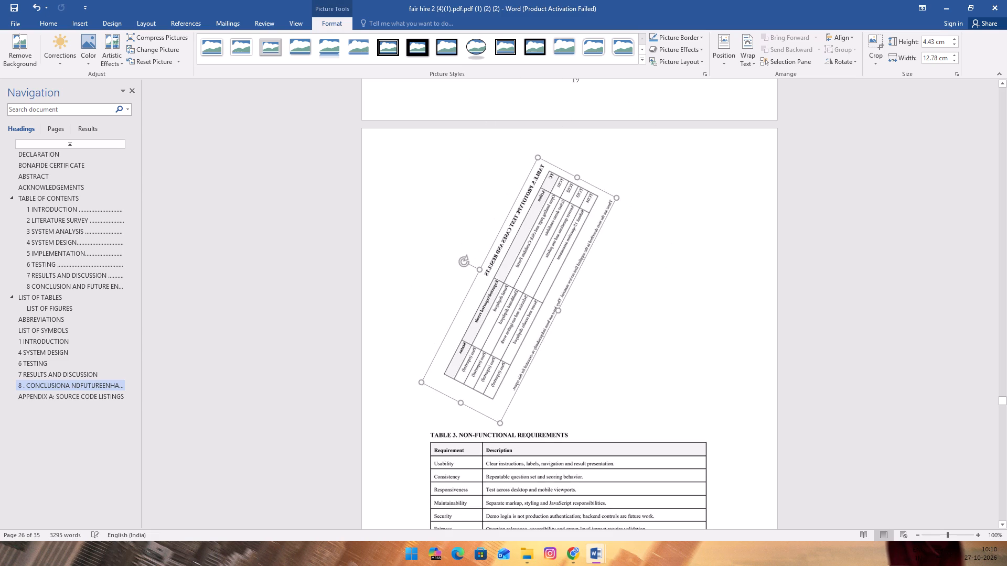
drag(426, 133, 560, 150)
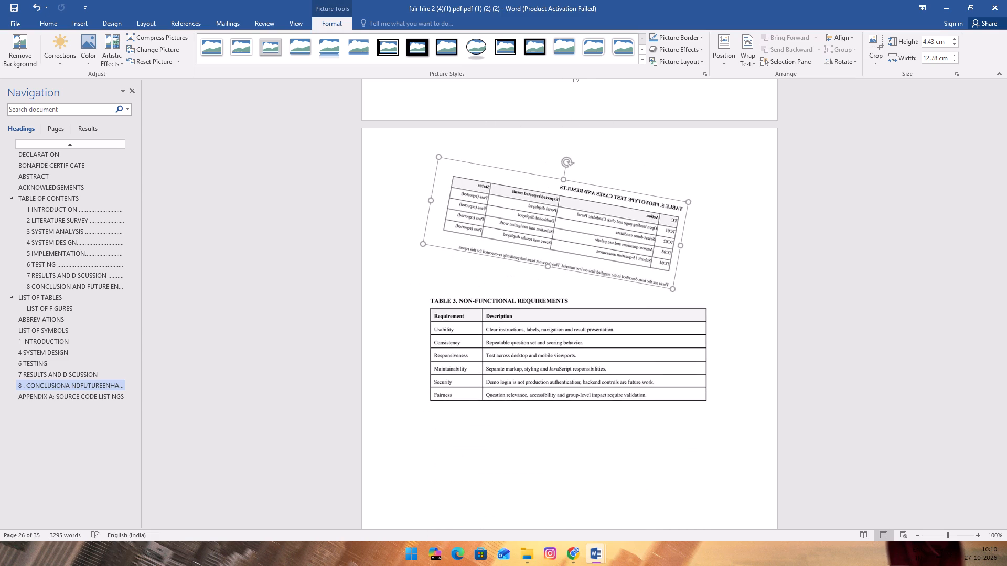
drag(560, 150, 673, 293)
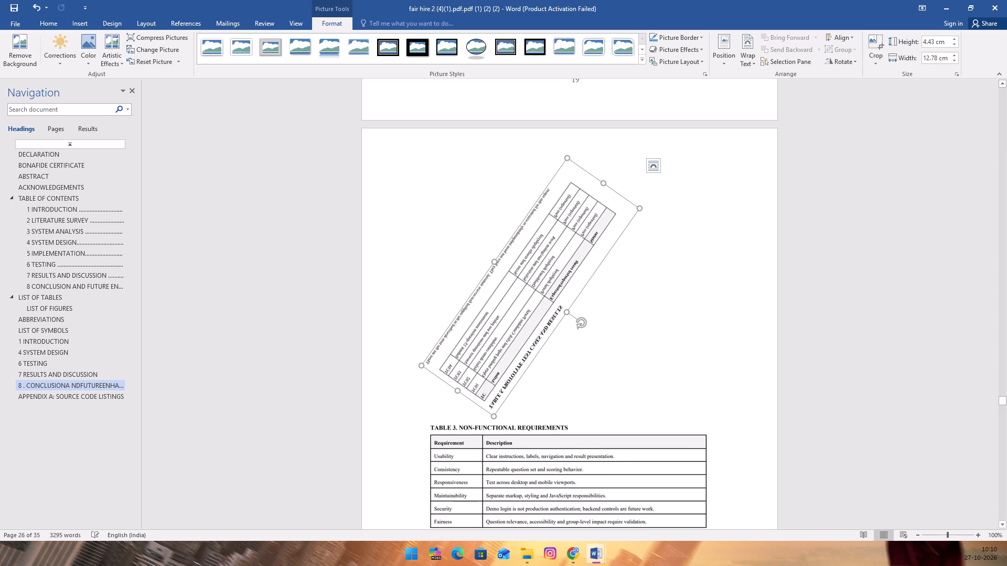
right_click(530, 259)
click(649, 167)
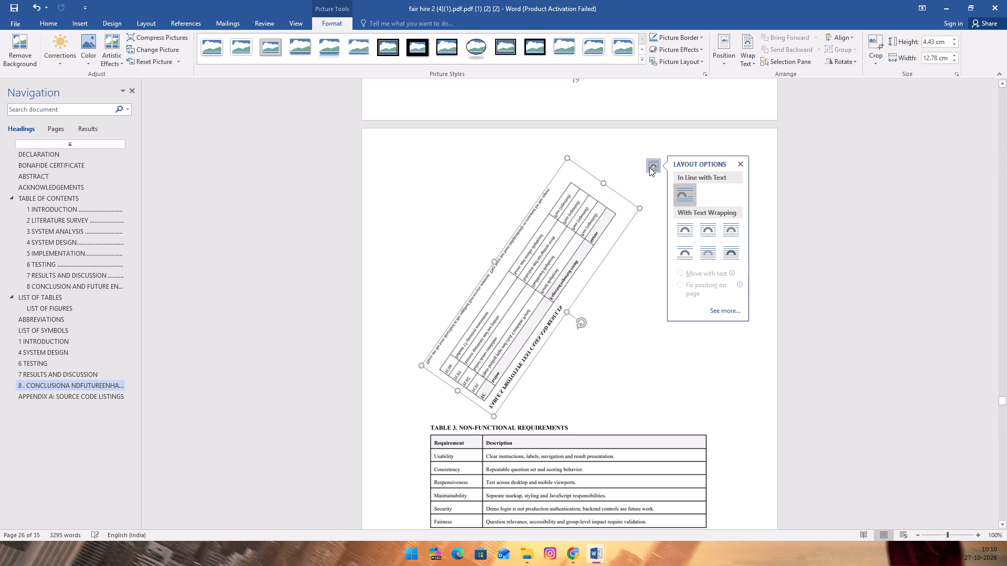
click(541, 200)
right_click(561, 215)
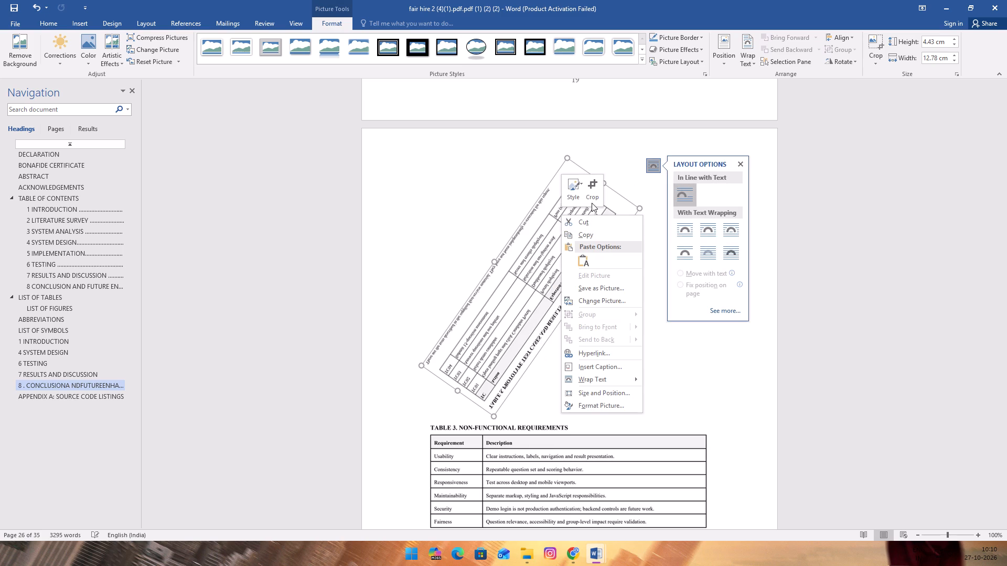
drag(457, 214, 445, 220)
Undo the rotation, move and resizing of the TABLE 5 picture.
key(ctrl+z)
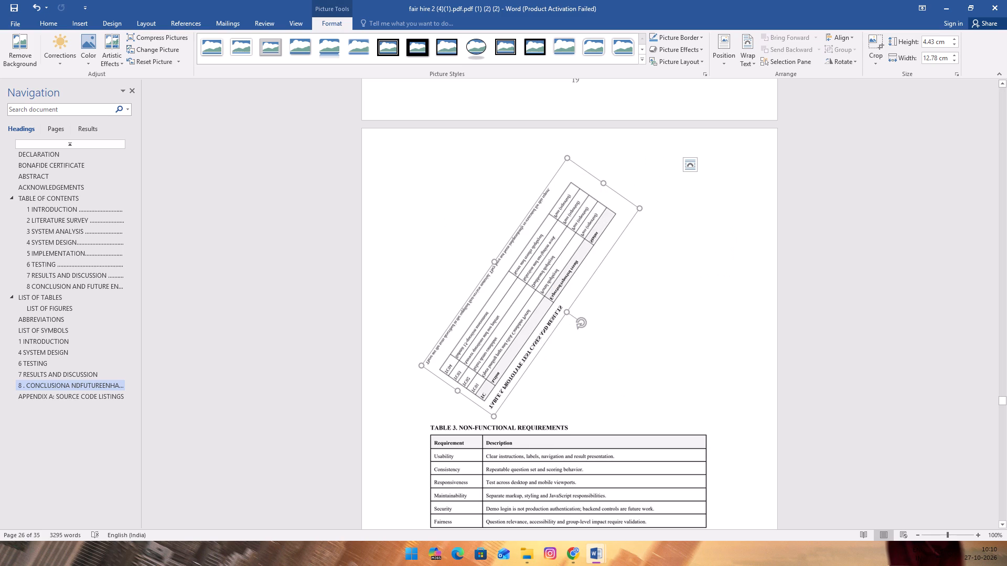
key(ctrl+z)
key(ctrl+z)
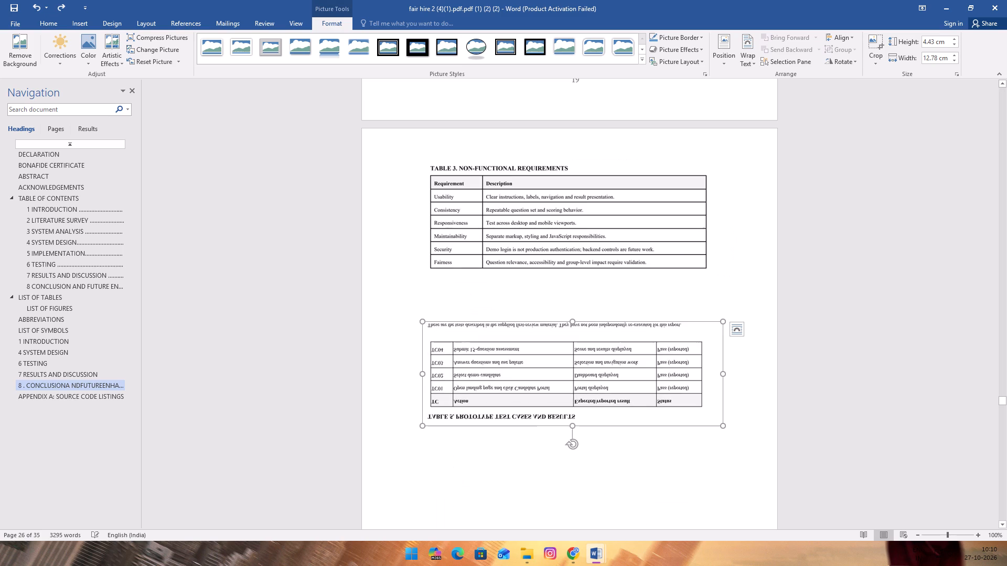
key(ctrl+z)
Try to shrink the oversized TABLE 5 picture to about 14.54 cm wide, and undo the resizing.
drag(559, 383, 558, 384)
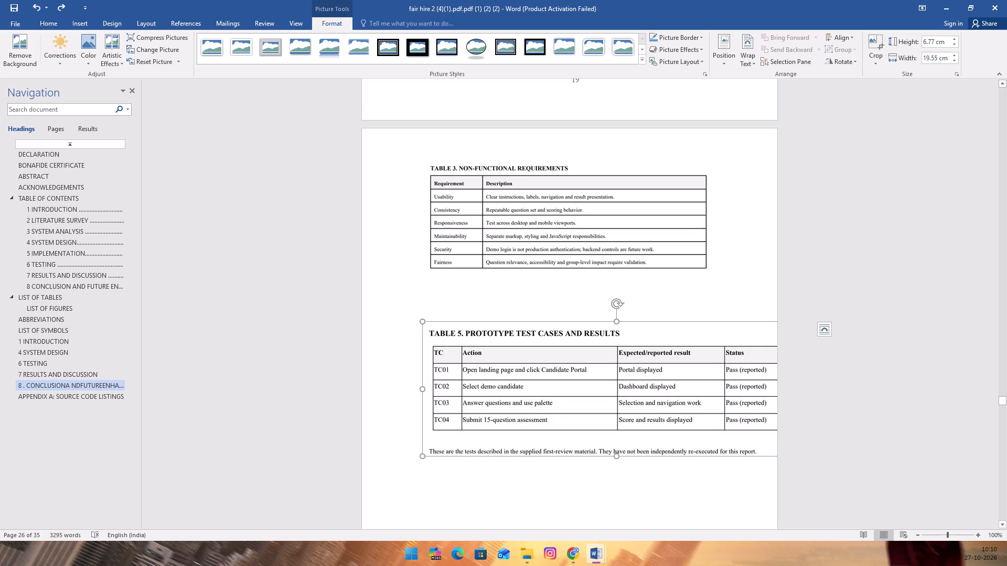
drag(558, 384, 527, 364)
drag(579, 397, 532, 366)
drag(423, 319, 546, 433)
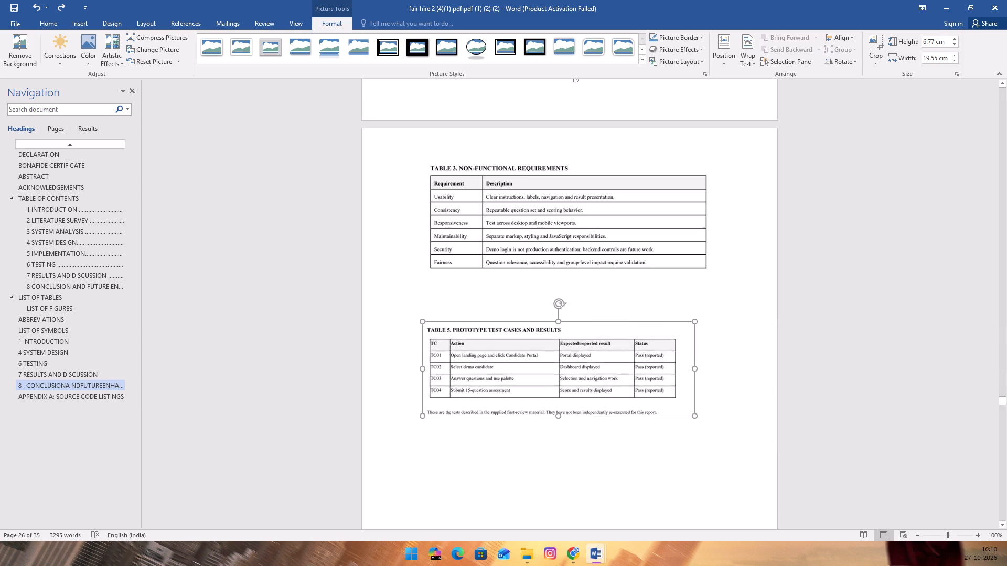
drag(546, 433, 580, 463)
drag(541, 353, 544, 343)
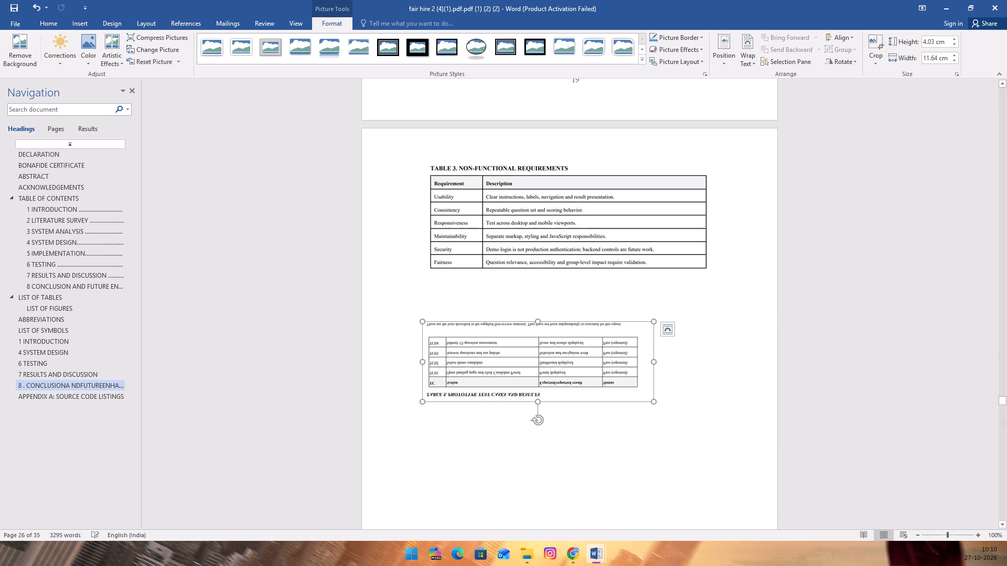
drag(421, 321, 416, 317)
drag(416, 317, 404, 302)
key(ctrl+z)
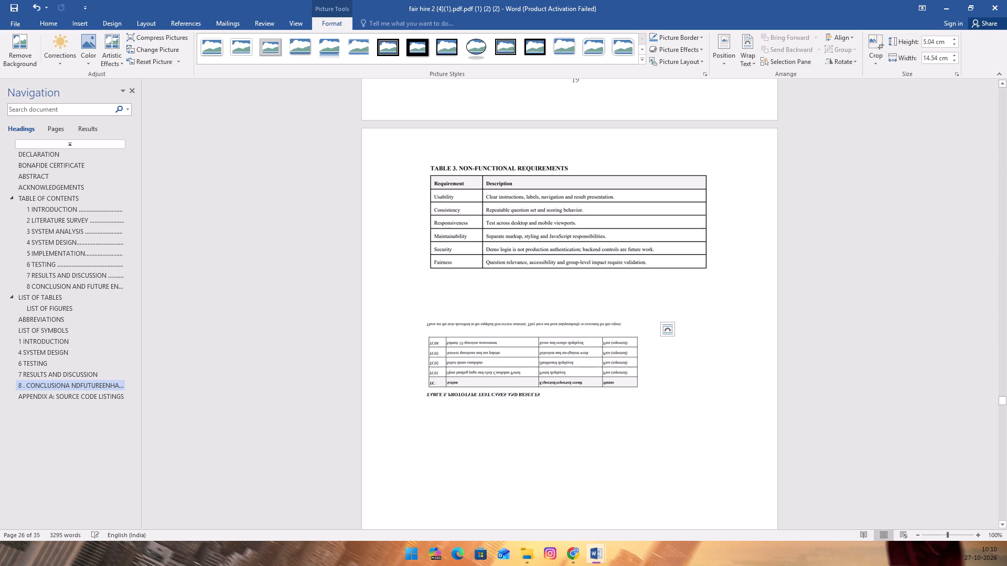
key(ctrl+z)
Shrink the TABLE 5 picture proportionally to about 15.9 cm wide so that it fits within the page.
drag(597, 388, 537, 361)
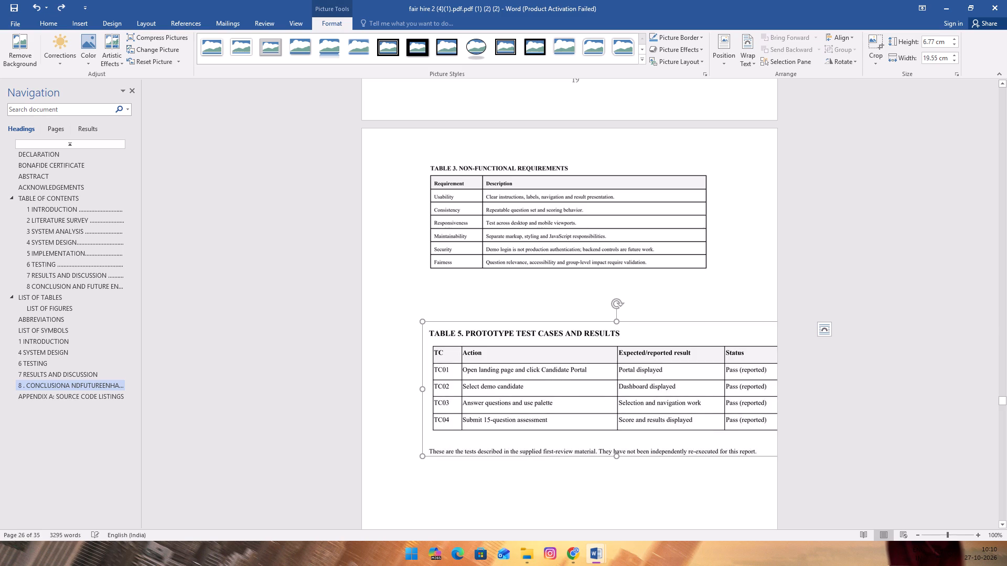
drag(423, 322, 478, 363)
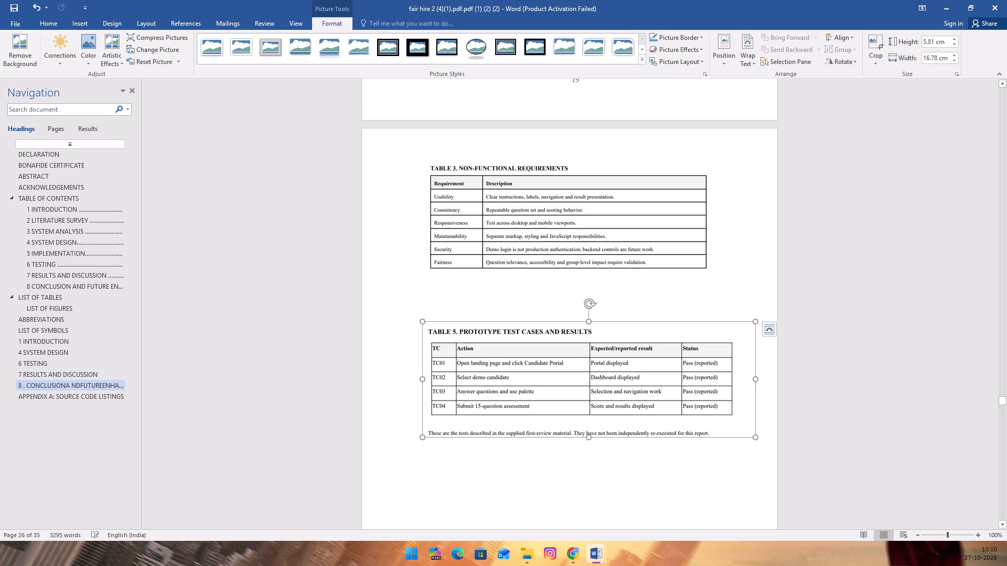
drag(755, 323, 738, 331)
Move the resized TABLE 5 picture above the TABLE 3 picture.
drag(681, 364, 679, 364)
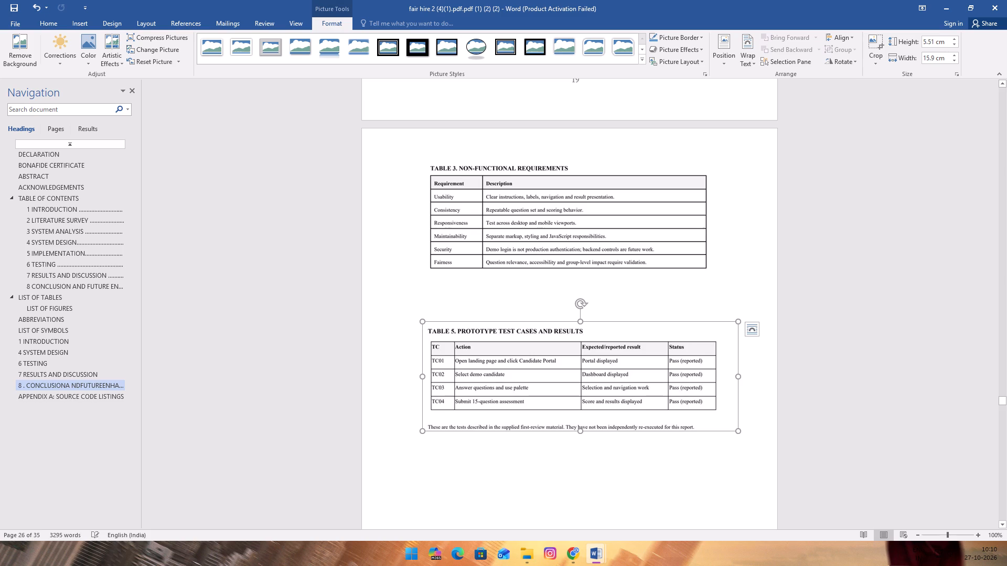
drag(679, 364, 657, 303)
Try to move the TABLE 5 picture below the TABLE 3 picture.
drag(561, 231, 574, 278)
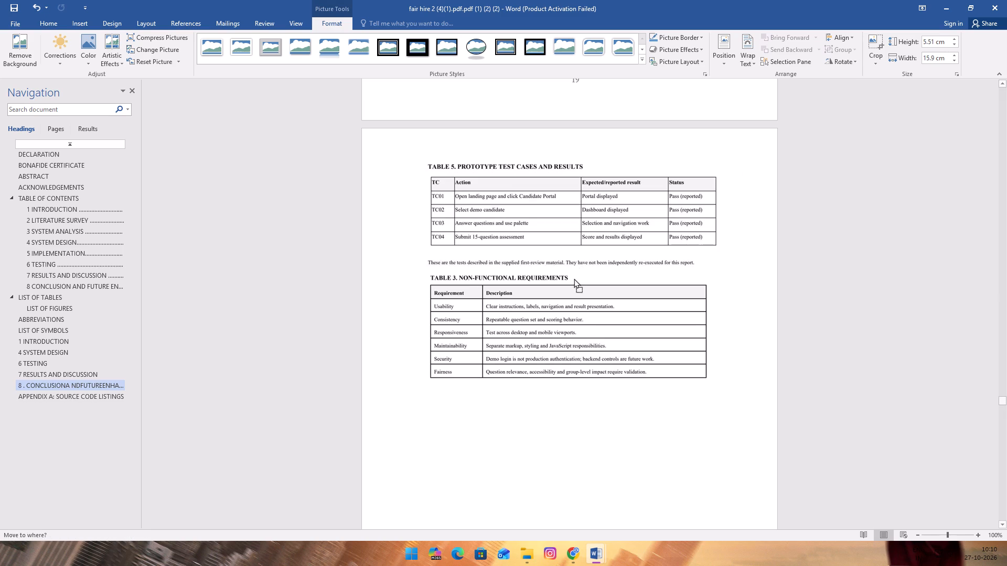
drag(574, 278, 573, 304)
Move the TABLE 6 picture from the following page to between the TABLE 5 and TABLE 3 pictures.
scroll(529, 374, down, 16)
click(498, 367)
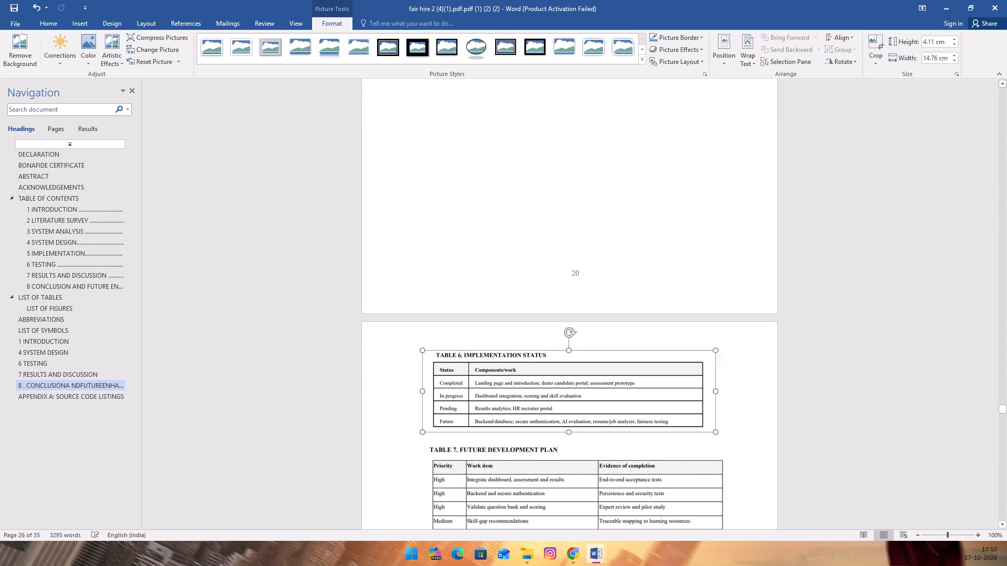
drag(499, 368, 513, 115)
scroll(455, 146, up, 4)
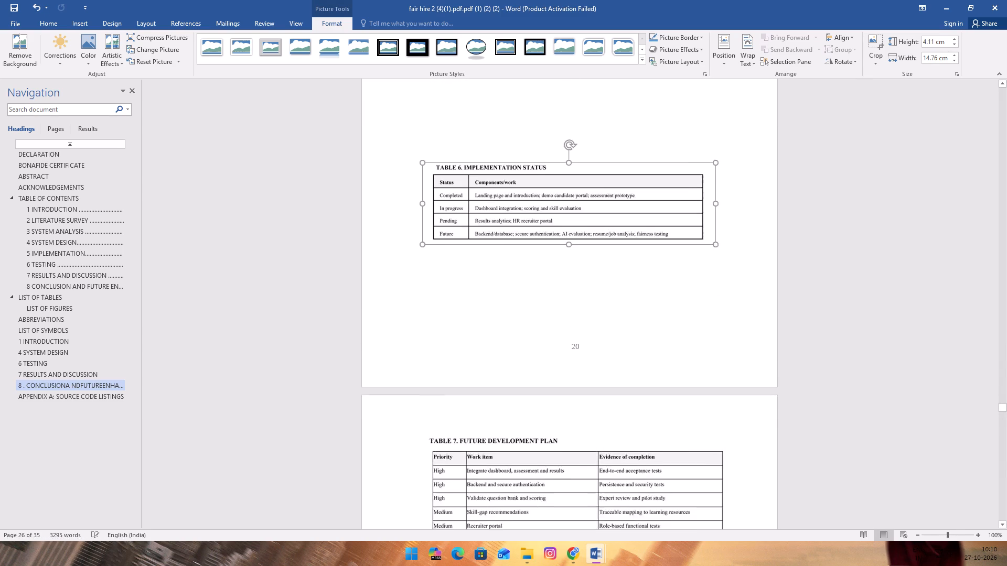
scroll(455, 225, up, 3)
click(457, 199)
click(480, 291)
drag(480, 292, 472, 267)
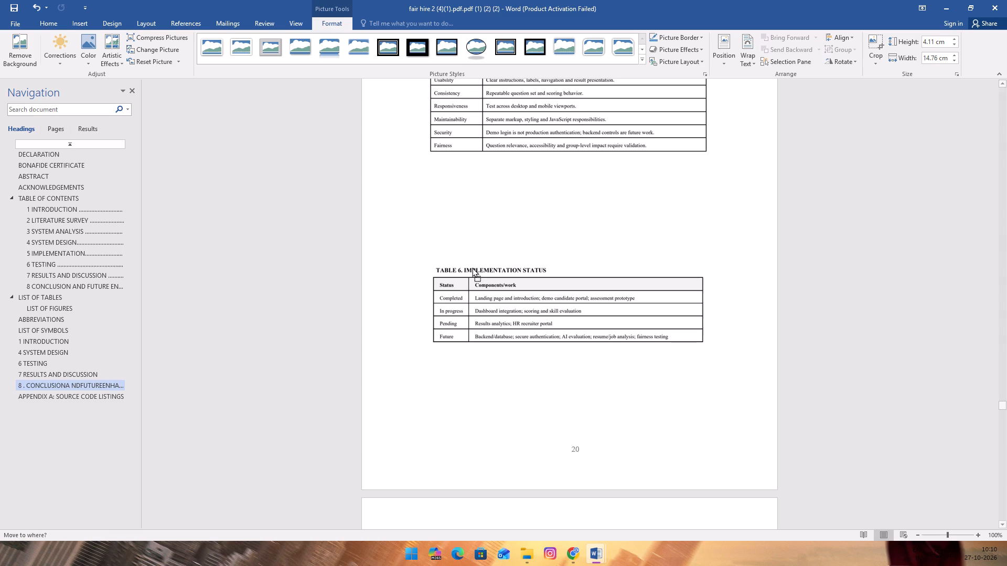
drag(472, 267, 481, 186)
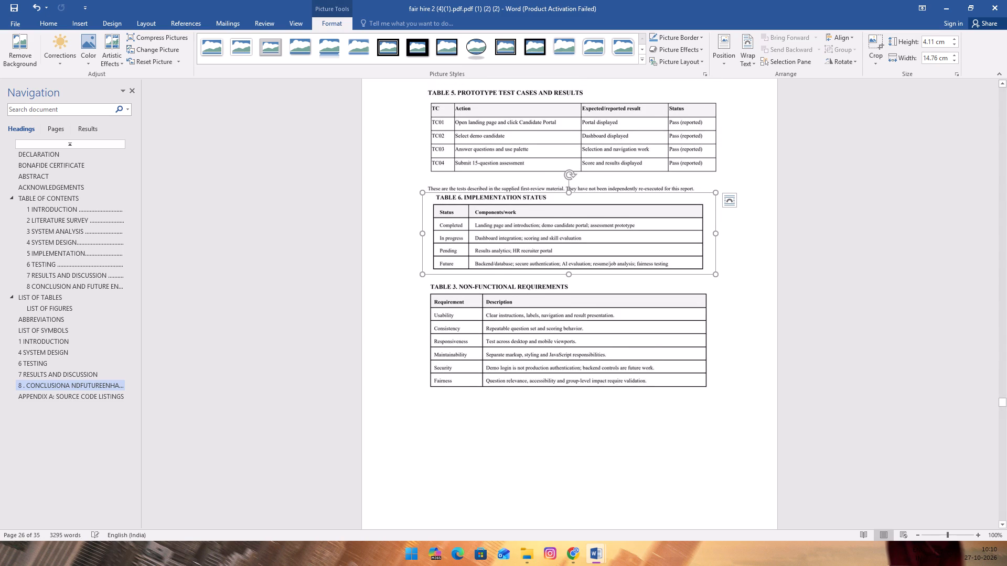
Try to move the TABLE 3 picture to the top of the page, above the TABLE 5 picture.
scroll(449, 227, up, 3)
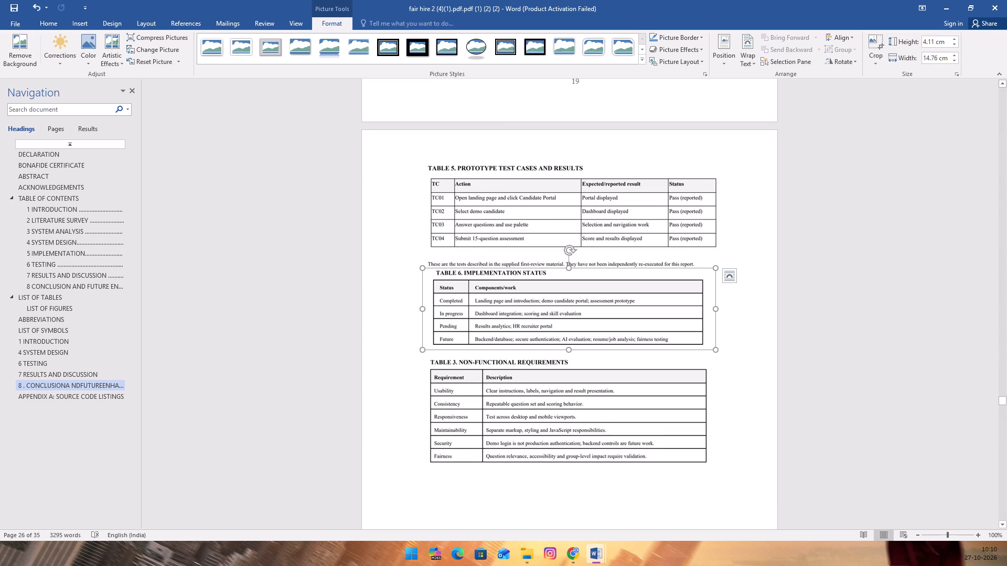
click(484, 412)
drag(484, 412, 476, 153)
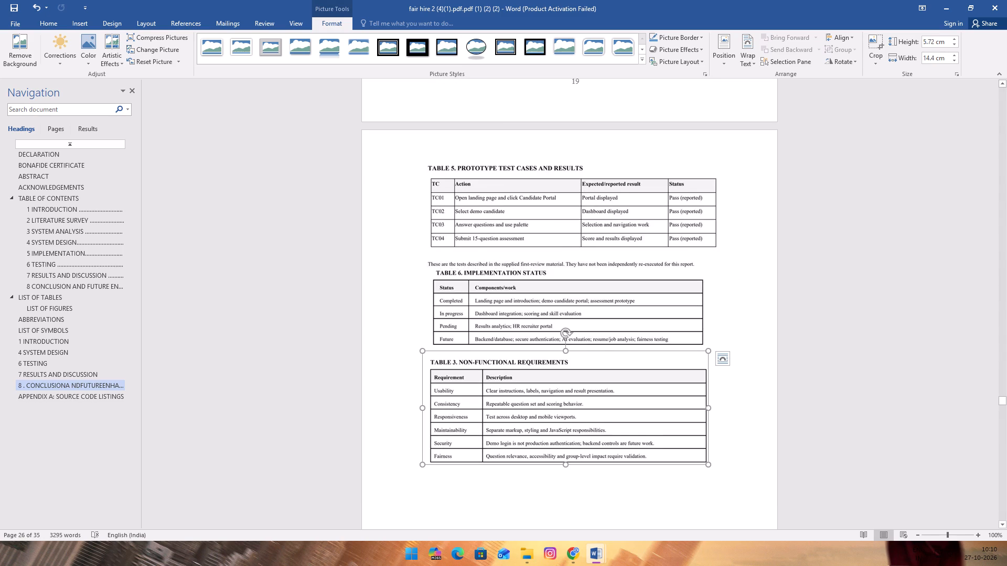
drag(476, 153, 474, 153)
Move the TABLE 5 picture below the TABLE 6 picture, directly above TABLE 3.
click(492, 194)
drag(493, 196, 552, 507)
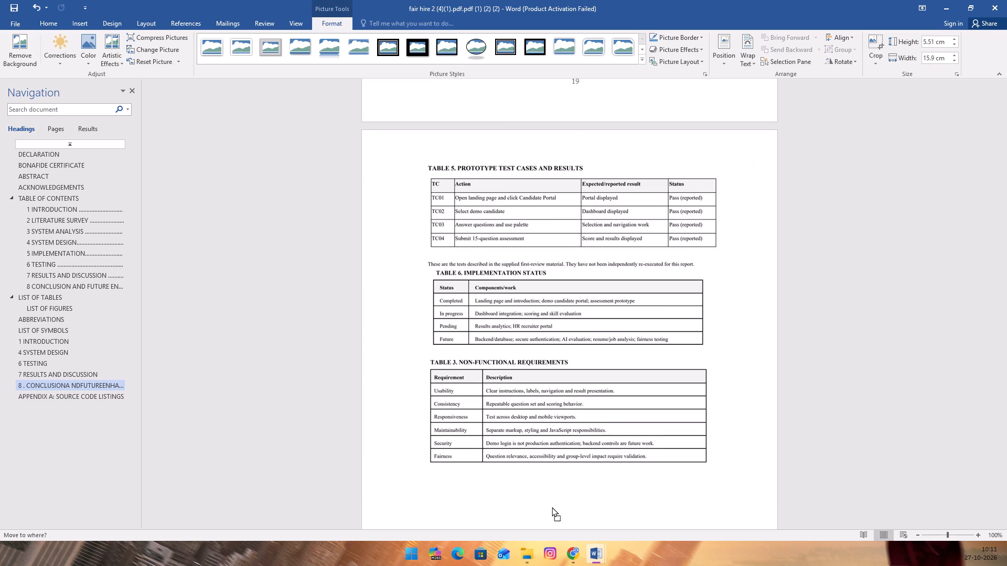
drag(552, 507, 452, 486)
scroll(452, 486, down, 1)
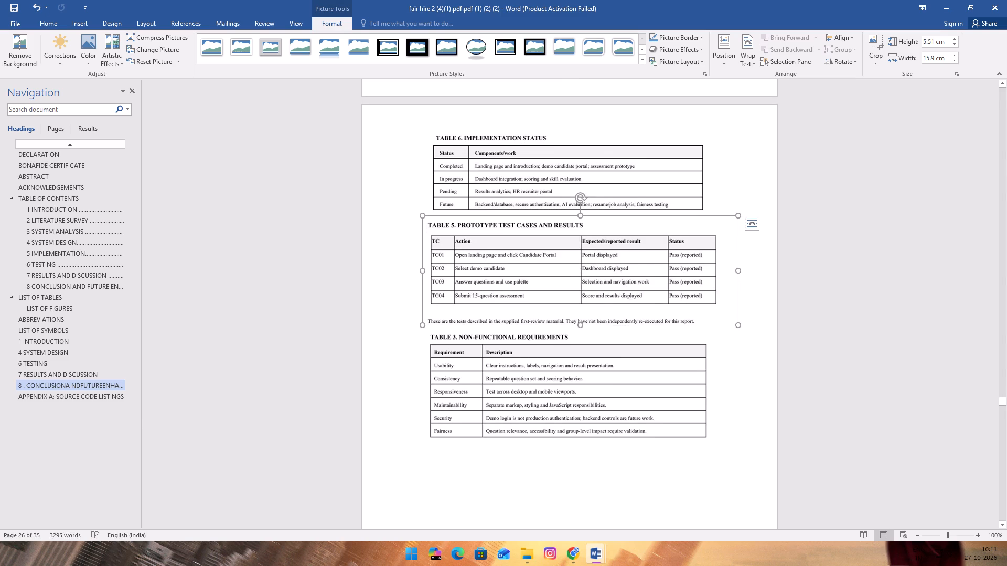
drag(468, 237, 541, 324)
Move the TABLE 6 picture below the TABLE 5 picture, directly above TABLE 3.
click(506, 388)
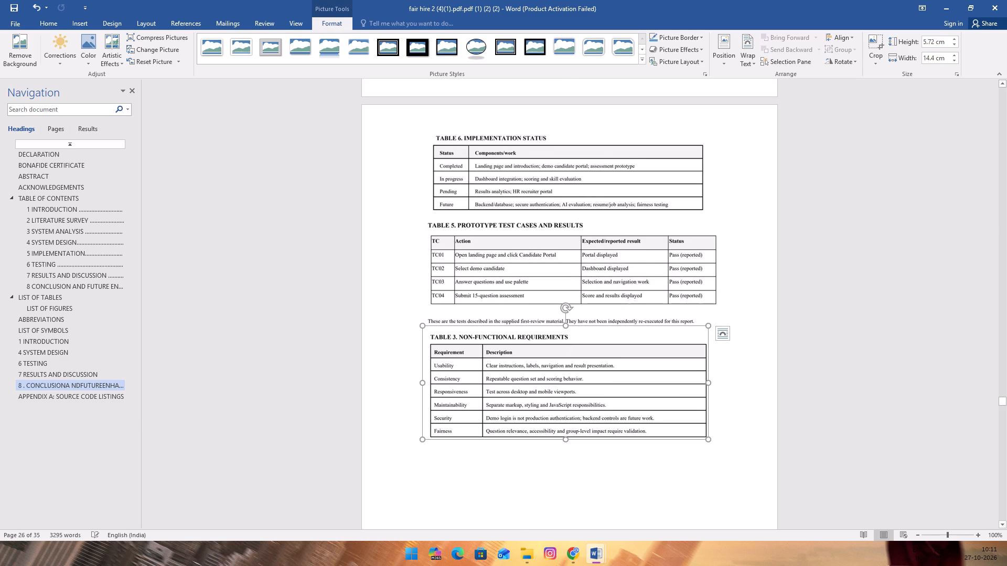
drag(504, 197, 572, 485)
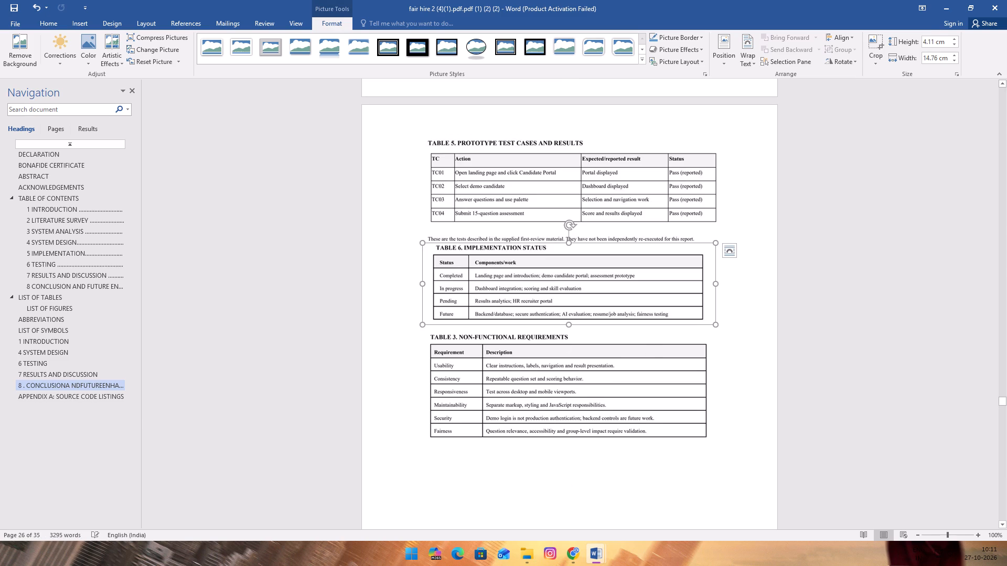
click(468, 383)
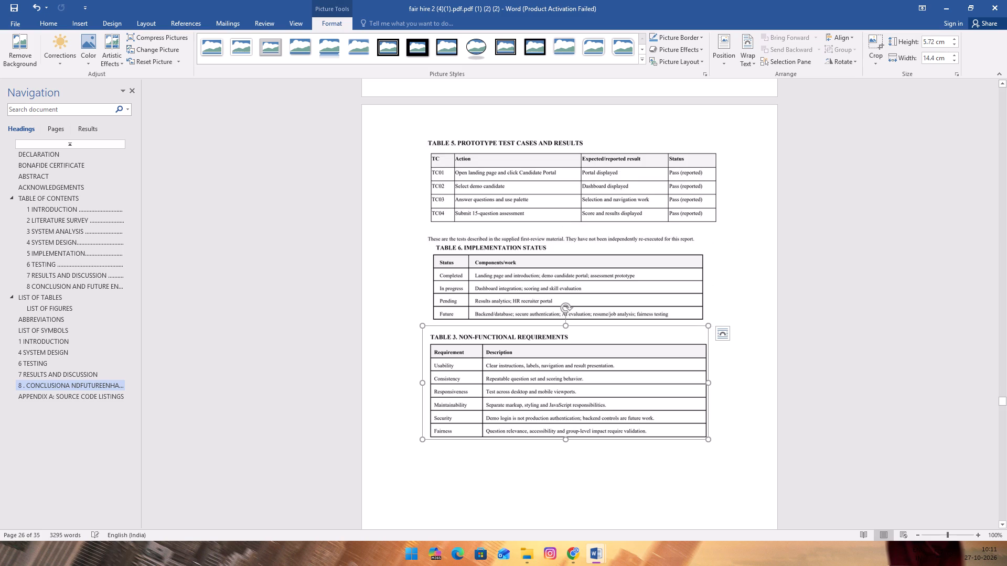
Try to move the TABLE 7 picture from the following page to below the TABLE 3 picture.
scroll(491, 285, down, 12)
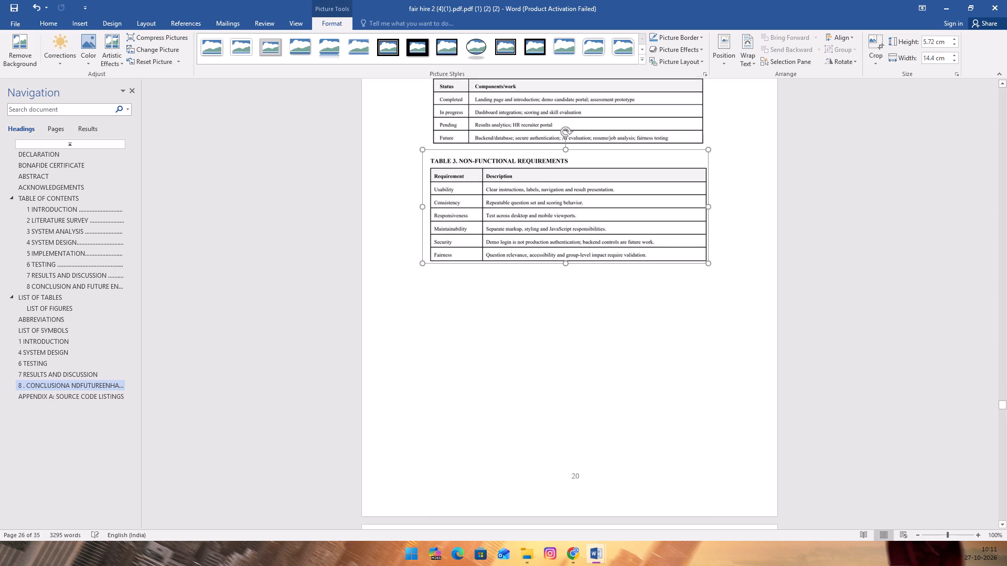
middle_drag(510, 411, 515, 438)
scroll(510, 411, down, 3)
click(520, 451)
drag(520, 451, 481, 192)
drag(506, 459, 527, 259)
Shrink the TABLE 7 picture to about 14.55 cm wide and 6.12 cm high.
scroll(523, 266, down, 6)
middle_drag(527, 276, 546, 313)
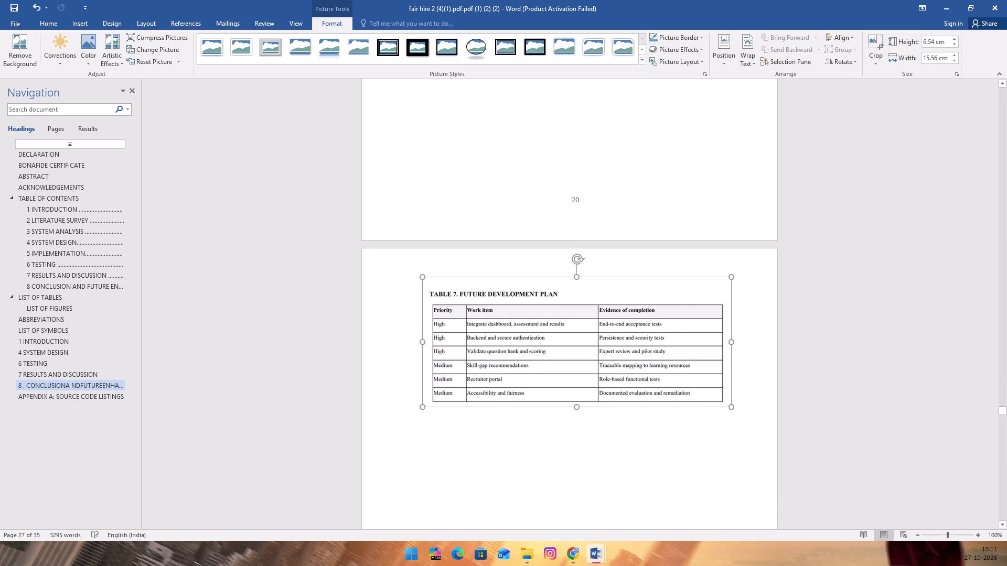
drag(731, 406, 711, 398)
Move the TABLE 7 picture back to page 20, into the empty space below the TABLE 3 picture.
drag(629, 357, 639, 346)
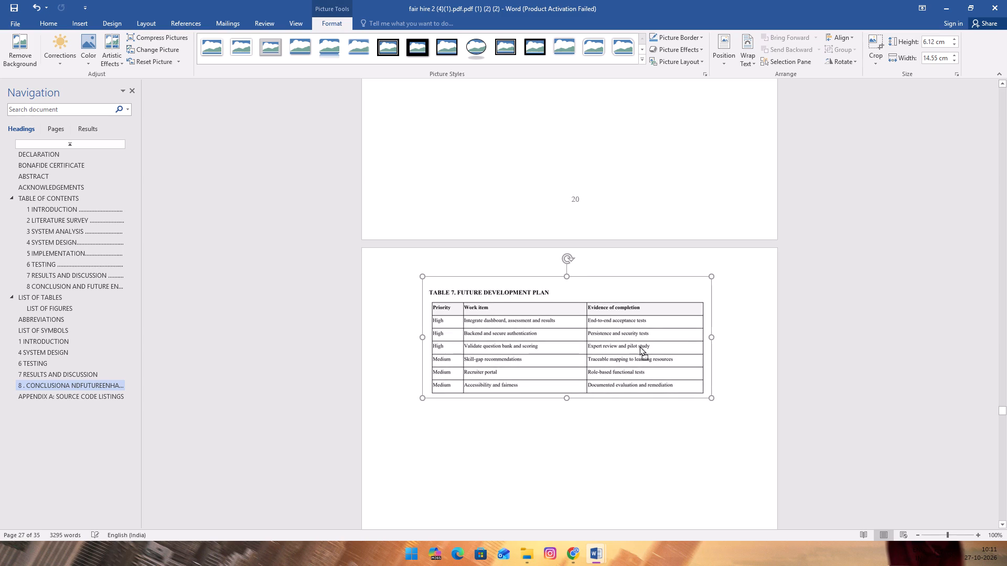
drag(639, 346, 549, 133)
scroll(549, 133, up, 5)
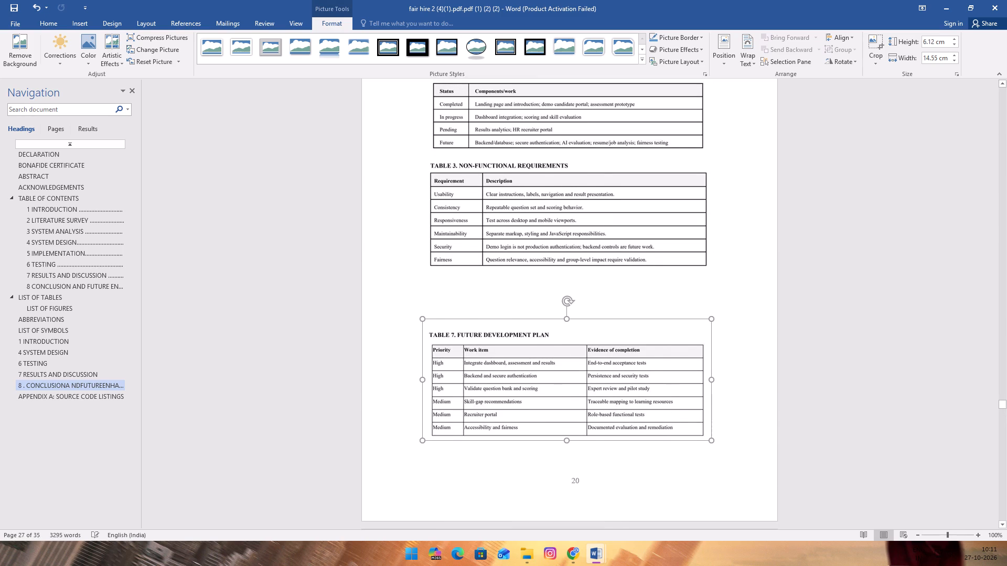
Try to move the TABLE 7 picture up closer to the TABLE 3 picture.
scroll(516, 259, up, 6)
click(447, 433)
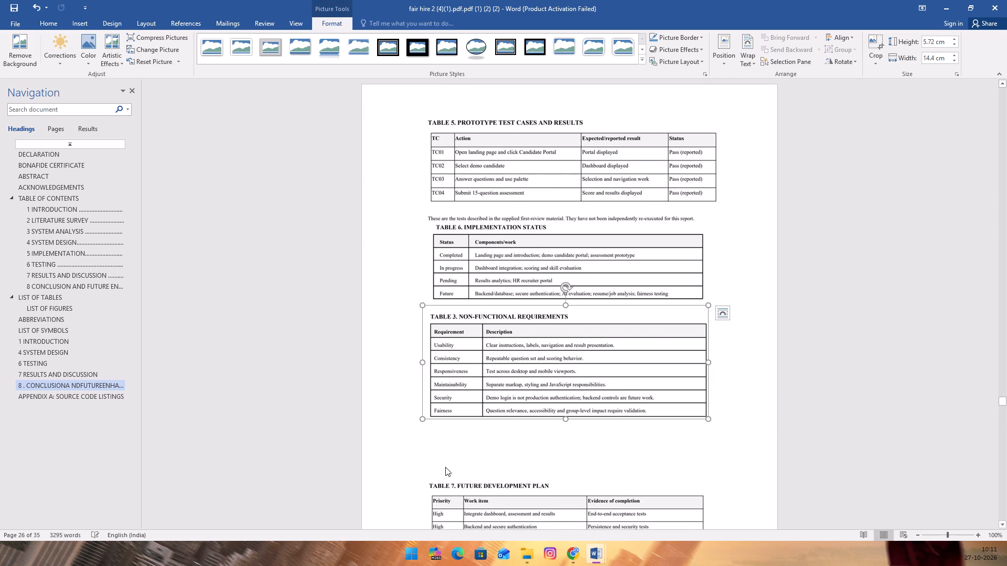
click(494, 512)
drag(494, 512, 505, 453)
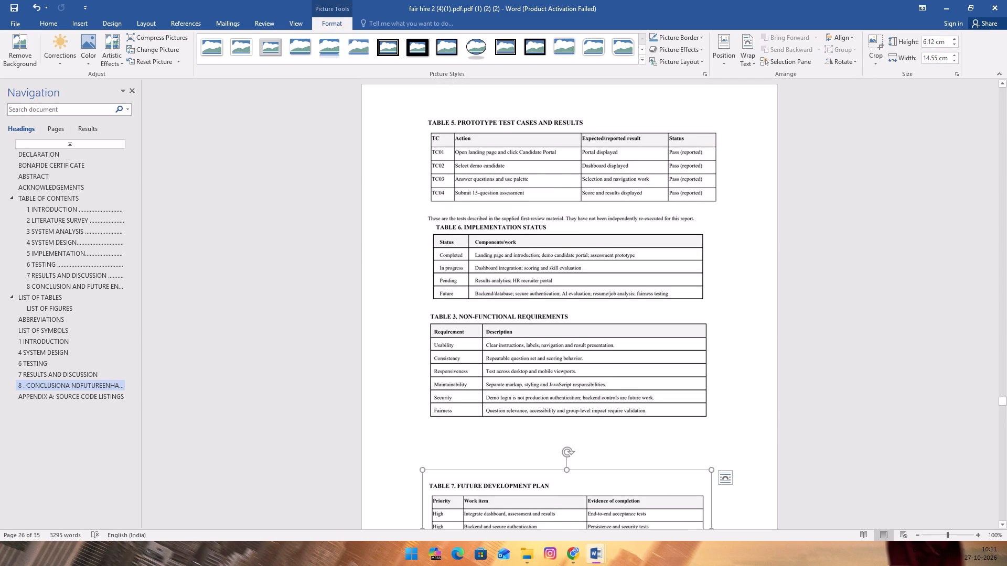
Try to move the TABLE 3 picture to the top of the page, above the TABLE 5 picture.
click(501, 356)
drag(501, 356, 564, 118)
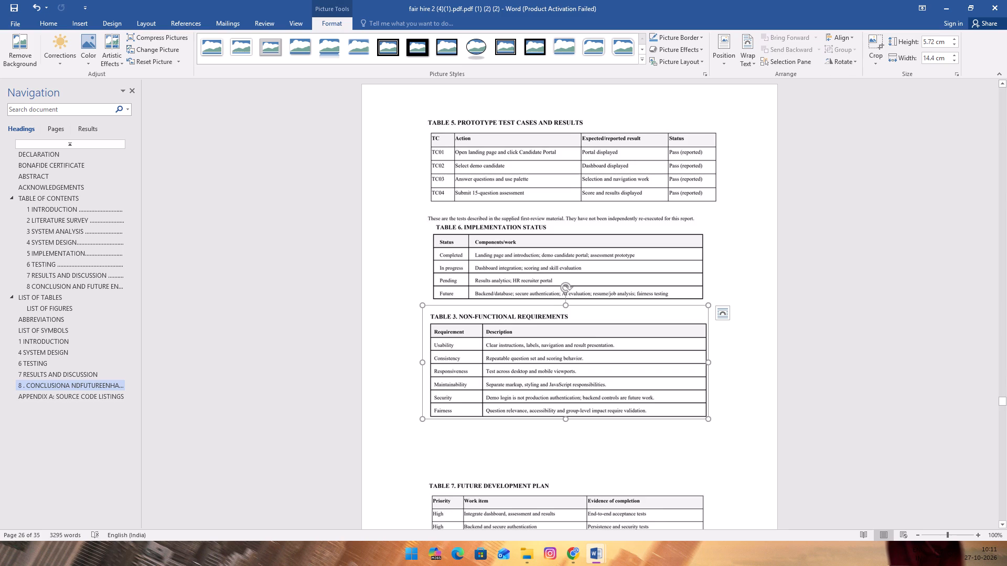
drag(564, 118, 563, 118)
Move the TABLE 5 picture from the top of the page to between the TABLE 6 and TABLE 3 pictures.
click(513, 165)
drag(507, 167, 619, 448)
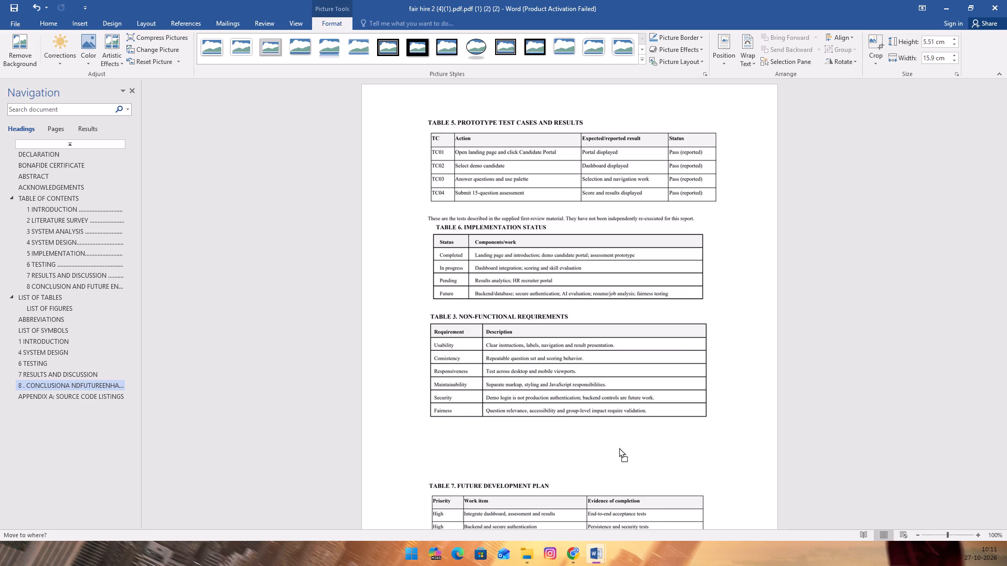
drag(619, 448, 456, 420)
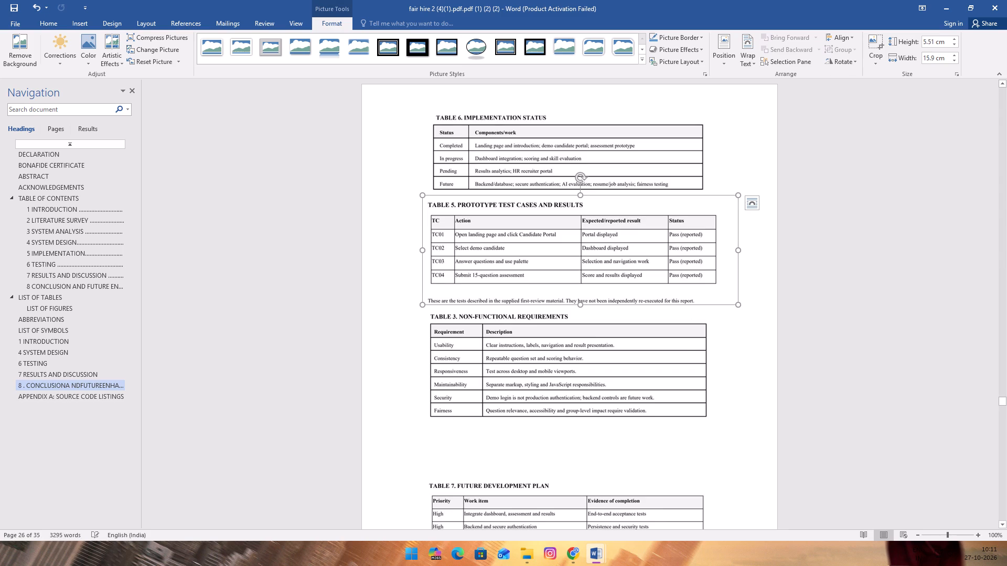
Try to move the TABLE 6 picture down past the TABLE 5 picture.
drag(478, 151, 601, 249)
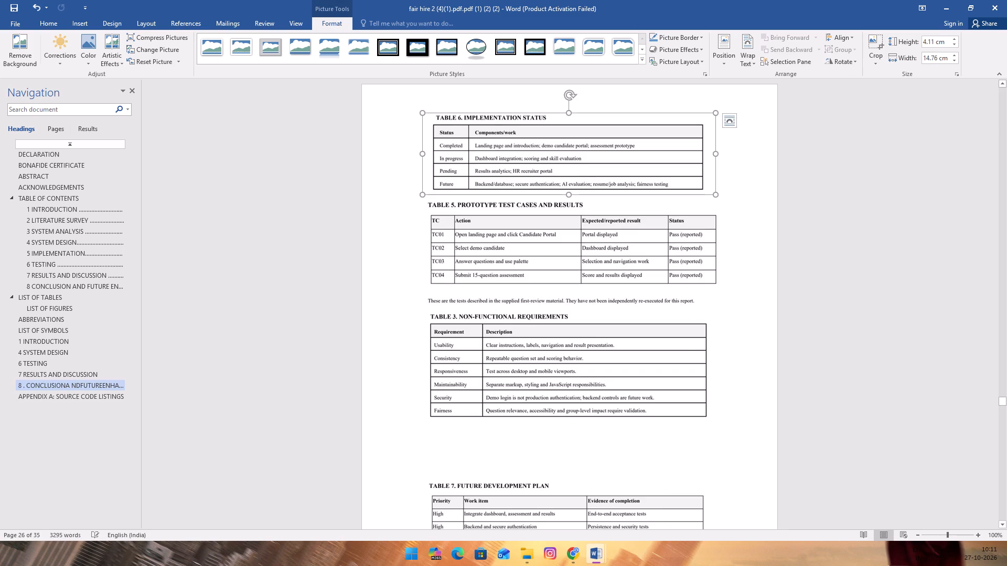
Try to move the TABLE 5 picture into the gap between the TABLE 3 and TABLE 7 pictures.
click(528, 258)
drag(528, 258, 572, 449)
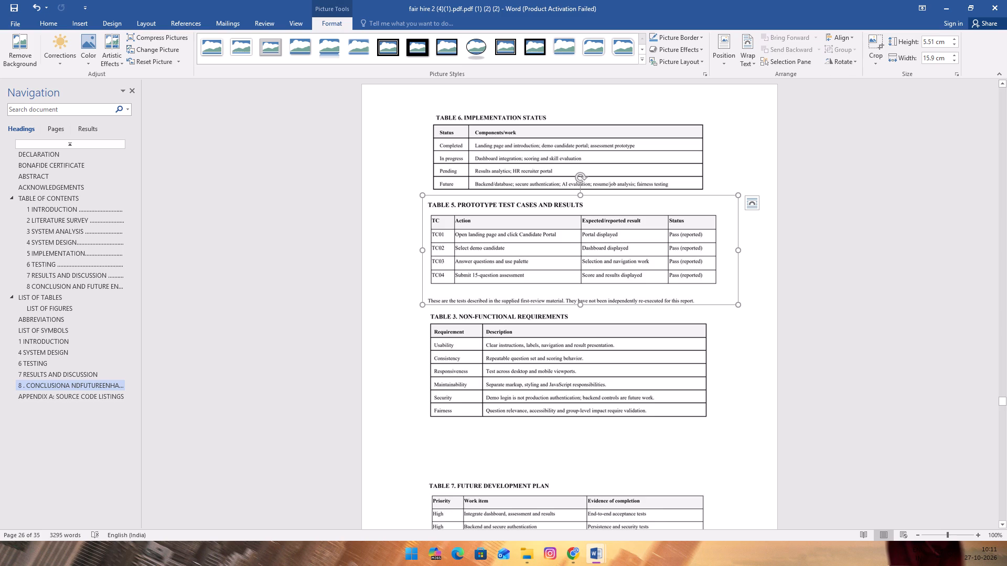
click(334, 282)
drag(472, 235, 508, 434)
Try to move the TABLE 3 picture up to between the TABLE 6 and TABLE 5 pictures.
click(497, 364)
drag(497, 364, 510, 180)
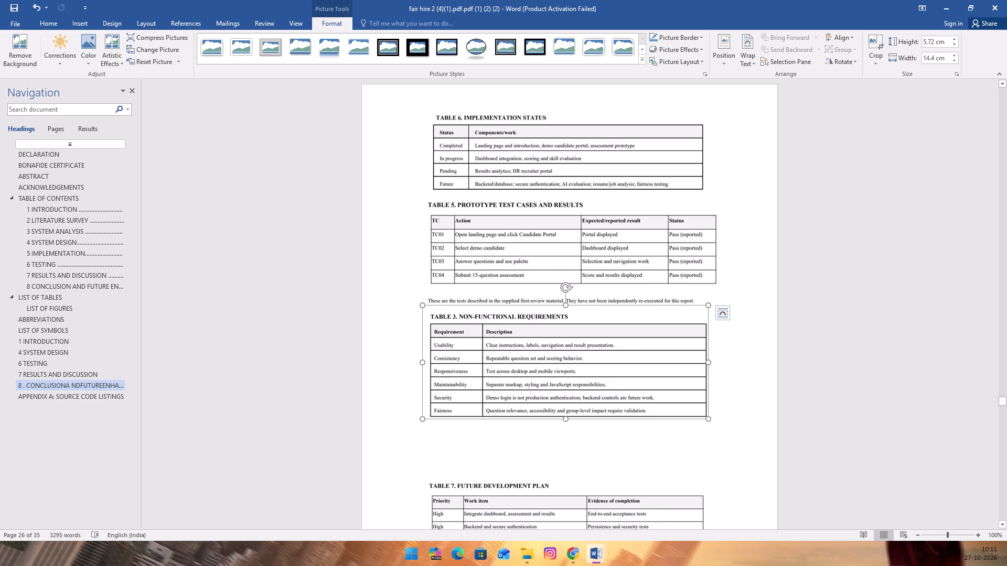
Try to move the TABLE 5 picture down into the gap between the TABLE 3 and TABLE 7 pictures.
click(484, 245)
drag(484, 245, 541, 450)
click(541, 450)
Shrink the TABLE 5 picture slightly, keeping its proportions, so its table is about as wide as the TABLE 6 table.
click(473, 231)
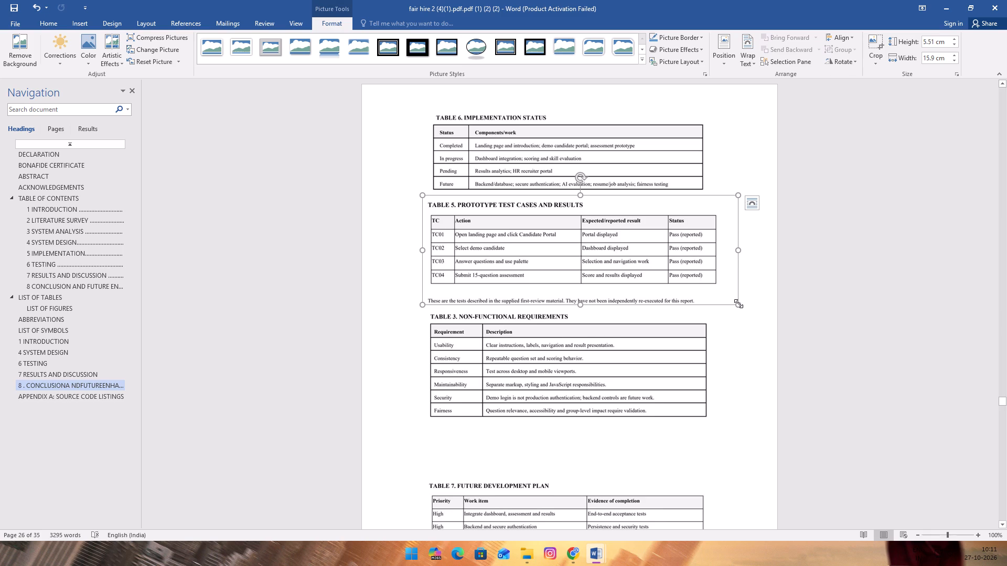
drag(738, 303, 724, 297)
click(666, 333)
Move the TABLE 7 picture up to between the TABLE 5 and TABLE 3 pictures.
scroll(648, 396, down, 4)
click(477, 344)
click(499, 426)
drag(499, 426, 501, 346)
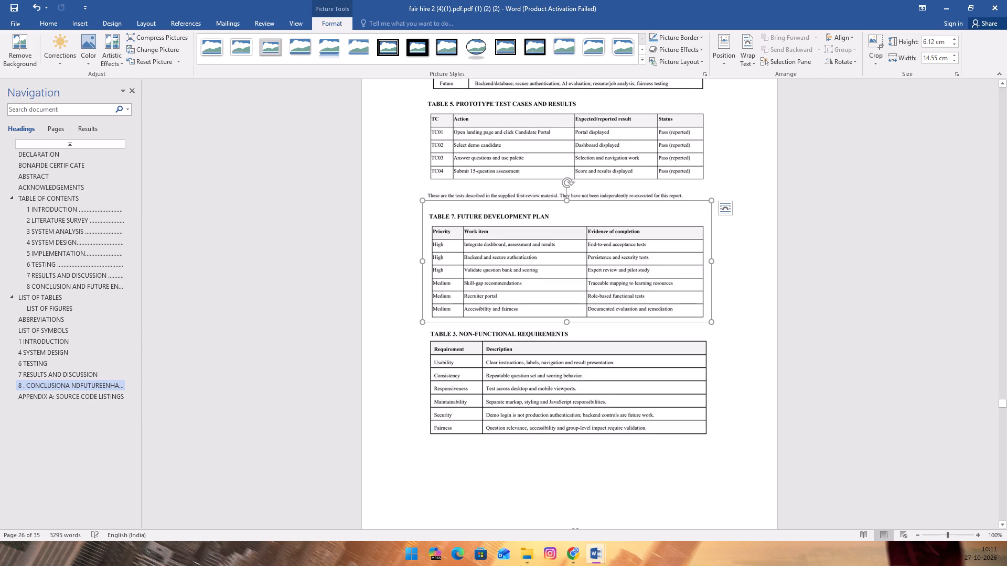
click(748, 328)
Swap the TABLE 5 and TABLE 6 pictures so that TABLE 5 comes first at the top of the page.
scroll(710, 323, up, 2)
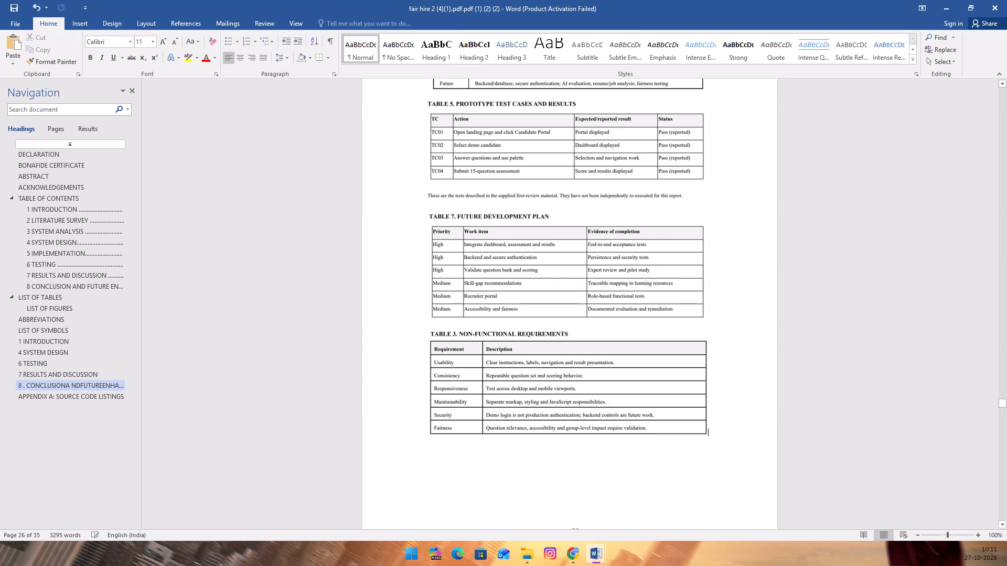
scroll(706, 321, up, 2)
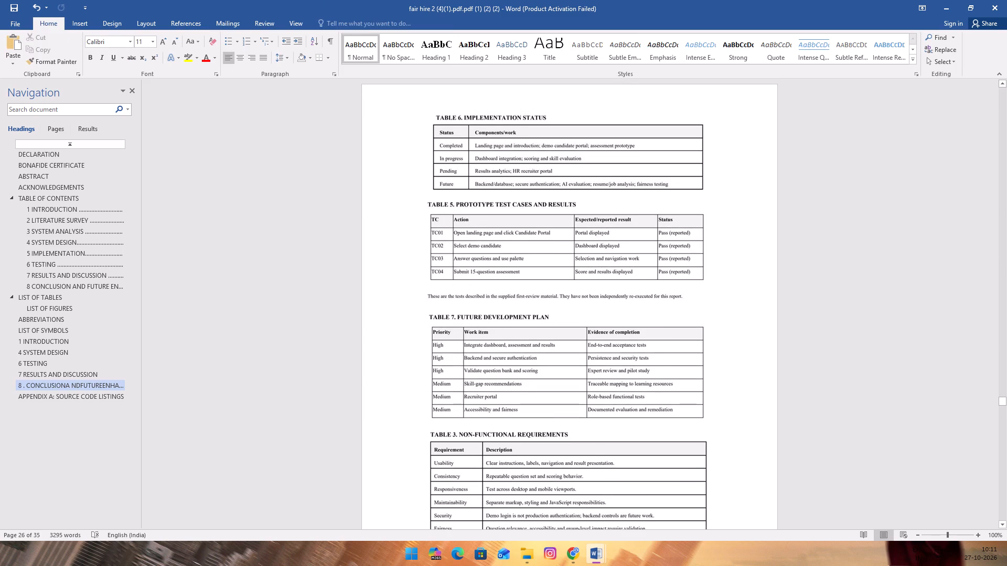
drag(538, 147, 621, 153)
drag(604, 150, 586, 262)
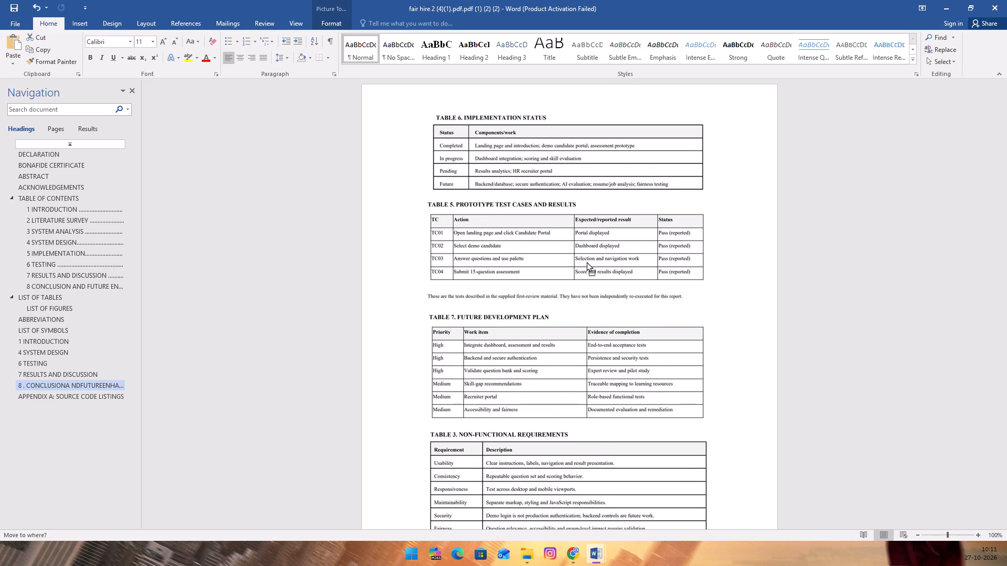
drag(586, 262, 583, 262)
drag(561, 167, 642, 274)
drag(577, 263, 598, 100)
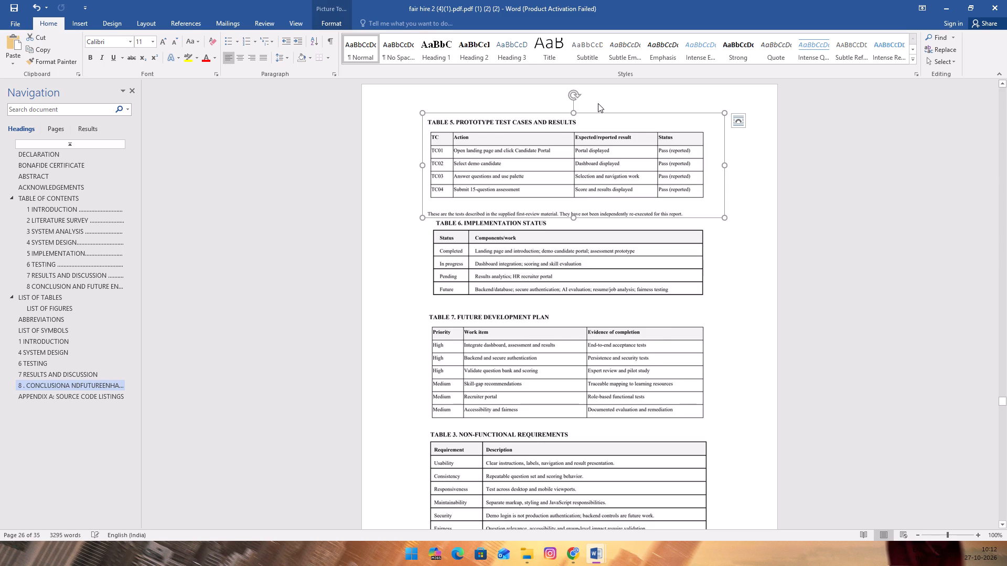
Enlarge the TABLE 7 picture slightly, keeping its proportions, so its table is about as wide as the TABLE 3 table.
scroll(521, 357, down, 6)
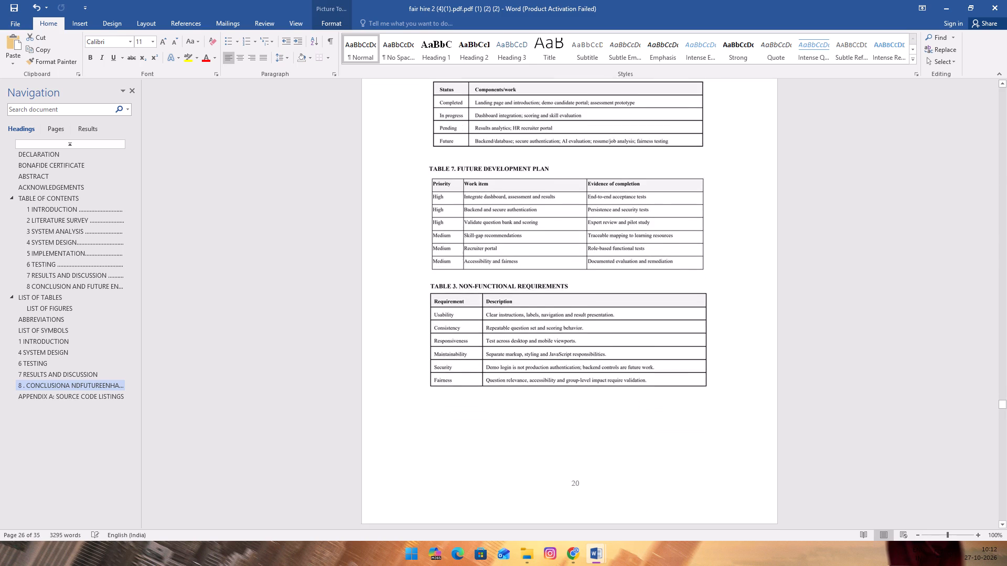
scroll(572, 302, up, 4)
click(633, 331)
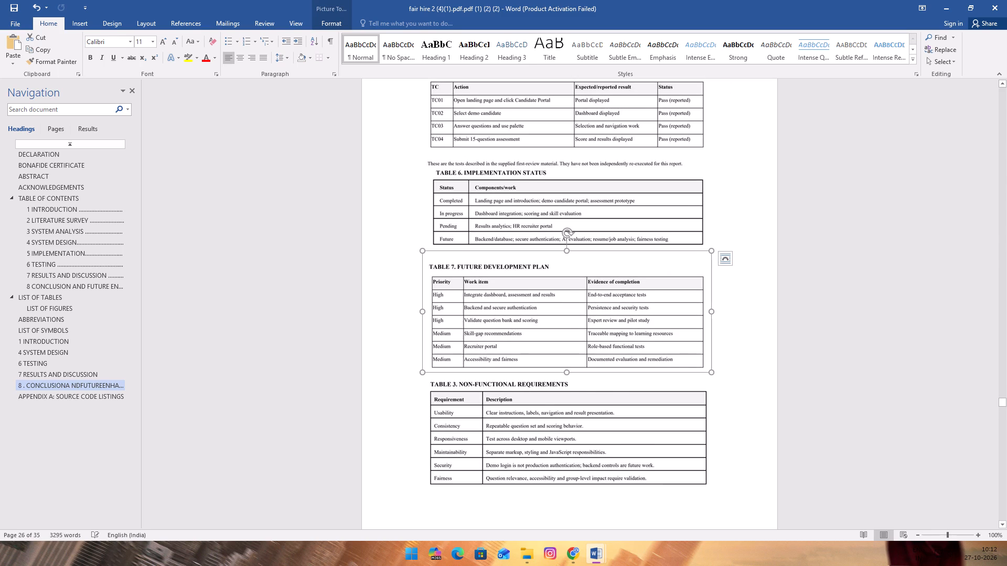
drag(712, 371, 717, 374)
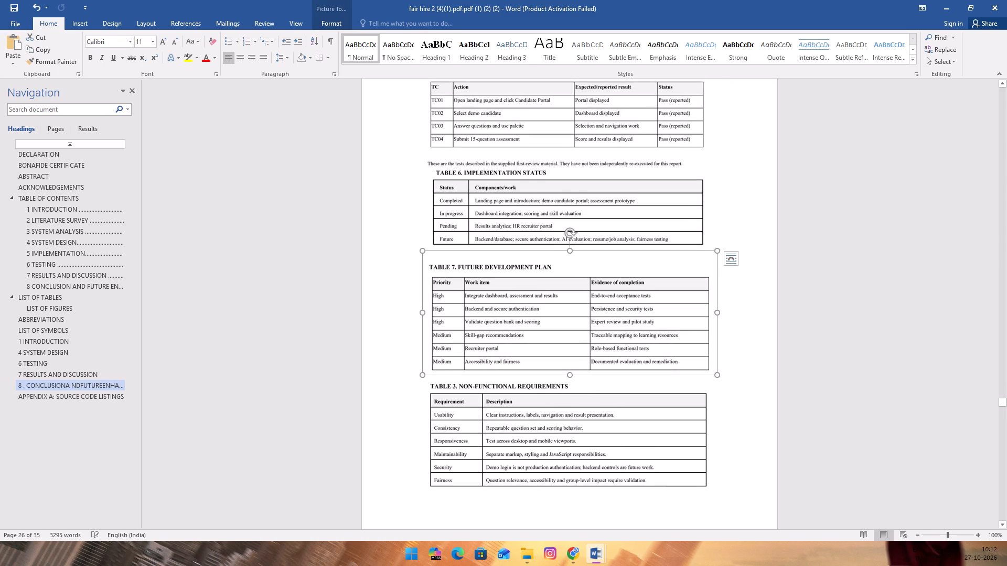
Enlarge the TABLE 6 picture slightly, keeping its proportions, so its table is about as wide as the TABLE 7 table.
click(673, 213)
drag(716, 251, 714, 259)
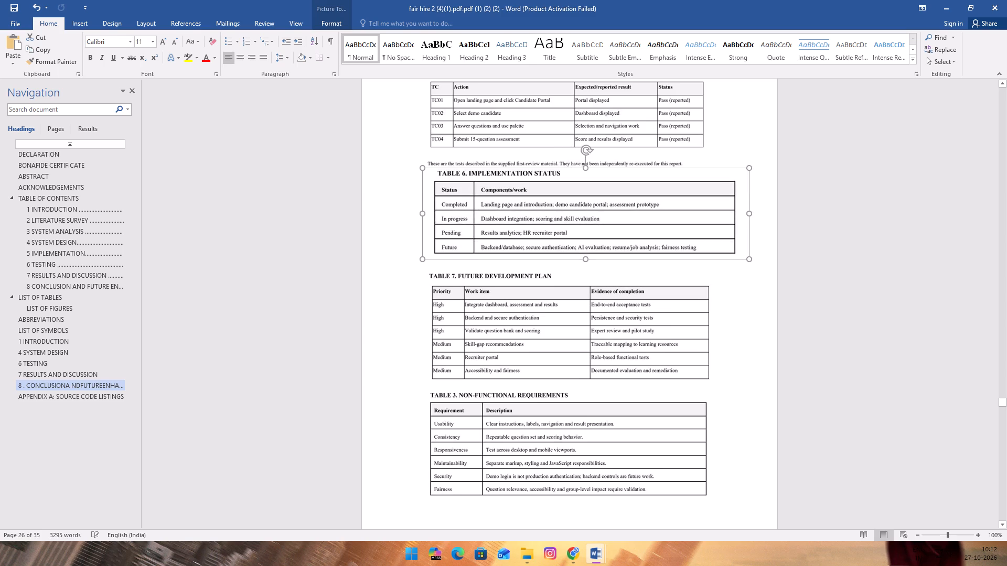
drag(714, 259, 695, 251)
Check the order, widths and spacing of the table pictures on the page that starts with TABLE 5.
scroll(701, 211, up, 3)
click(722, 151)
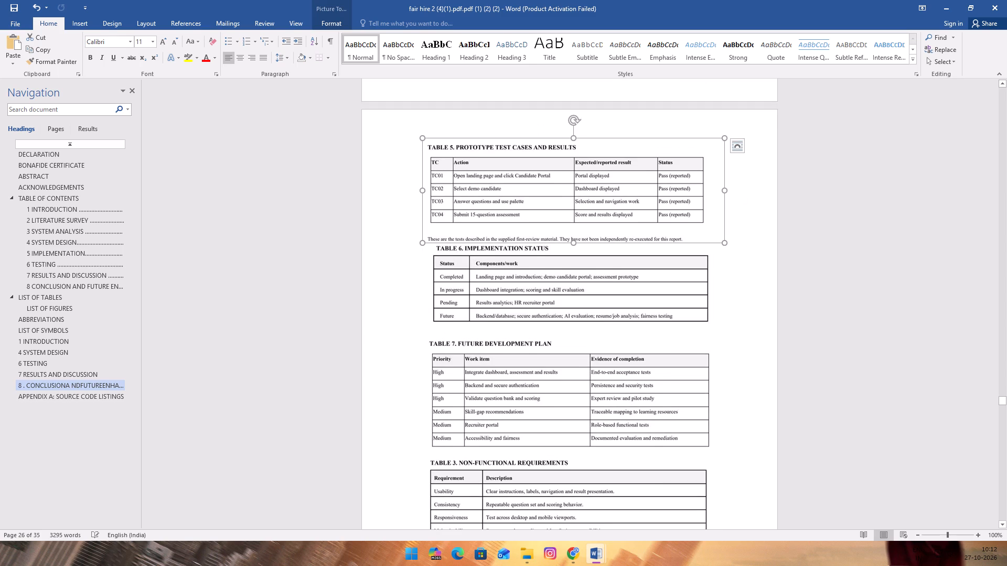
scroll(507, 200, down, 7)
scroll(505, 245, up, 5)
scroll(505, 245, down, 8)
scroll(395, 323, up, 6)
click(371, 326)
scroll(371, 326, up, 7)
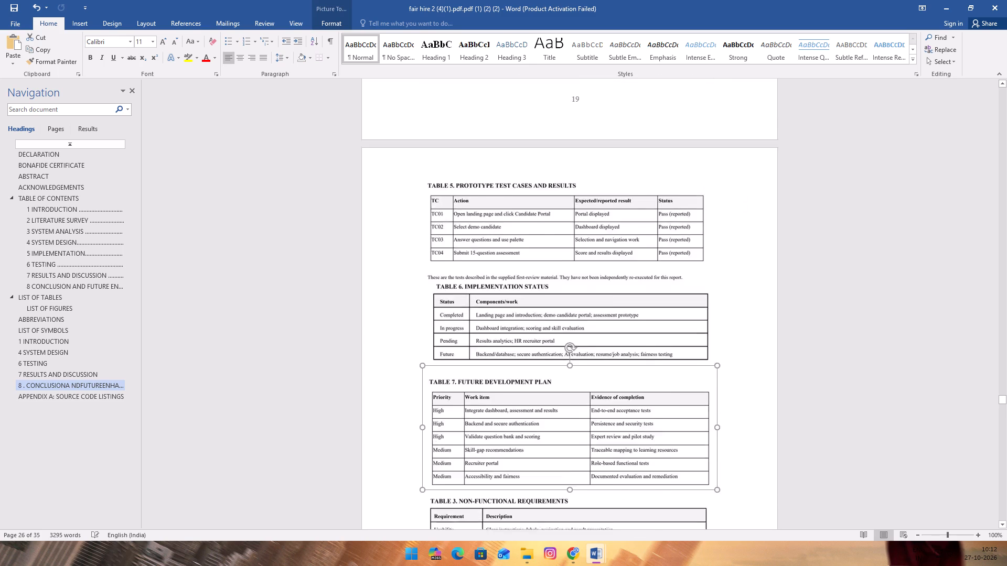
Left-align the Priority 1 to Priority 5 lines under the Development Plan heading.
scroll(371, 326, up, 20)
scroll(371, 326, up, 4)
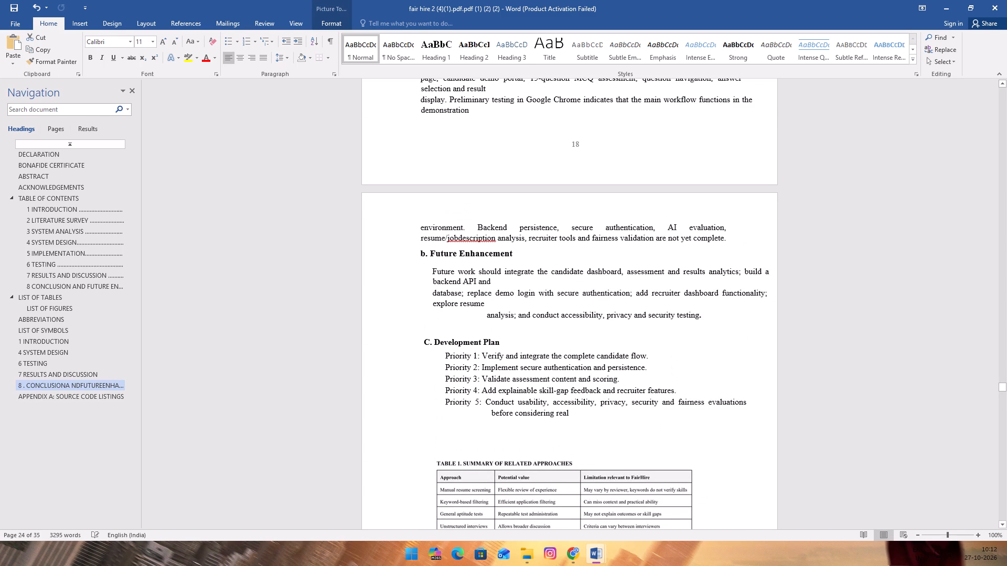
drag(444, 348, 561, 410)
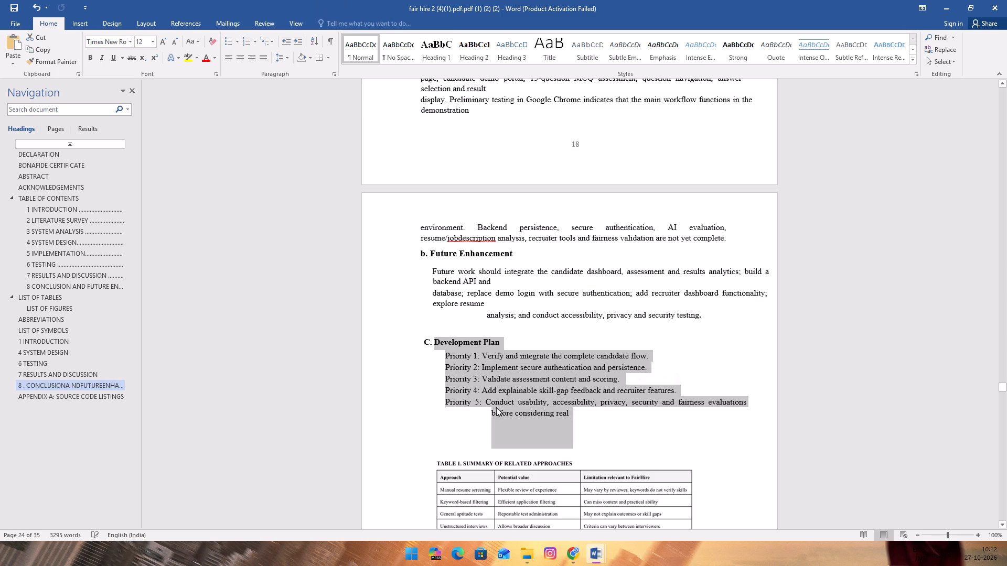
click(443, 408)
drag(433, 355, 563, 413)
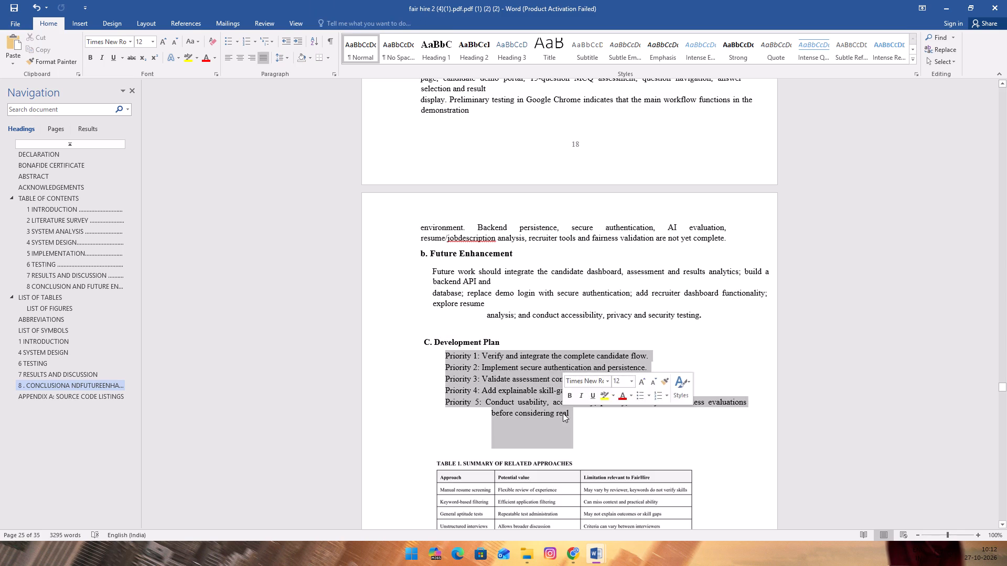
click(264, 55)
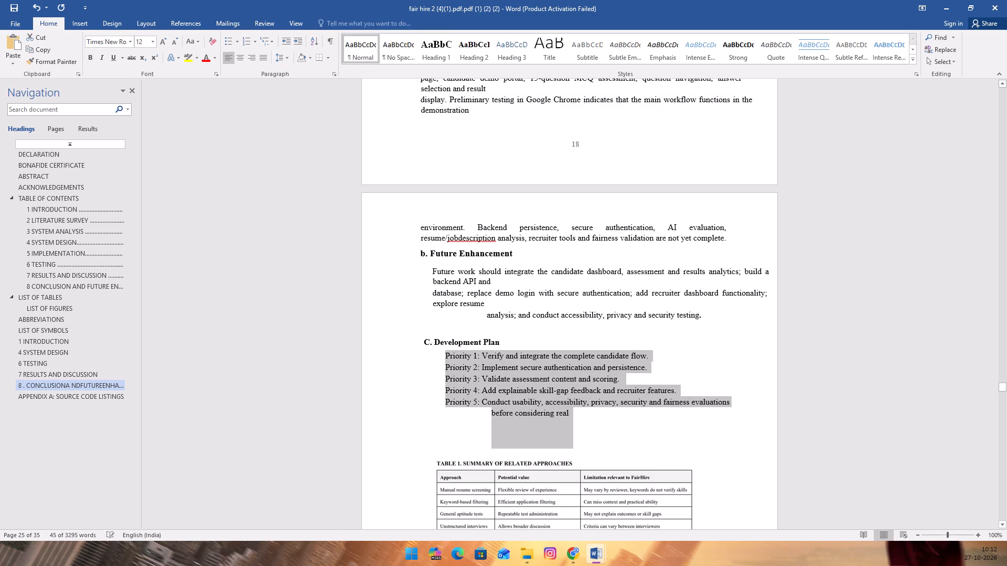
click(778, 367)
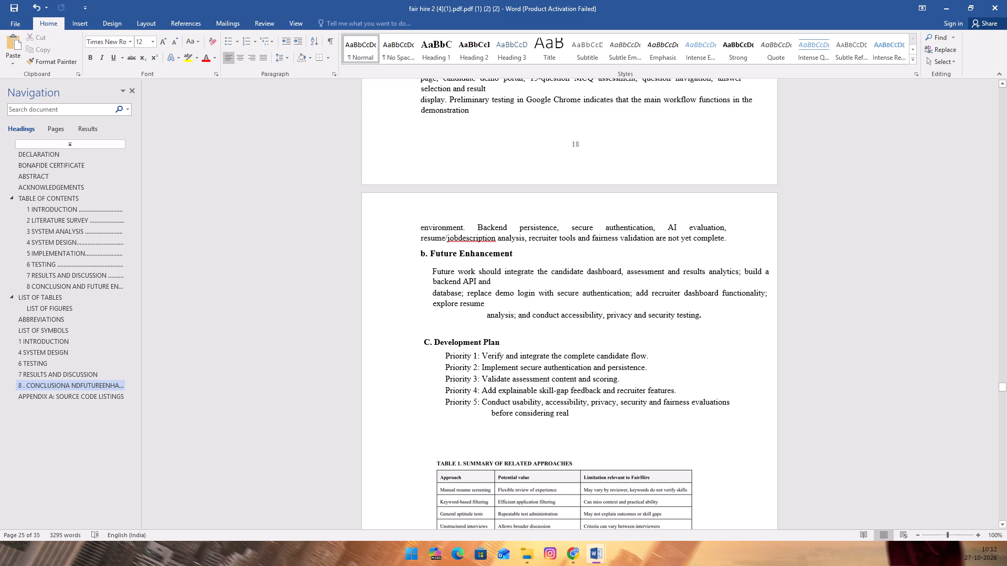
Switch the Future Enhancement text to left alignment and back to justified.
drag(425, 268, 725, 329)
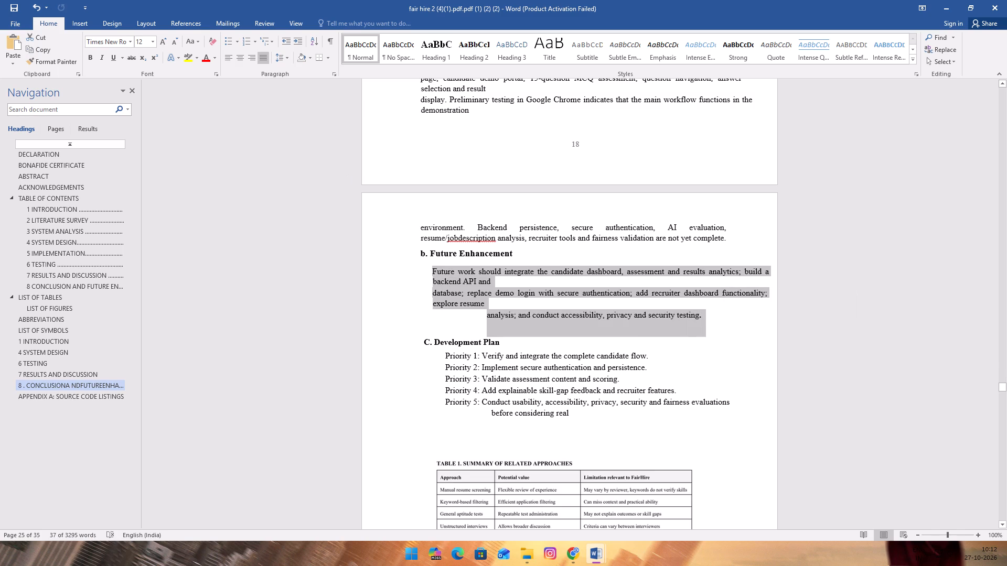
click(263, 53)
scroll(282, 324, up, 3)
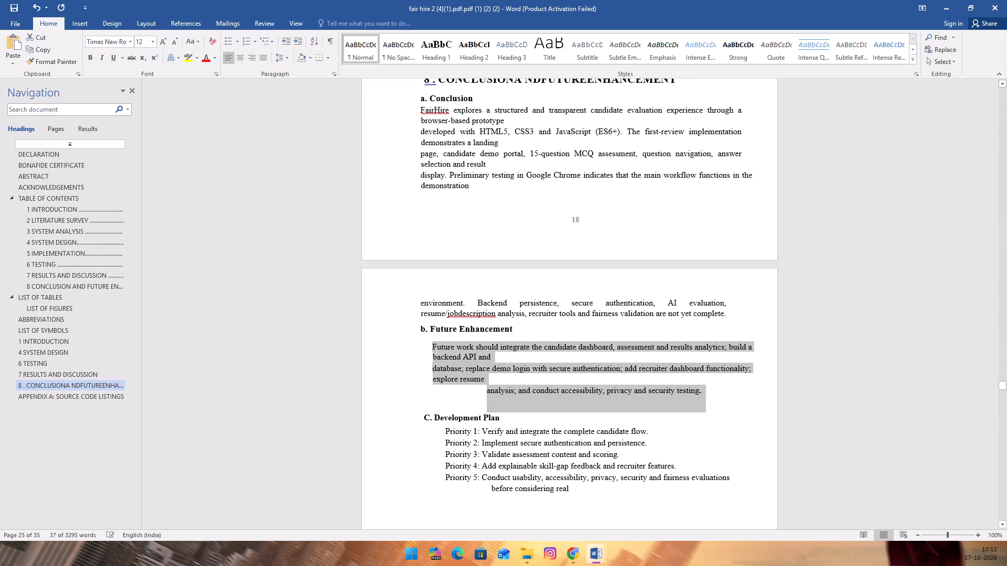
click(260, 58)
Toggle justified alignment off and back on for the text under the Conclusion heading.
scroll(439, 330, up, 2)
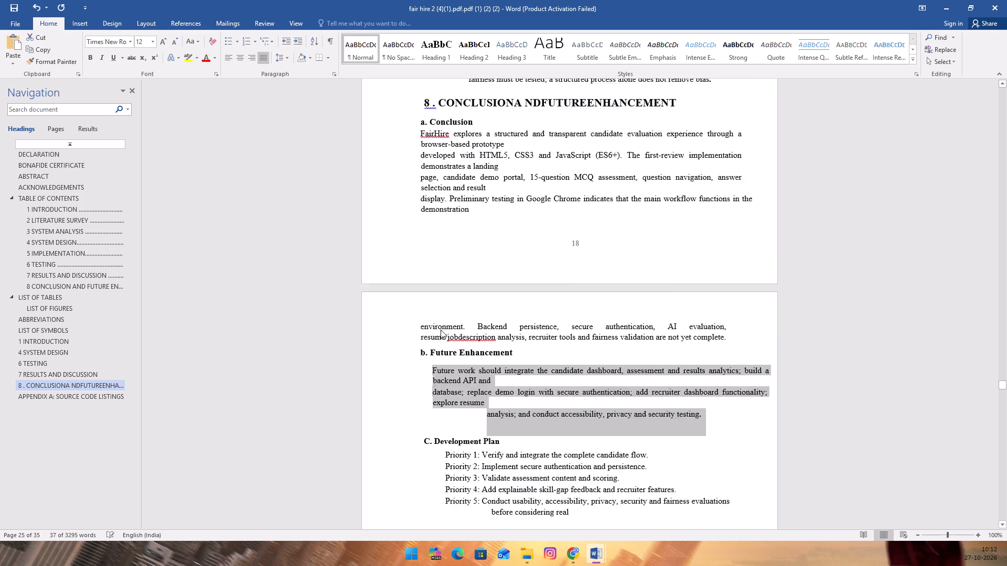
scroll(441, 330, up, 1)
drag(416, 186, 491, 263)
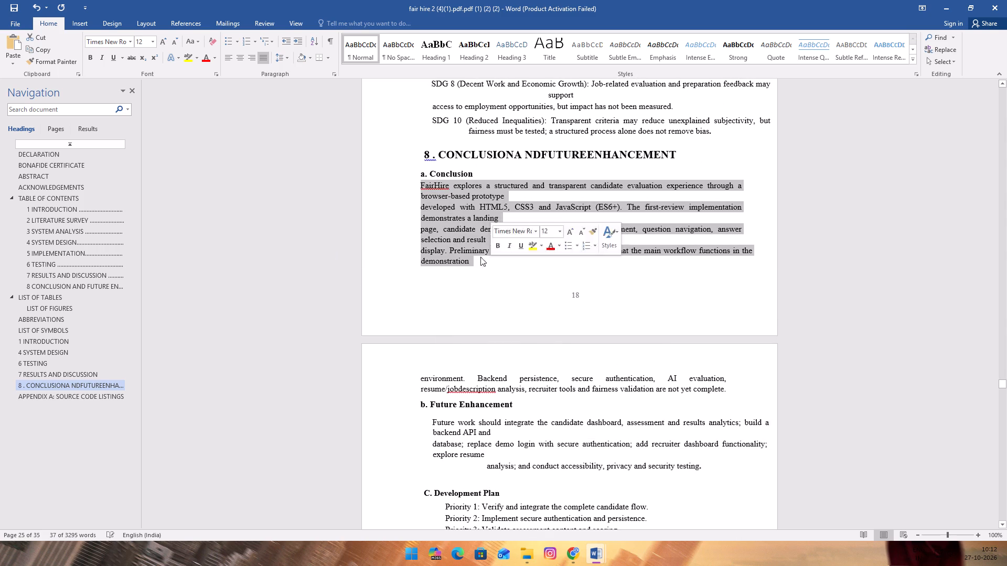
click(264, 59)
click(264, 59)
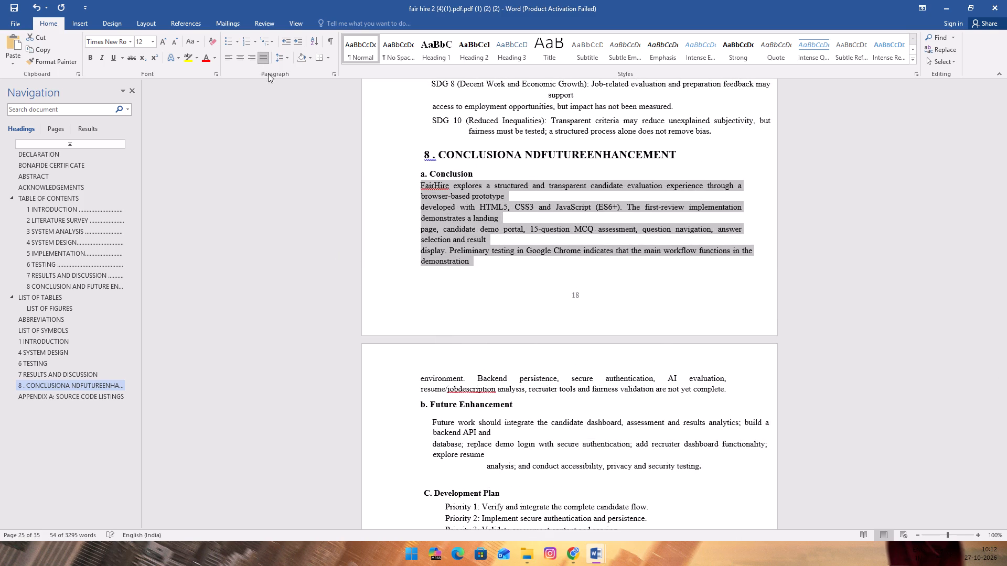
Review the text layout from Comparative Analysis through the Conclusion and Future Enhancement sections.
scroll(302, 105, up, 3)
scroll(367, 220, up, 3)
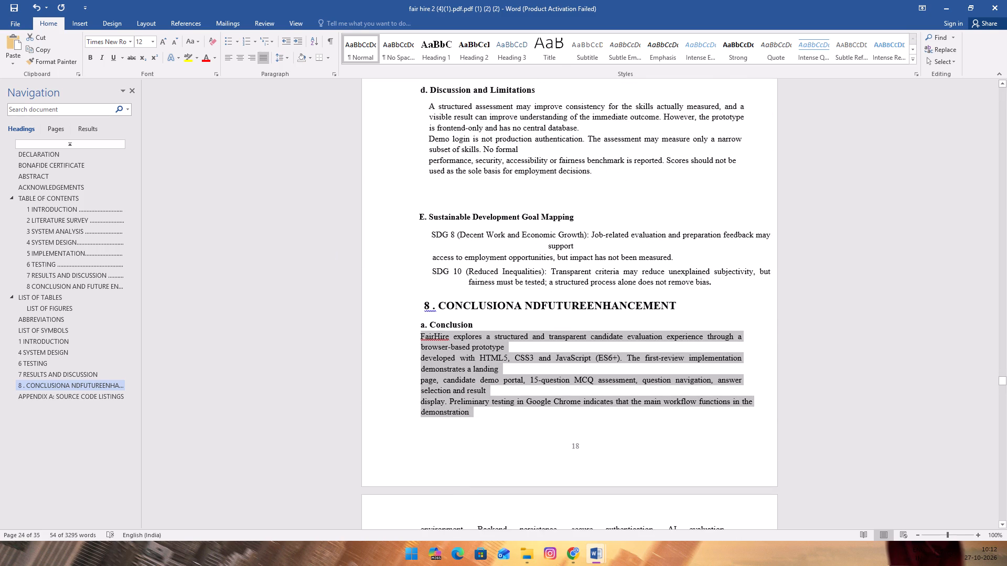
scroll(451, 241, up, 3)
scroll(515, 328, up, 4)
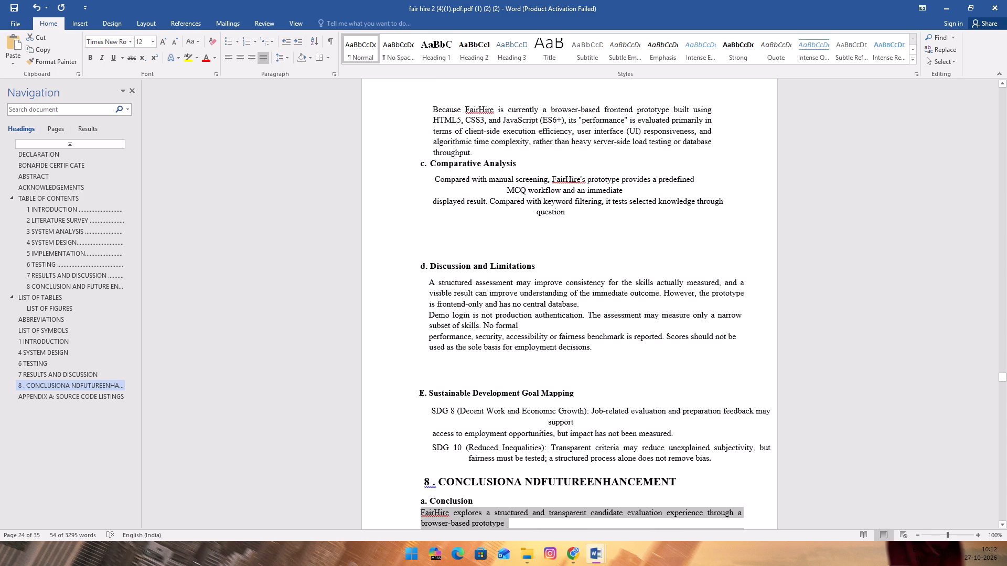
scroll(544, 418, down, 9)
click(544, 418)
scroll(539, 358, down, 5)
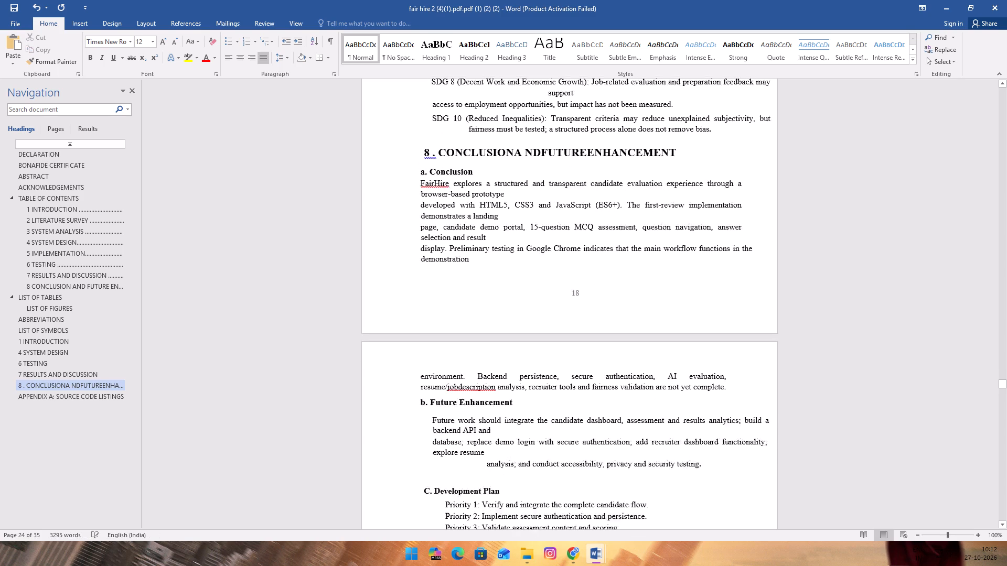
scroll(539, 358, down, 4)
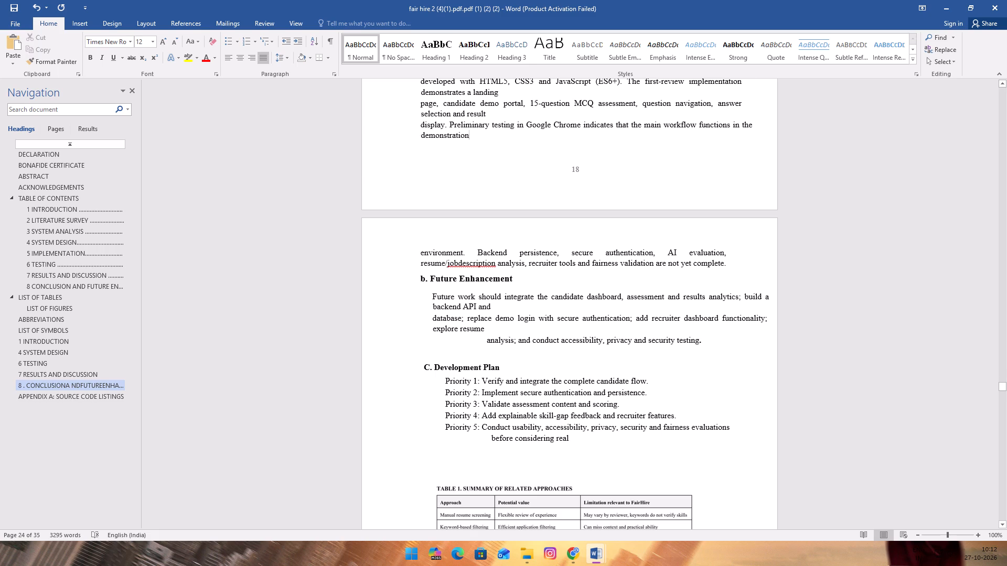
Delete the word "privacy," from the Priority 5 line of the Development Plan.
scroll(400, 308, down, 5)
click(618, 299)
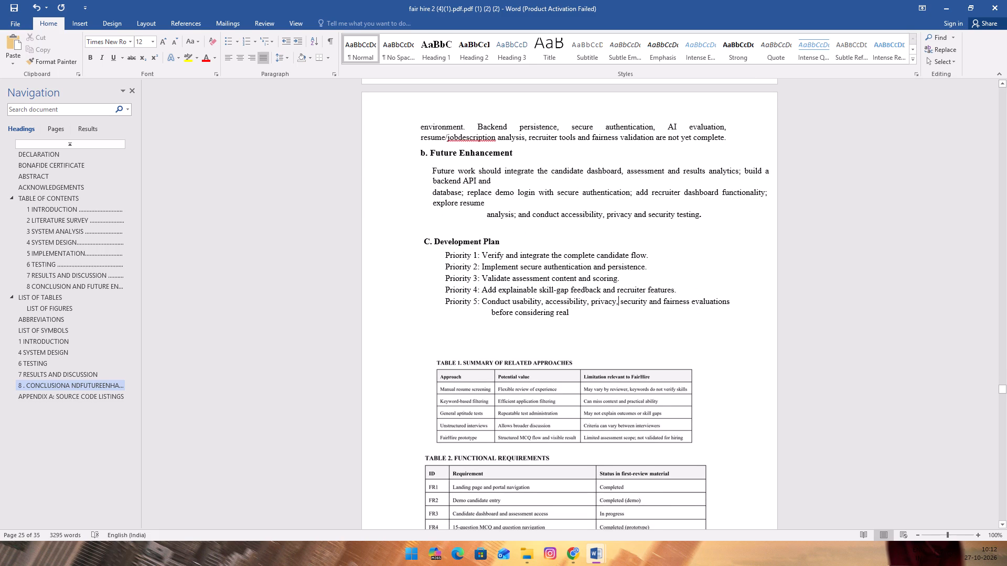
key(BackSpace)
key(BackSpace)
key(BackSpace)
key(BackSpace)
key(BackSpace)
key(BackSpace)
key(BackSpace)
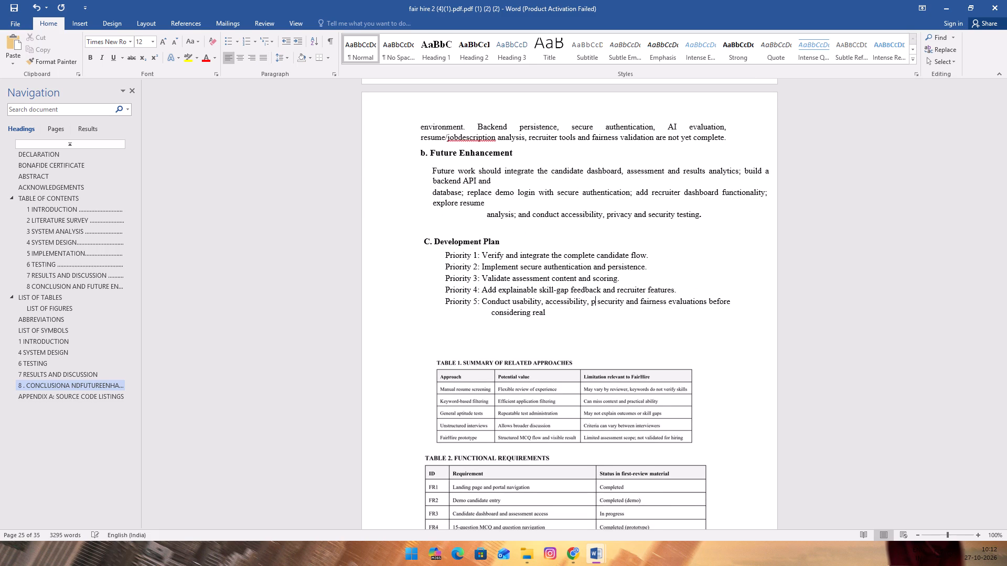
key(BackSpace)
click(691, 271)
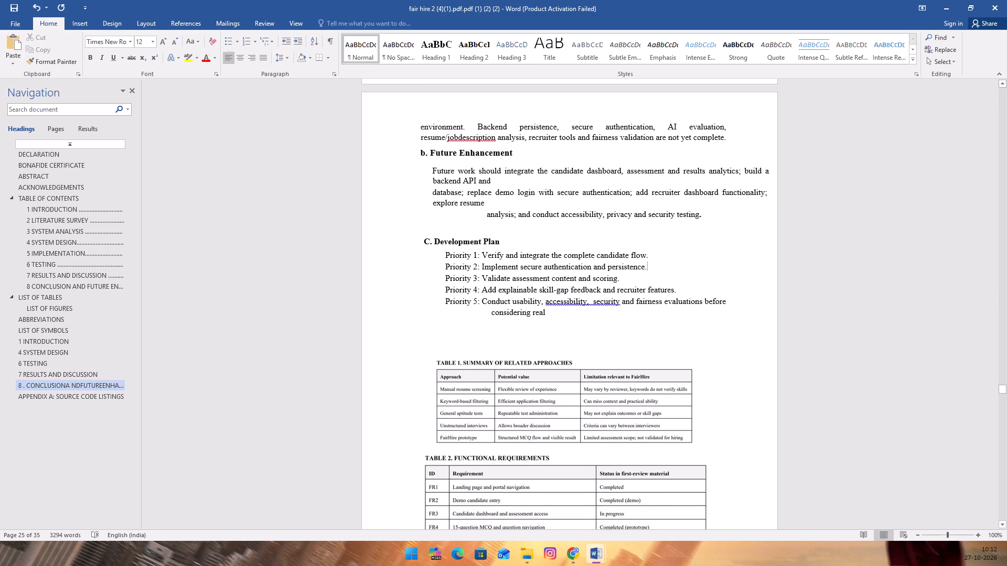
Justify the Priority 1 to Priority 5 lines under the Development Plan heading.
scroll(338, 228, up, 5)
drag(443, 381, 523, 413)
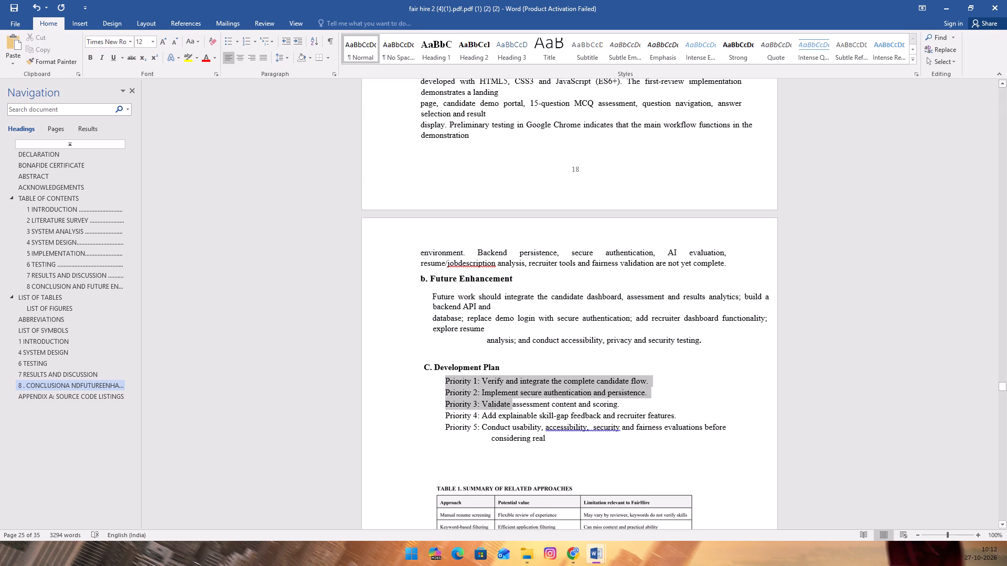
drag(523, 413, 559, 439)
click(263, 56)
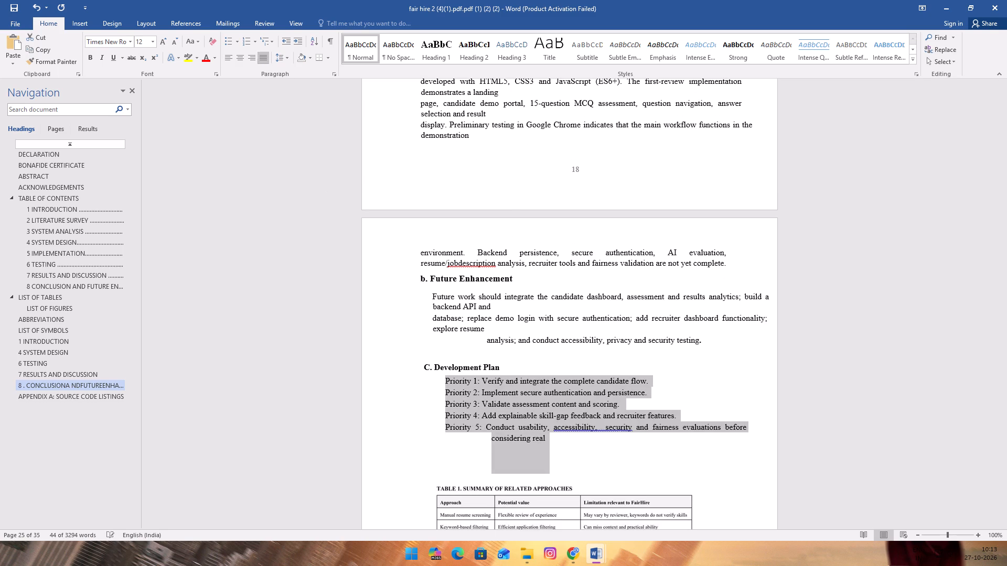
click(712, 402)
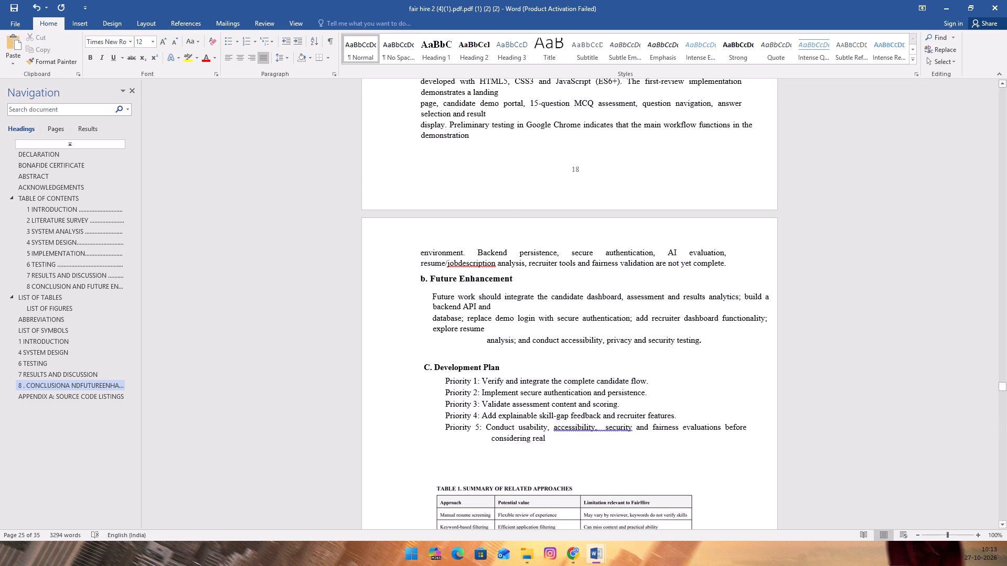
Delete the stray wrapped word "support" from the SDG 8 line under Sustainable Development Goal Mapping.
scroll(664, 388, up, 16)
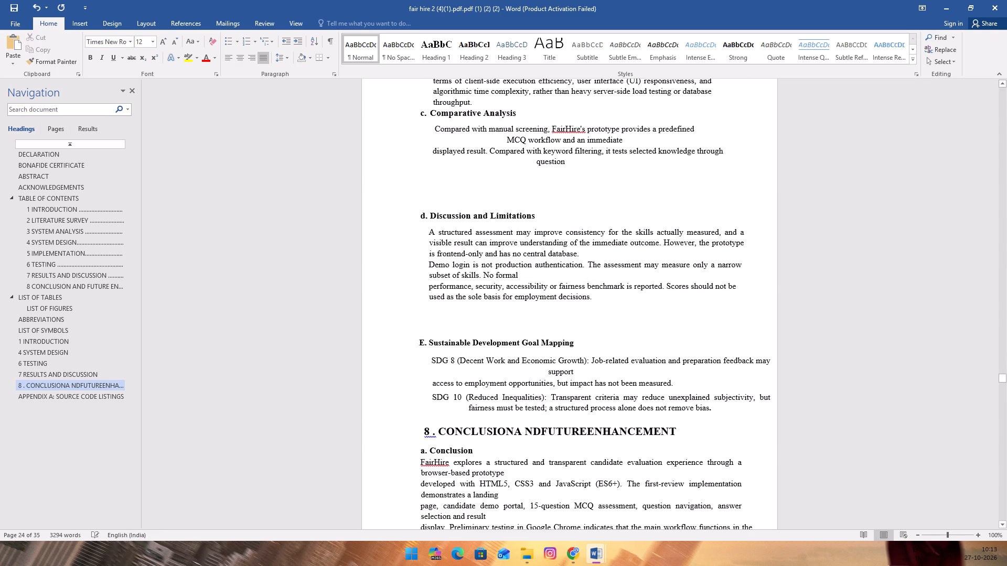
click(580, 369)
key(BackSpace)
key(BackSpace)
key(BackSpace)
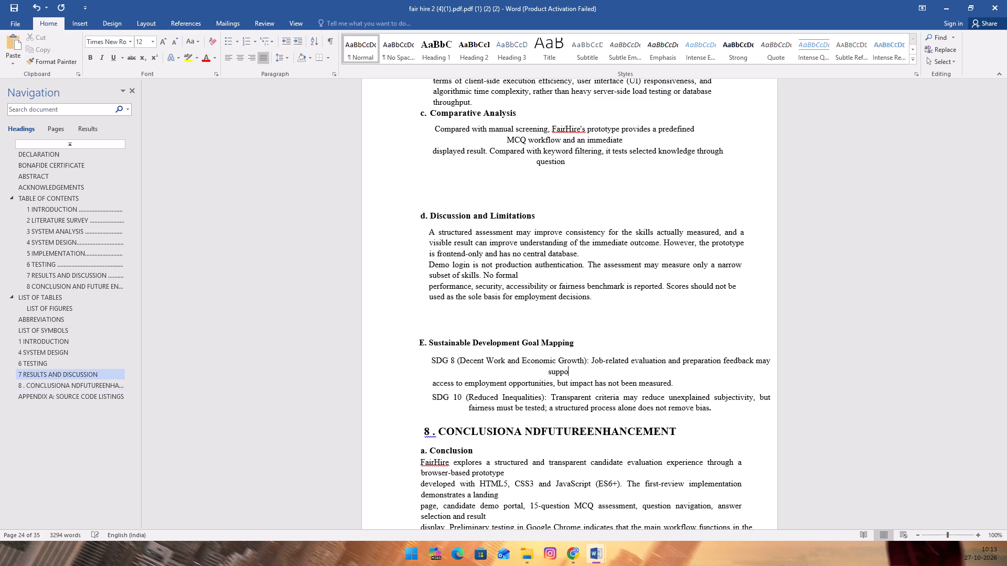
key(BackSpace)
key(BackSpace)
key(BackSpace)
key(BackSpace)
key(BackSpace)
key(BackSpace)
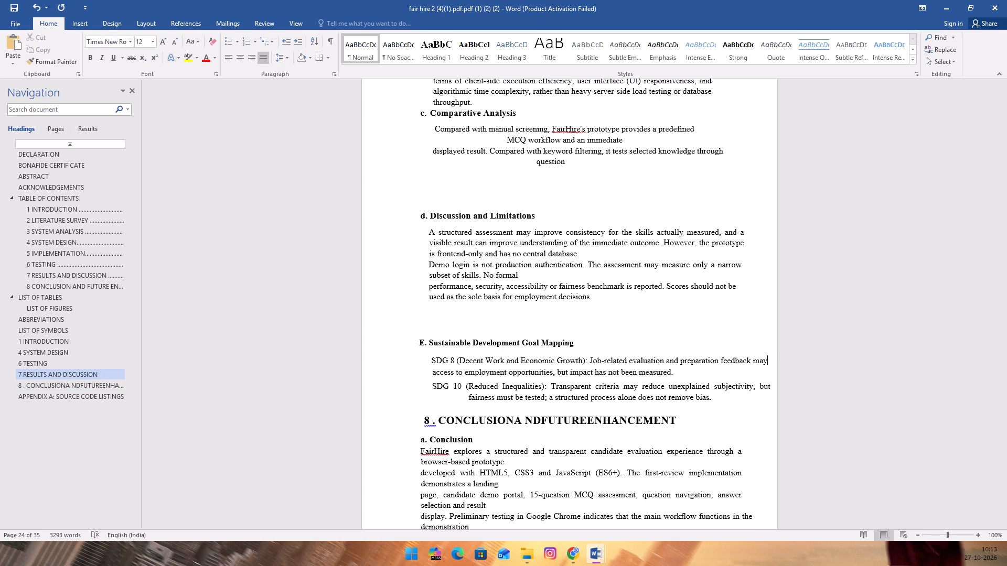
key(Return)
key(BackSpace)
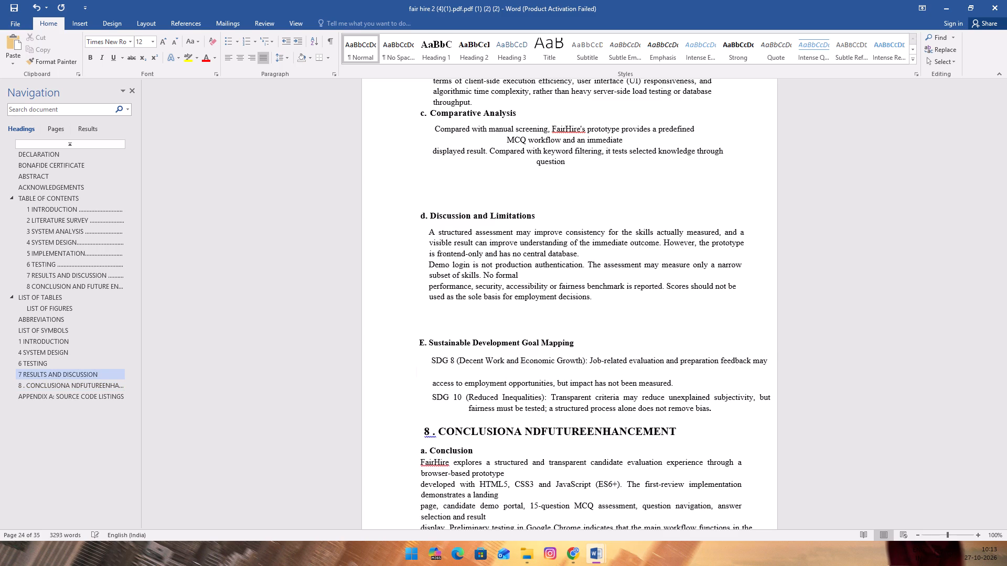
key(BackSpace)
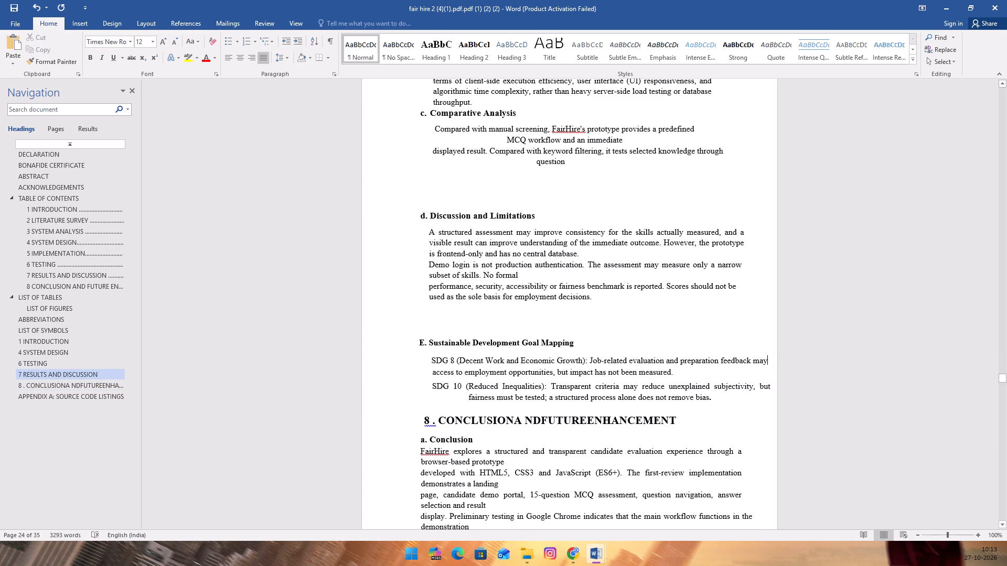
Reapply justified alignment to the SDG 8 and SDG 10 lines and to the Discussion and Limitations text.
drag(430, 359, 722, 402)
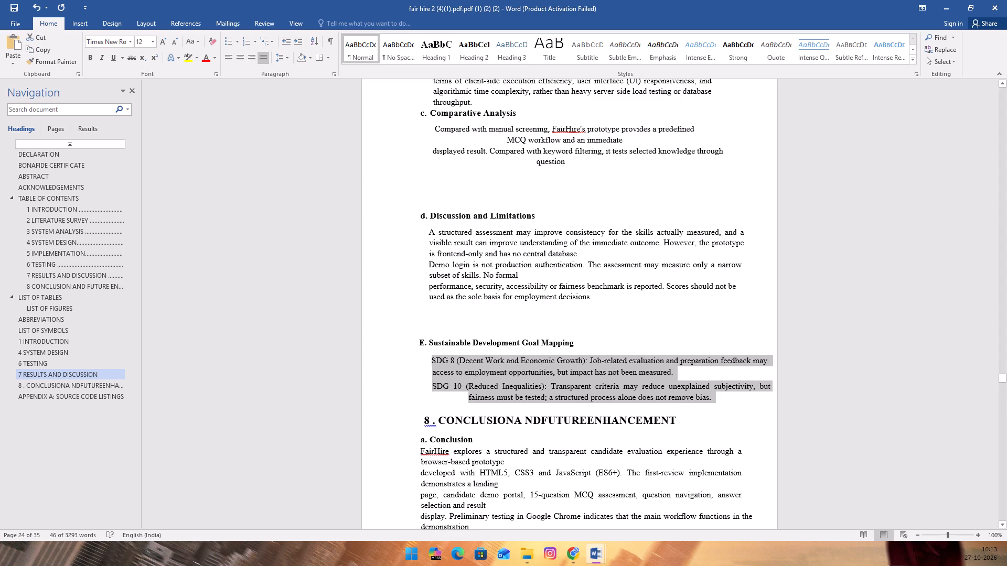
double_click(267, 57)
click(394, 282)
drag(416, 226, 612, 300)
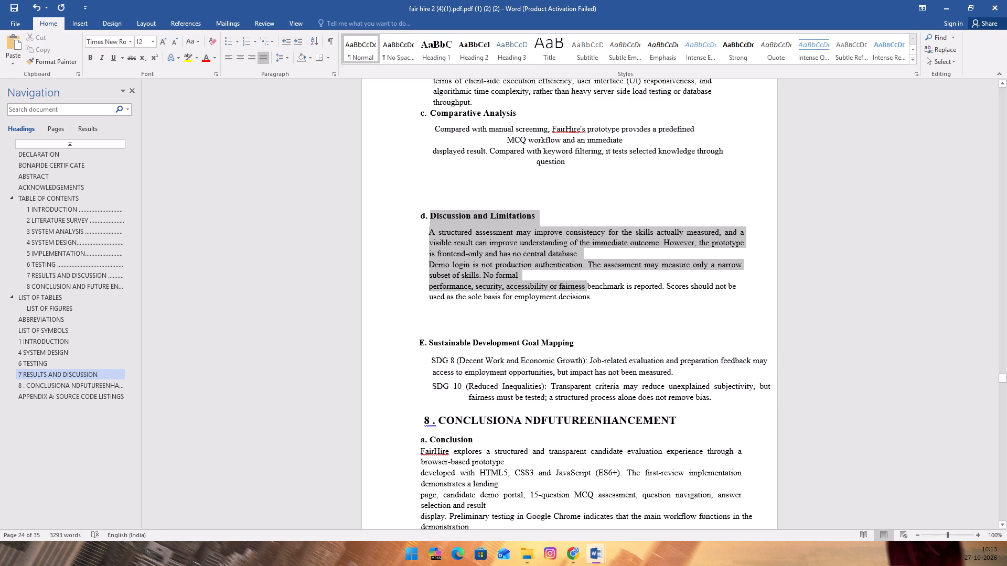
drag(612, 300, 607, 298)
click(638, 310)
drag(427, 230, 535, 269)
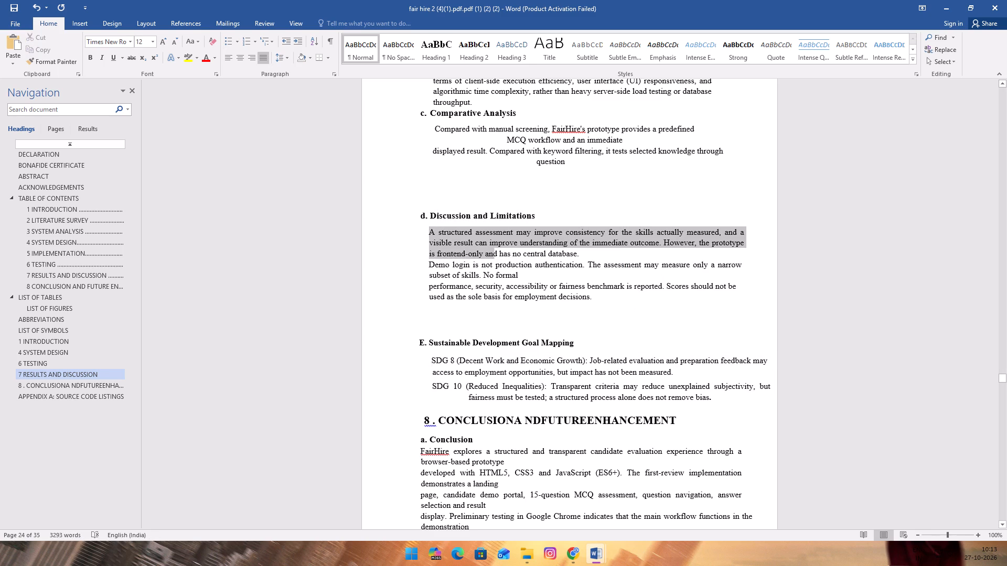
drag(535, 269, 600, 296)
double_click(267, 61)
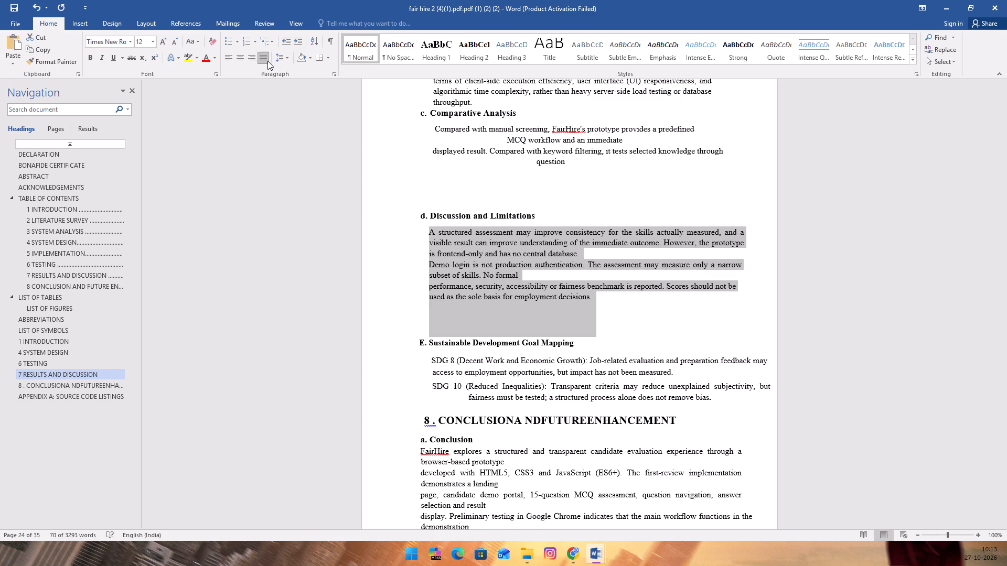
Review the layout backwards from Comparative Analysis through Results and Discussion, Testing and the application figures to the Implementation sections.
scroll(512, 281, up, 3)
click(799, 273)
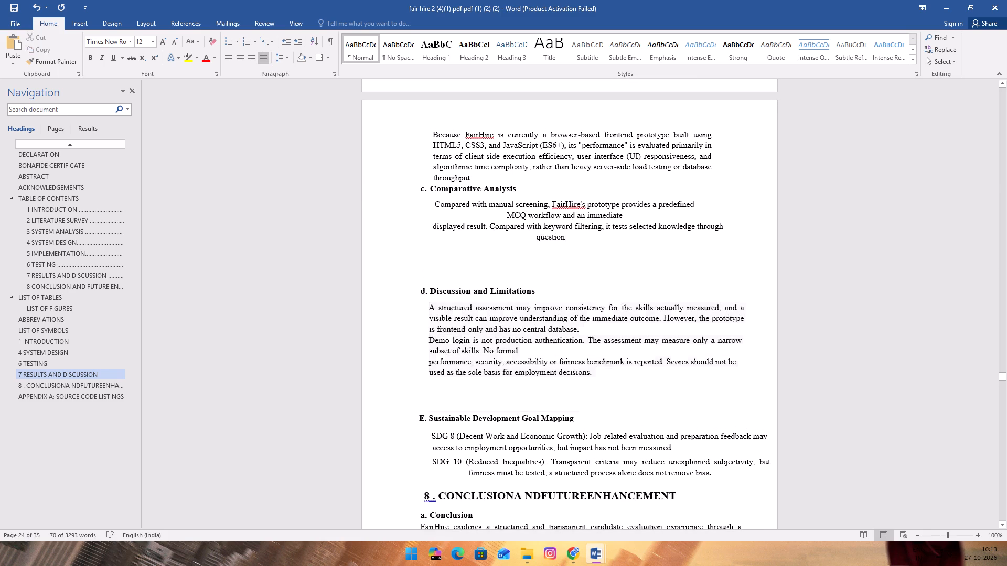
scroll(652, 278, up, 4)
scroll(671, 317, up, 5)
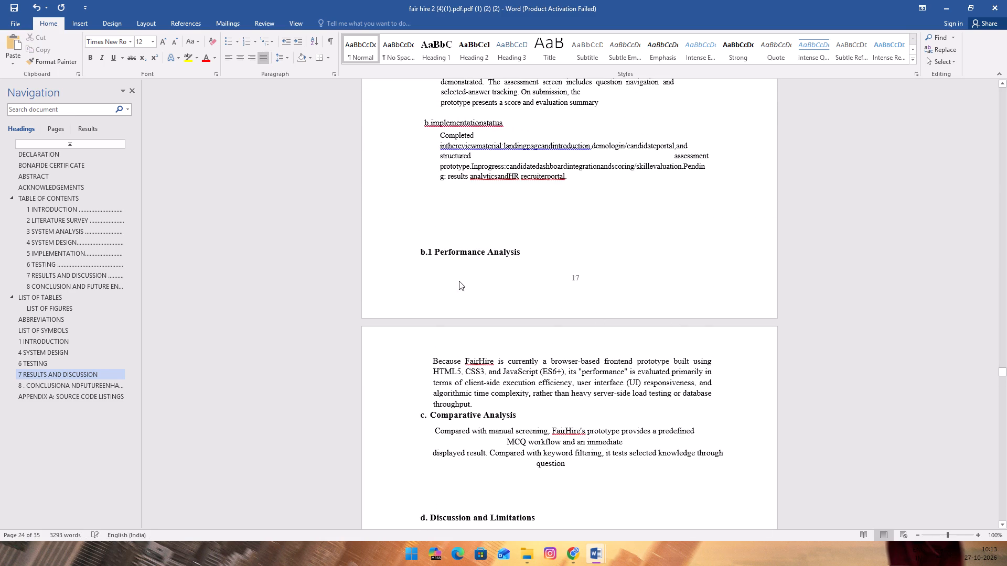
click(427, 299)
scroll(427, 282, up, 14)
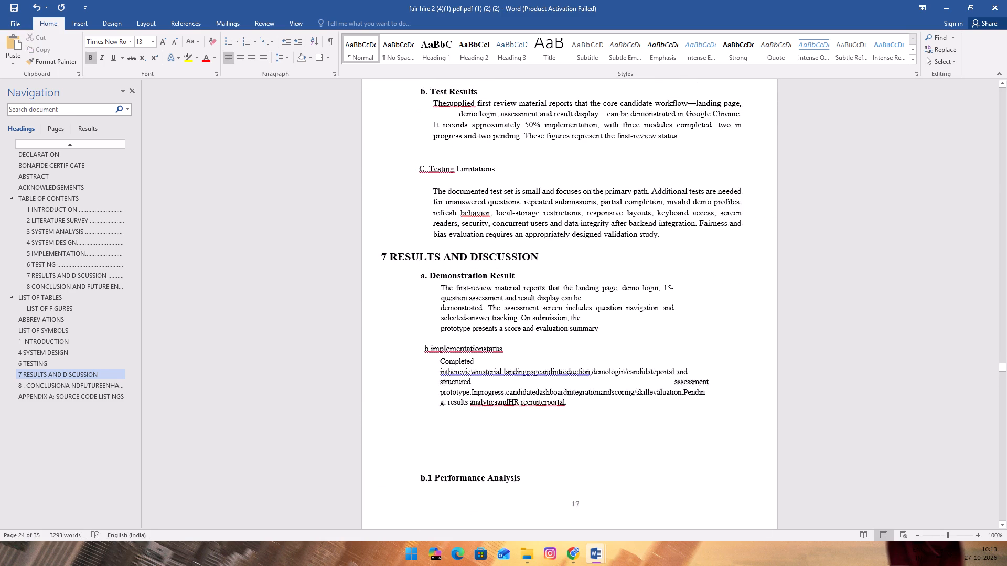
scroll(438, 258, up, 11)
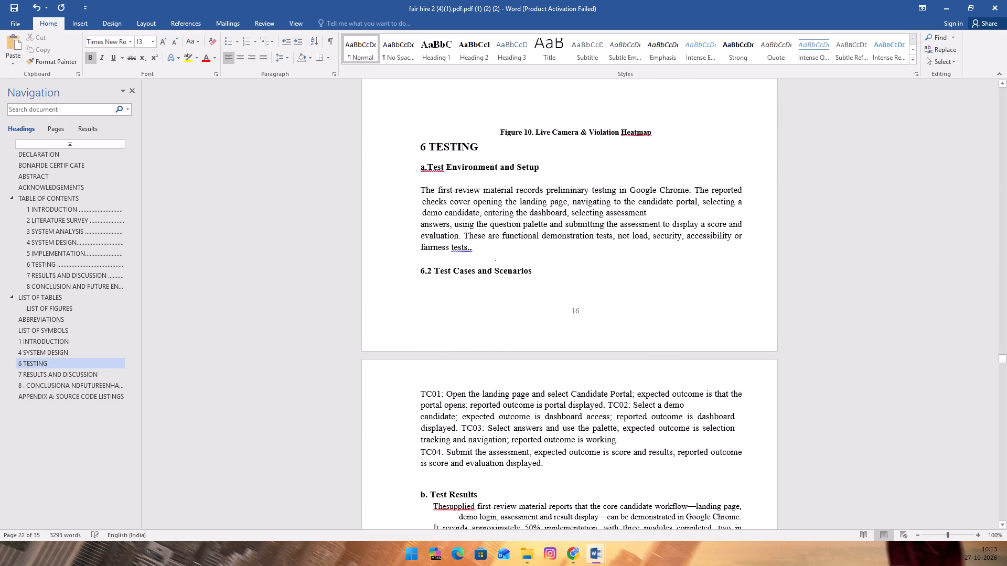
scroll(443, 390, up, 14)
scroll(540, 354, up, 20)
scroll(540, 354, up, 8)
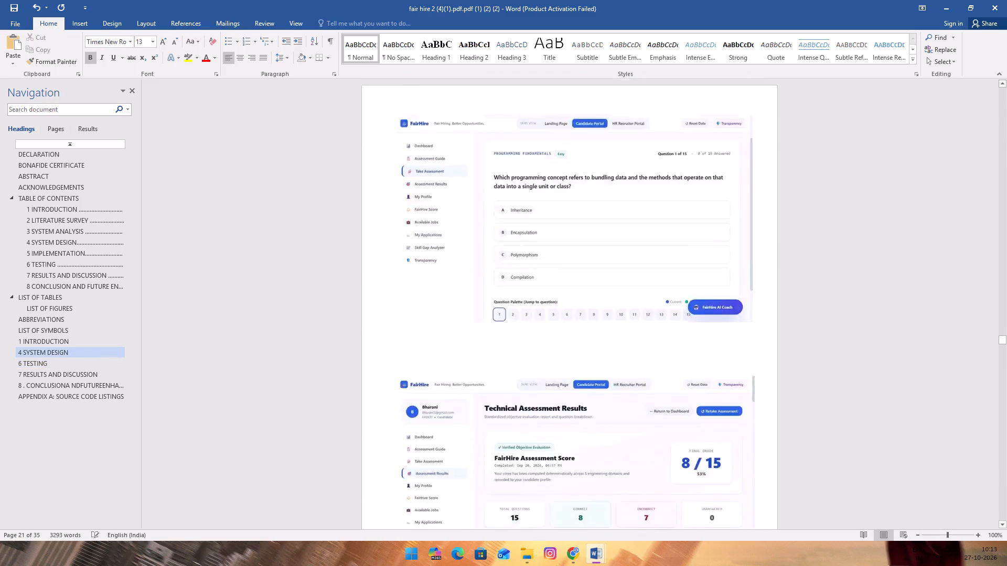
scroll(540, 354, up, 20)
scroll(540, 354, up, 13)
scroll(540, 354, up, 14)
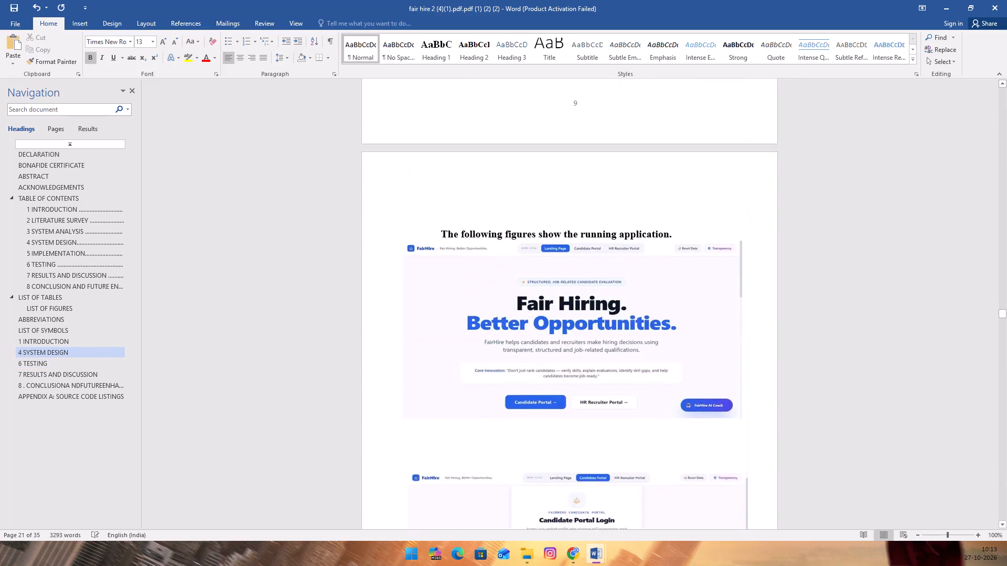
scroll(540, 354, up, 19)
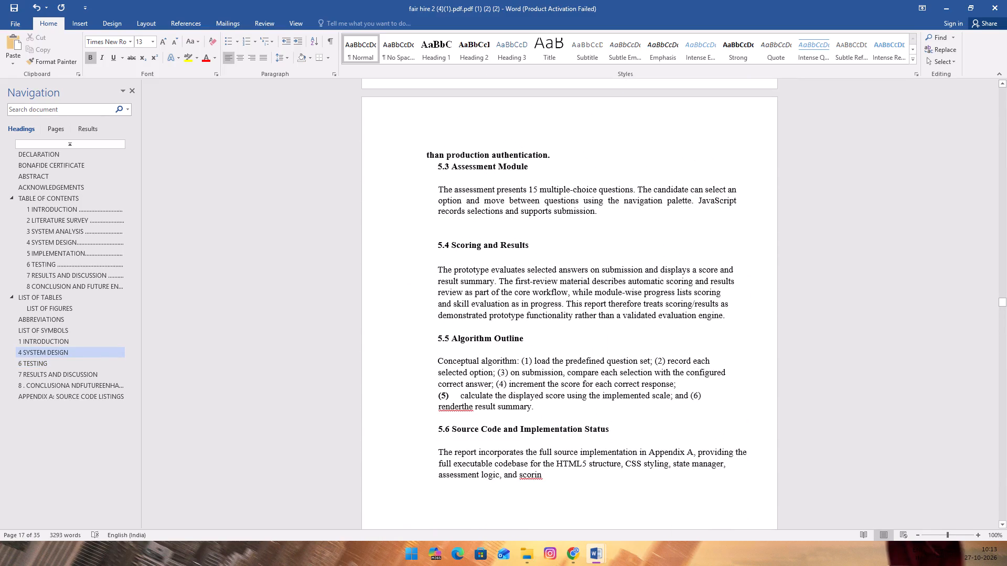
Justify the paragraph under the 5.6 Source Code and Implementation Status heading.
drag(428, 445, 551, 469)
click(628, 515)
drag(435, 452, 550, 476)
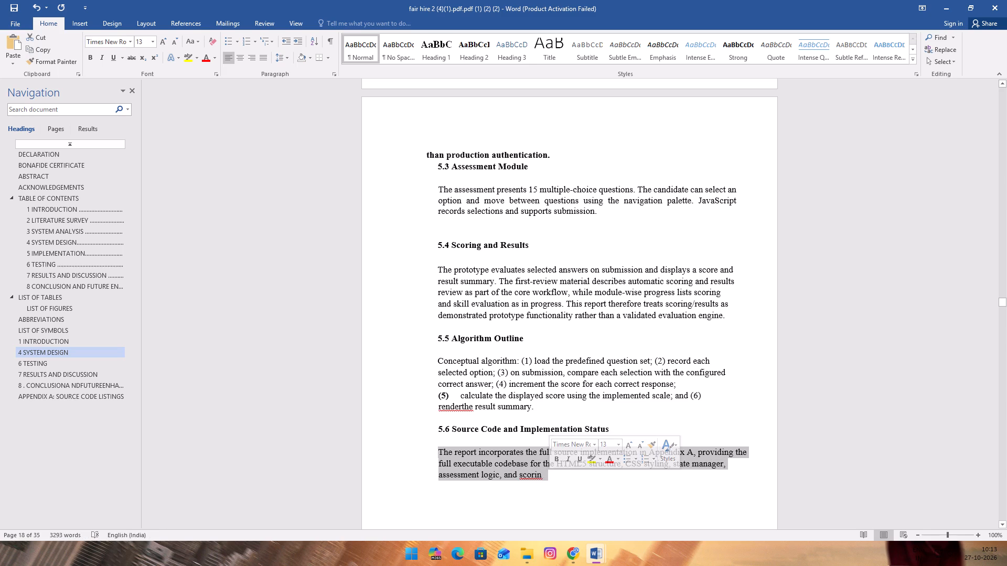
click(260, 63)
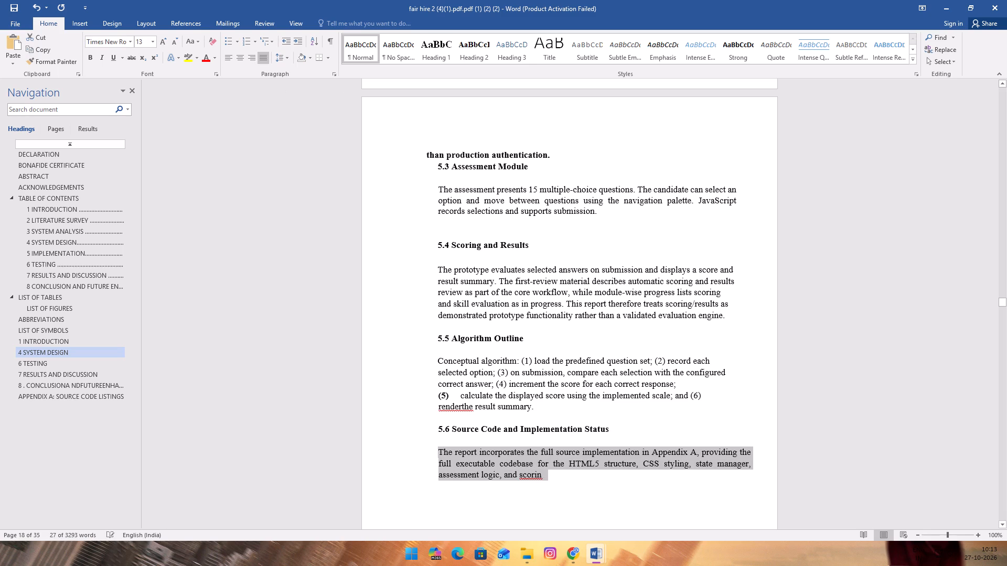
click(763, 373)
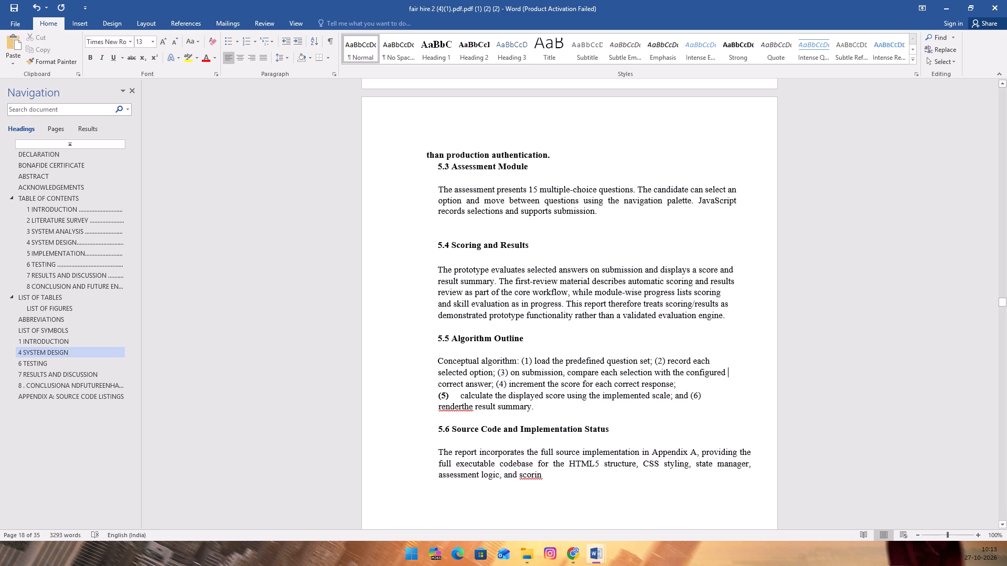
Justify the body text under the 5.4 Scoring and Results and 5.5 Algorithm Outline headings.
click(437, 349)
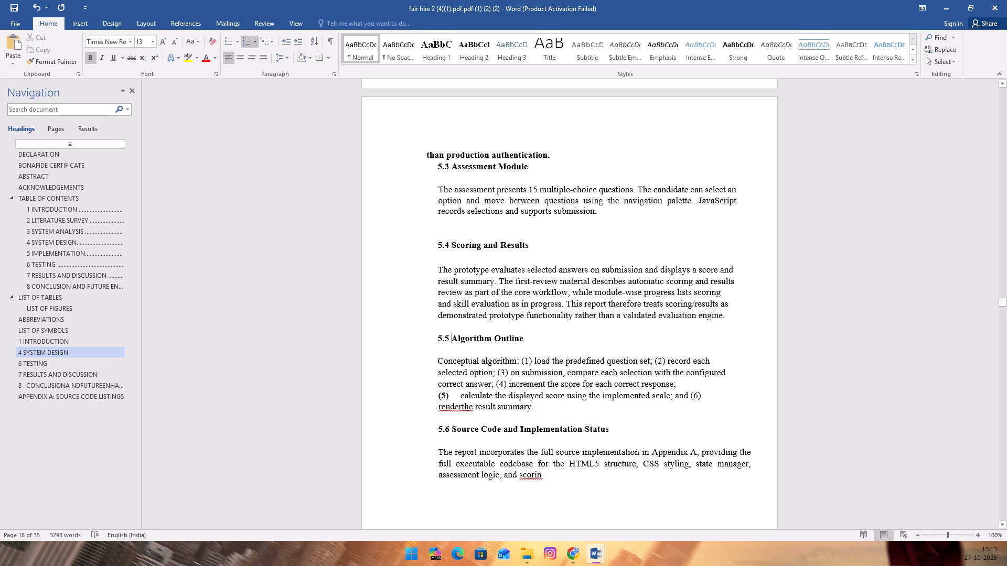
drag(436, 268, 547, 309)
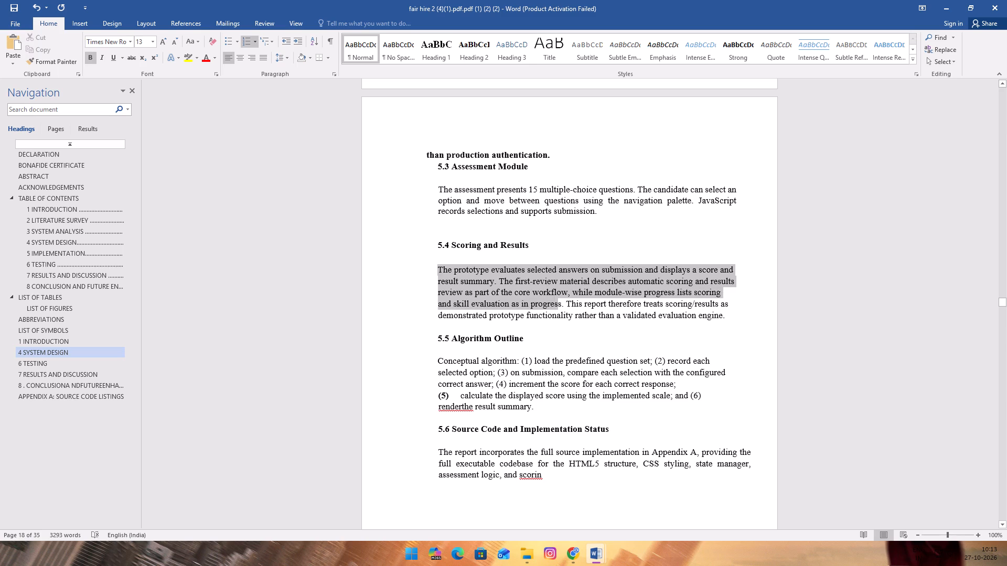
drag(547, 309, 764, 330)
click(265, 56)
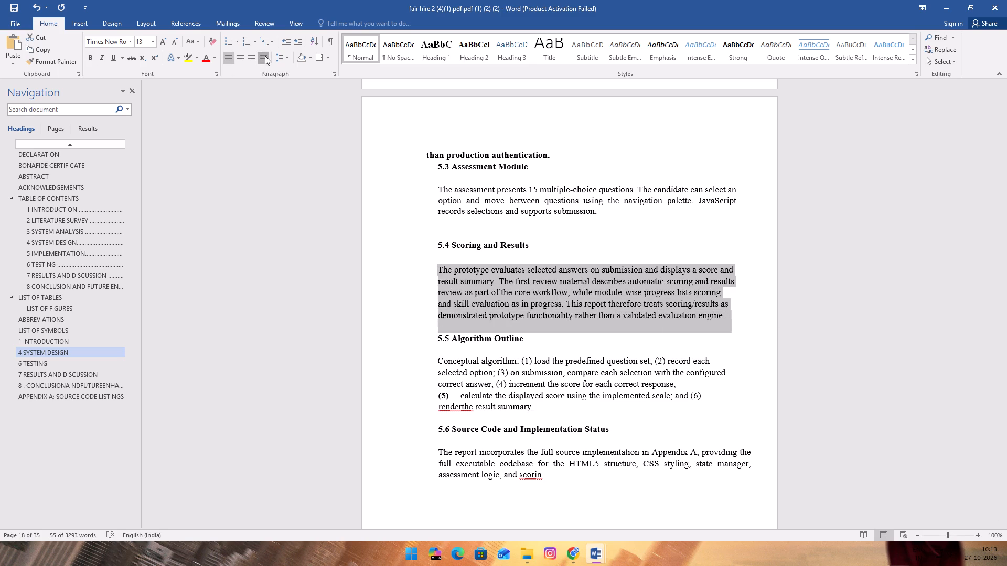
drag(435, 360, 527, 407)
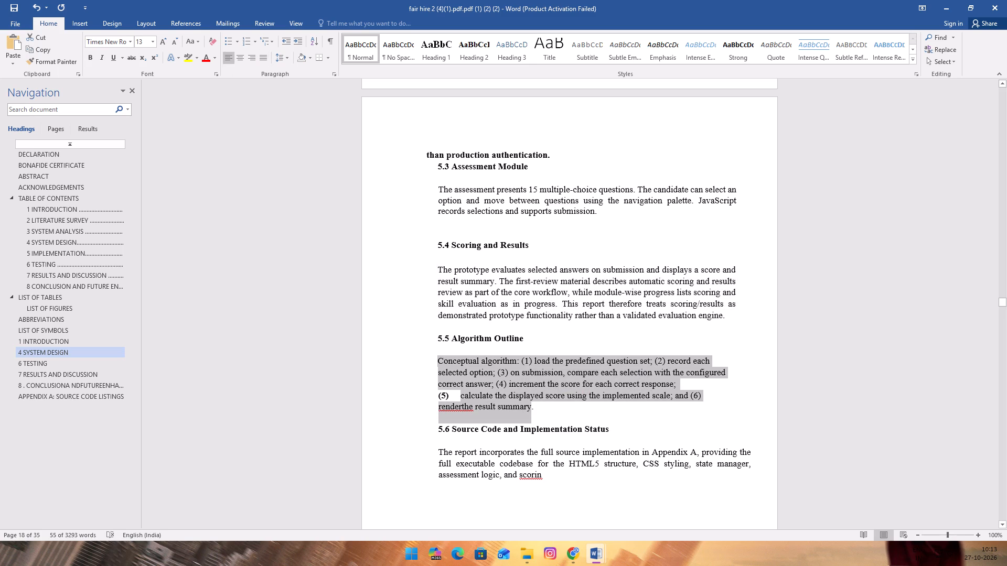
click(265, 58)
Insert an empty line between "than production authentication." and the 5.3 Assessment Module heading.
drag(436, 181, 590, 230)
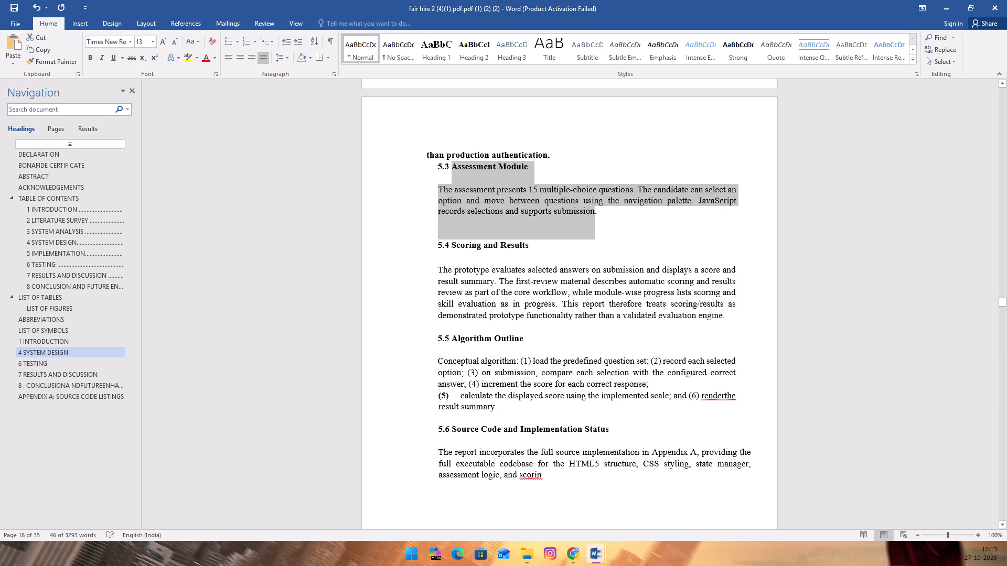
drag(590, 230, 590, 225)
drag(640, 169, 640, 164)
click(561, 153)
key(Return)
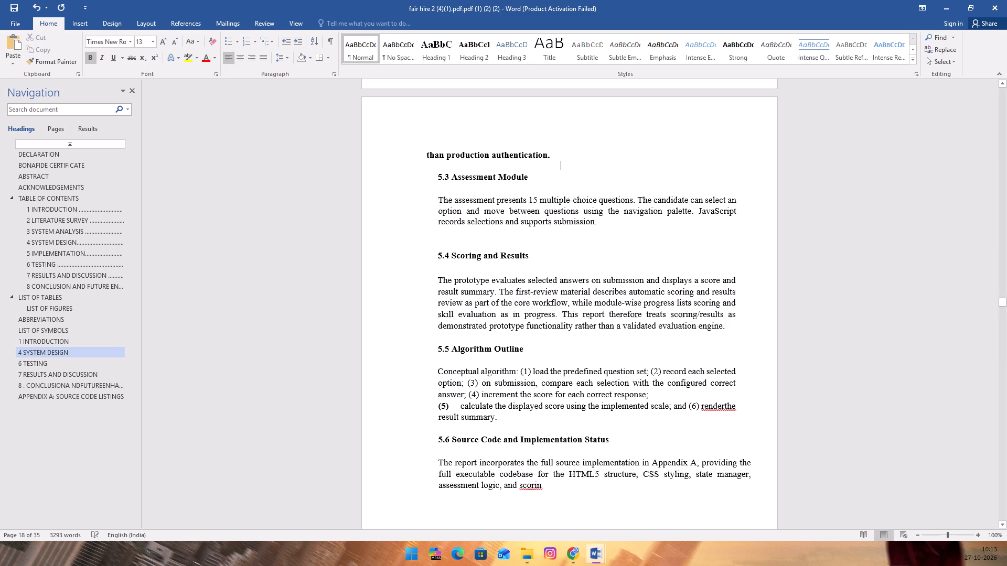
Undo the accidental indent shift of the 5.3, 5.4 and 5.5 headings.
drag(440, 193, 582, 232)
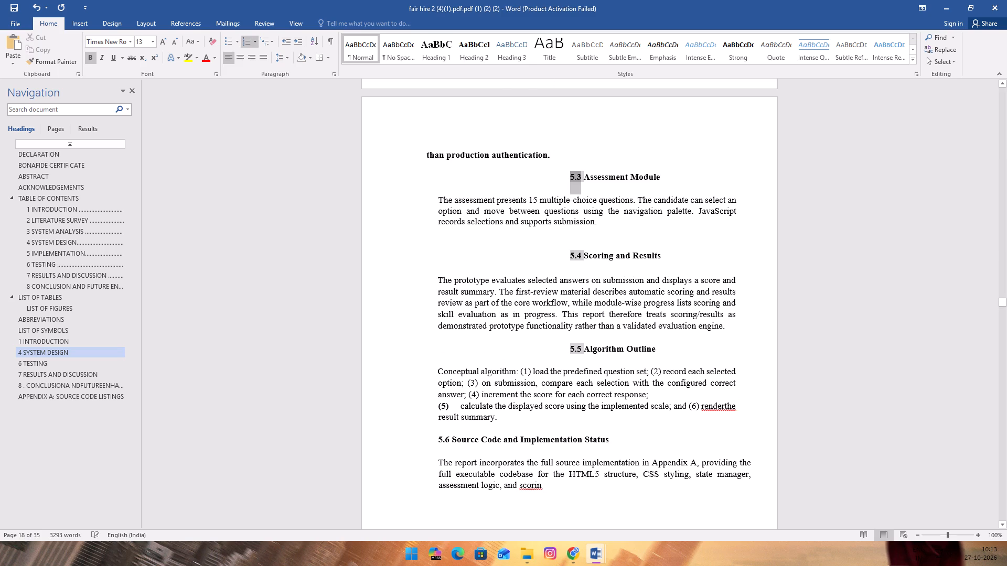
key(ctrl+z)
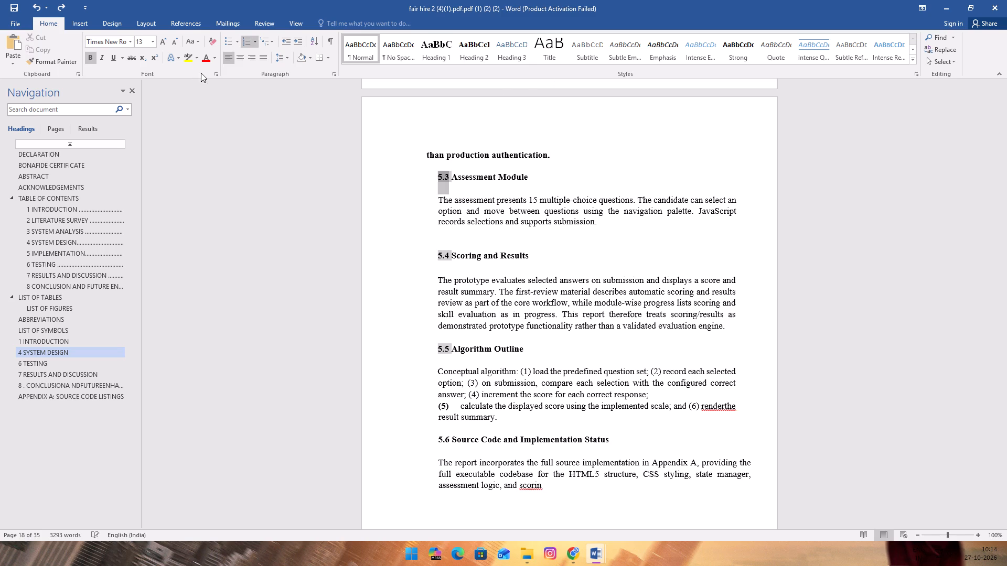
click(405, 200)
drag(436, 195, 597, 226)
Justify the 5.2 Landing Page and Candidate Portal text and the paragraph under 5.1 Development Environment and Tools.
scroll(276, 150, up, 4)
click(342, 319)
scroll(393, 287, up, 6)
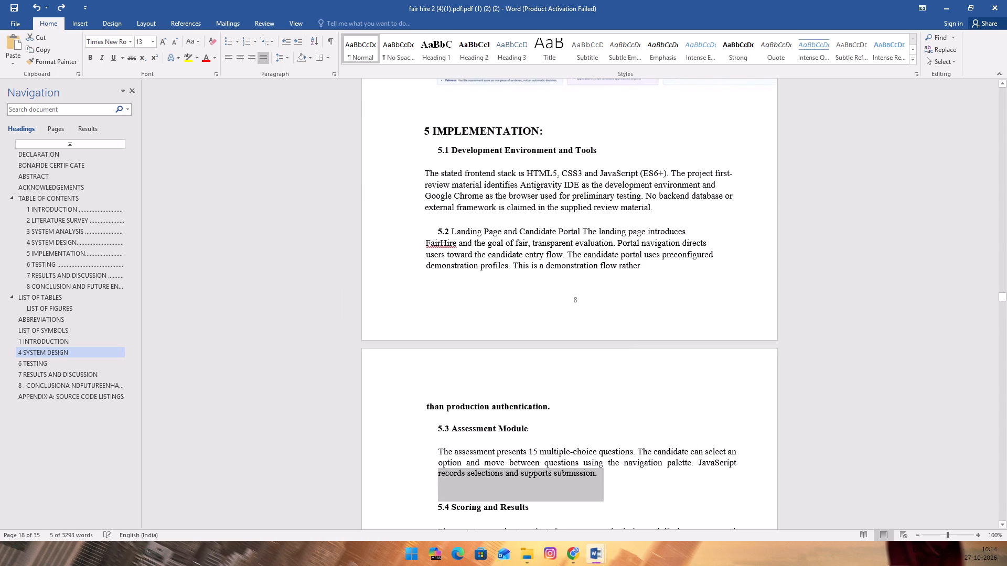
drag(451, 230, 594, 260)
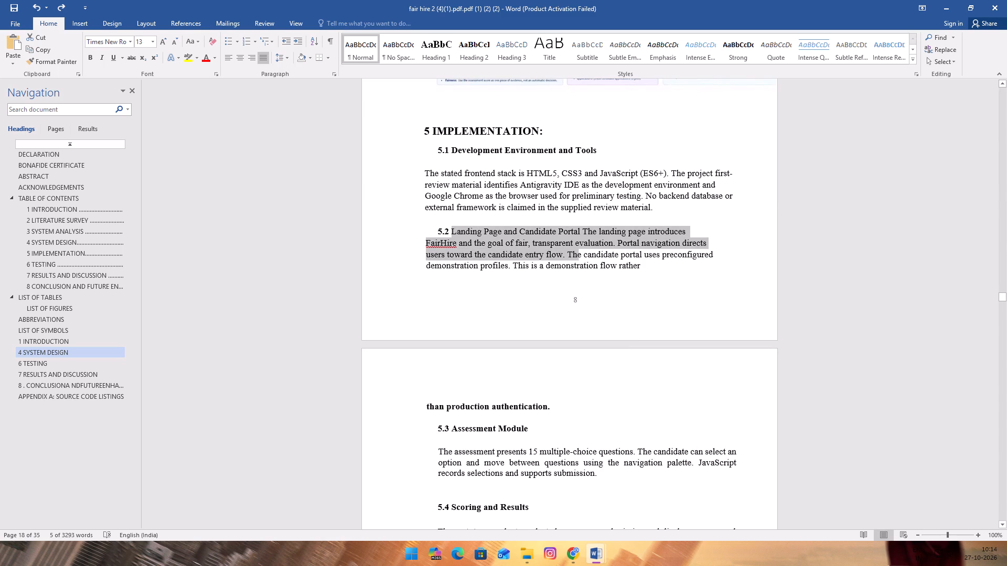
drag(594, 260, 637, 267)
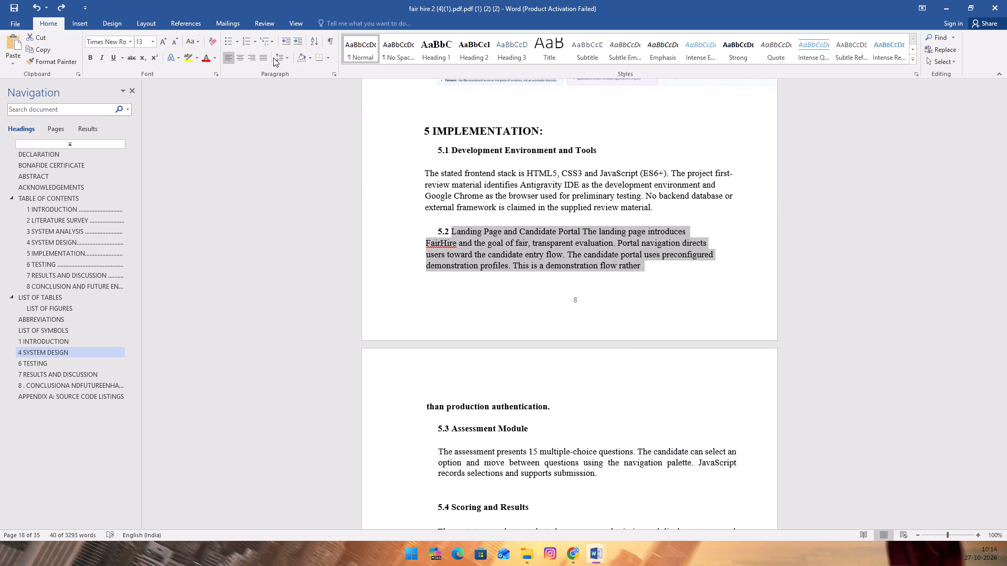
click(264, 56)
click(335, 259)
drag(423, 171, 651, 205)
click(262, 58)
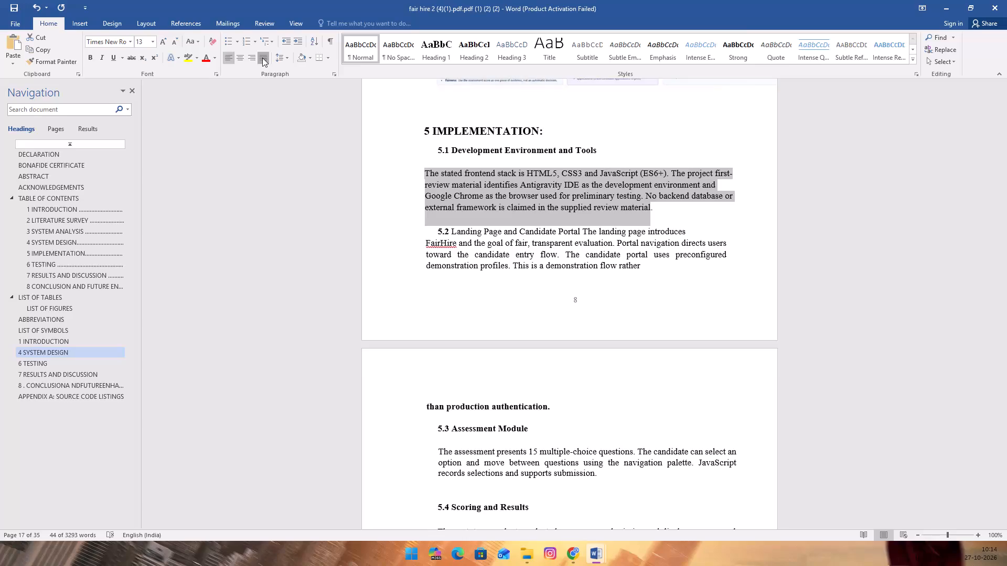
Set the text under 4.5 Security, Privacy and Fairness Considerations to font size 12 and justify it.
scroll(287, 105, up, 3)
scroll(293, 261, up, 15)
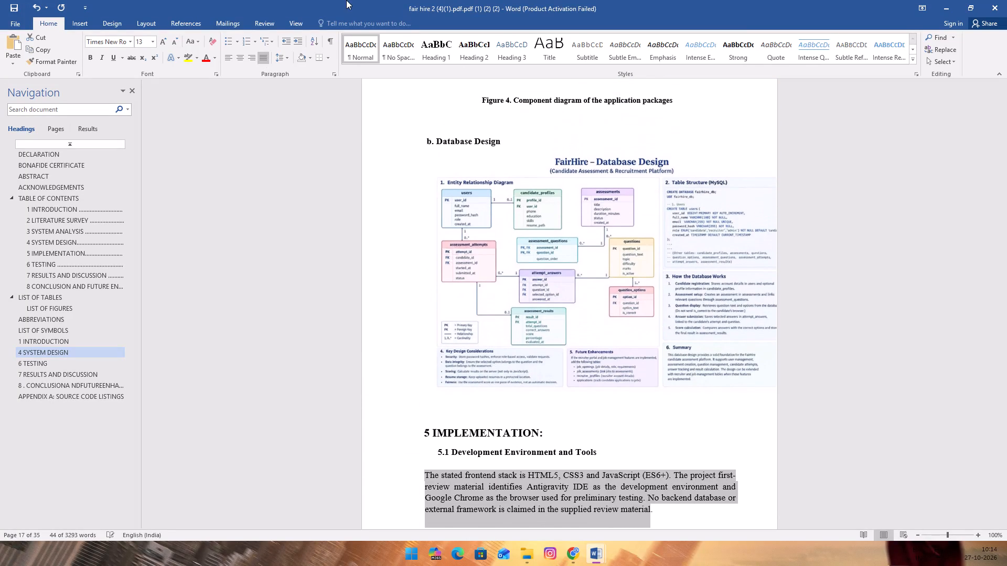
scroll(299, 217, up, 20)
scroll(299, 217, up, 8)
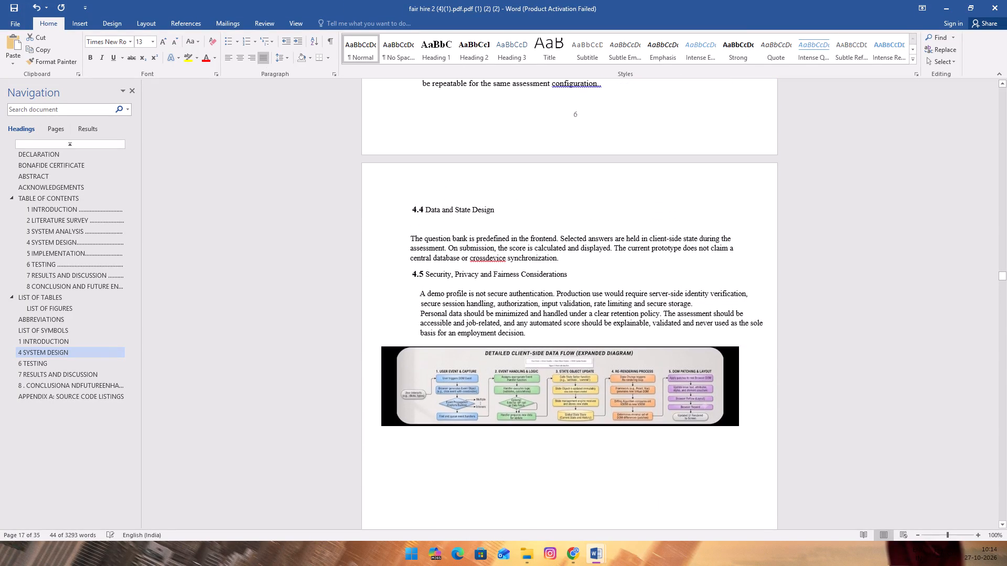
drag(419, 289, 525, 332)
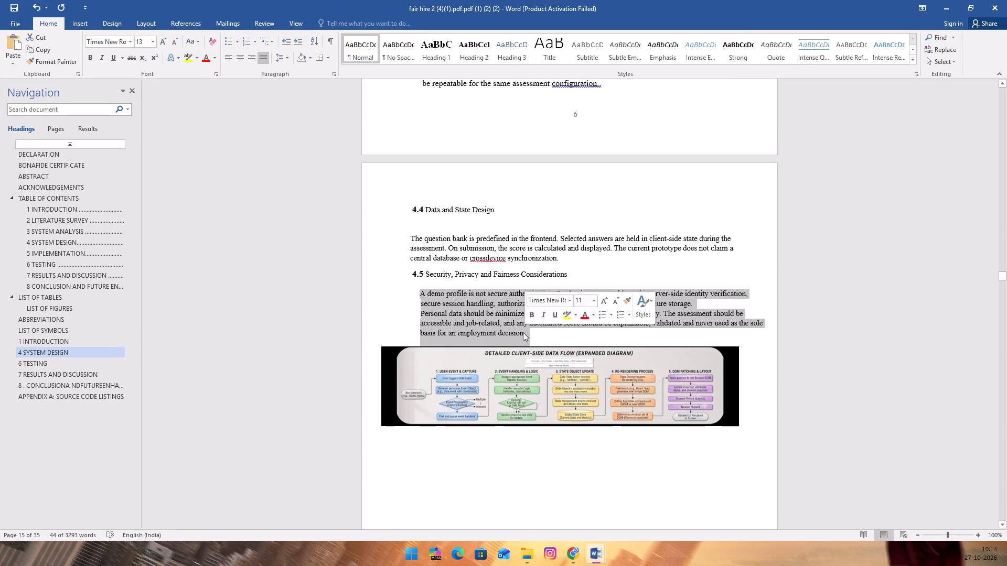
click(154, 36)
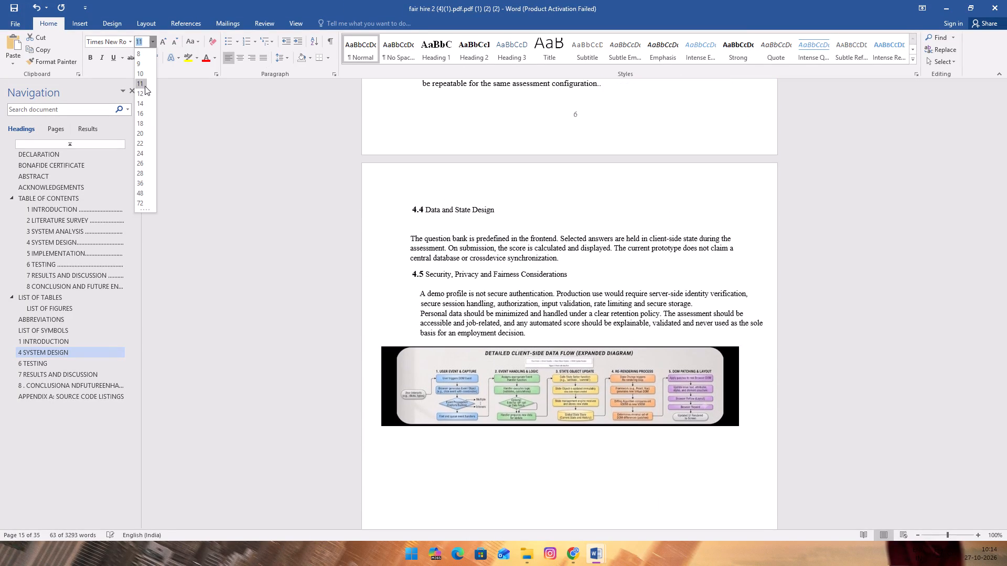
click(144, 92)
click(268, 56)
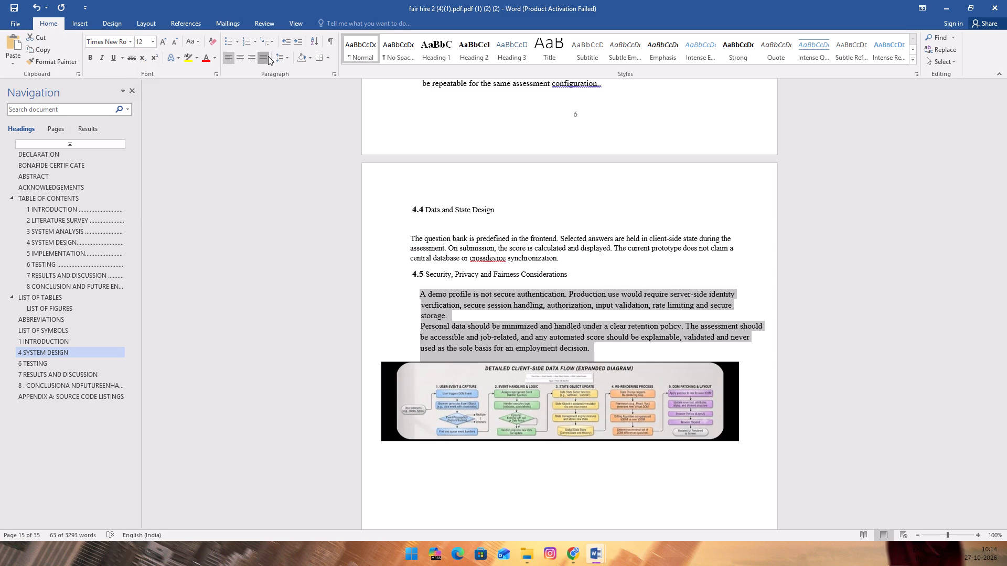
click(300, 243)
click(550, 215)
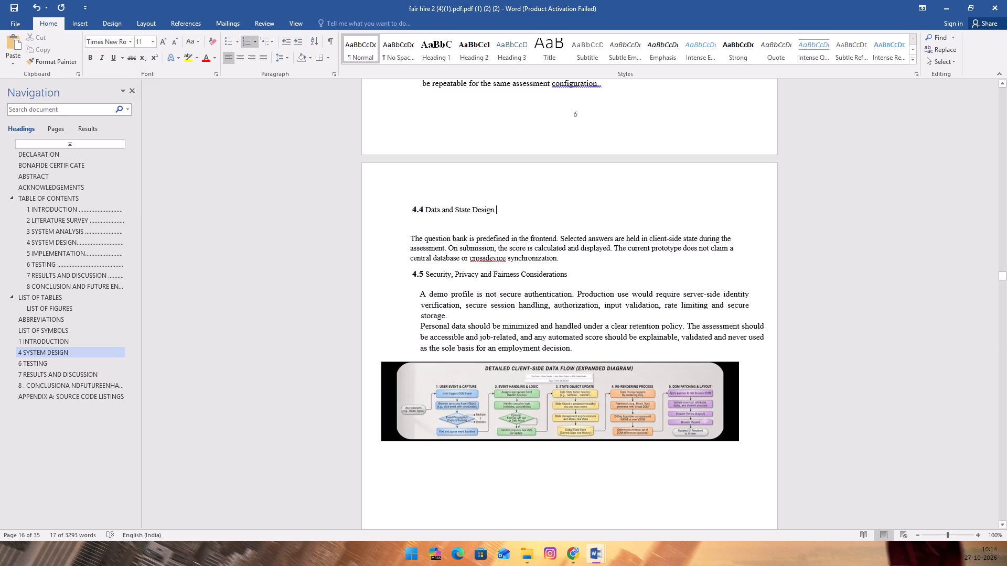
Set the paragraph under 4.4 Data and State Design to font size 12 and justify it.
drag(411, 235, 555, 259)
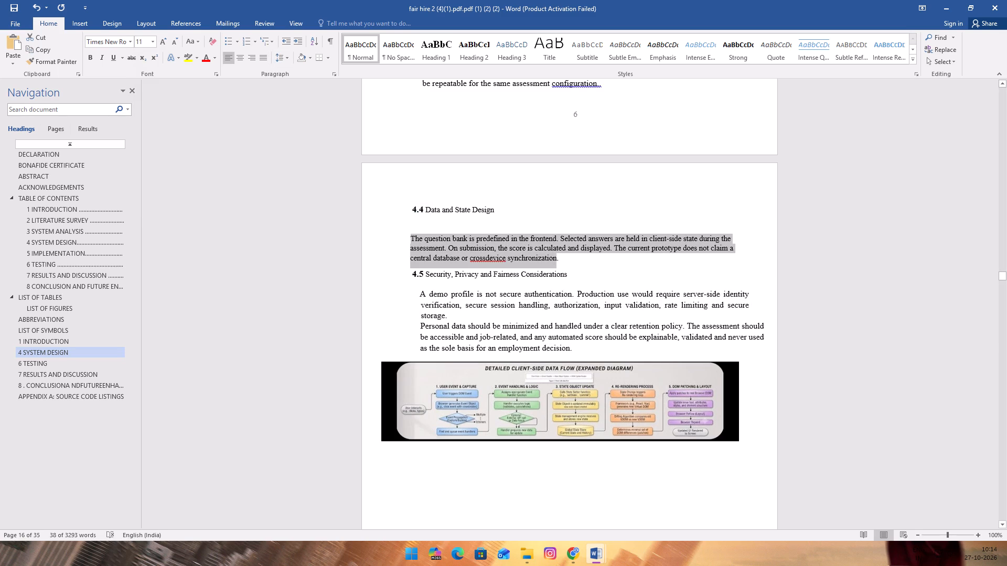
click(147, 43)
click(151, 45)
click(144, 93)
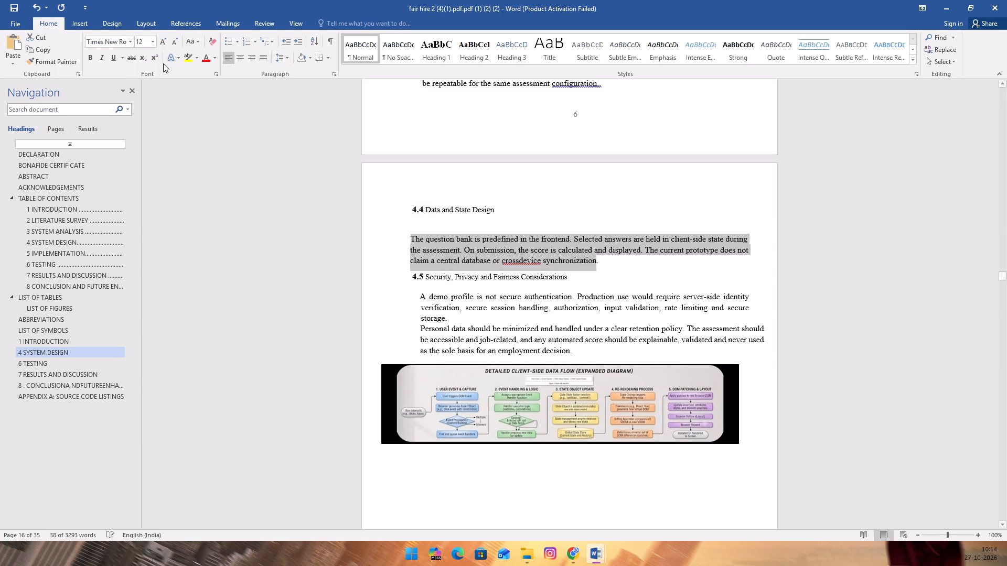
click(262, 54)
Justify the paragraph under 4.3 Workflow and Design Diagrams.
scroll(265, 90, up, 10)
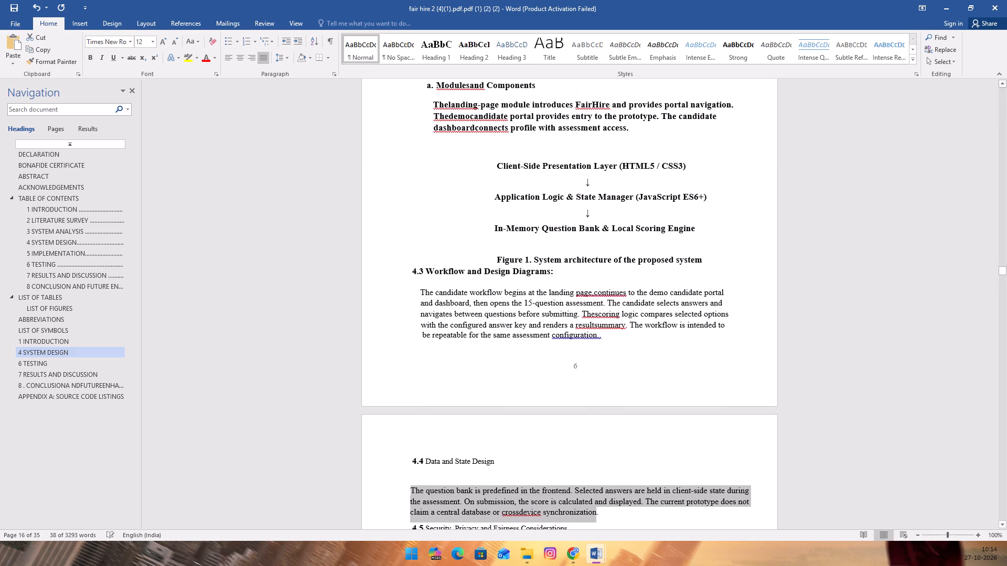
drag(414, 291, 630, 341)
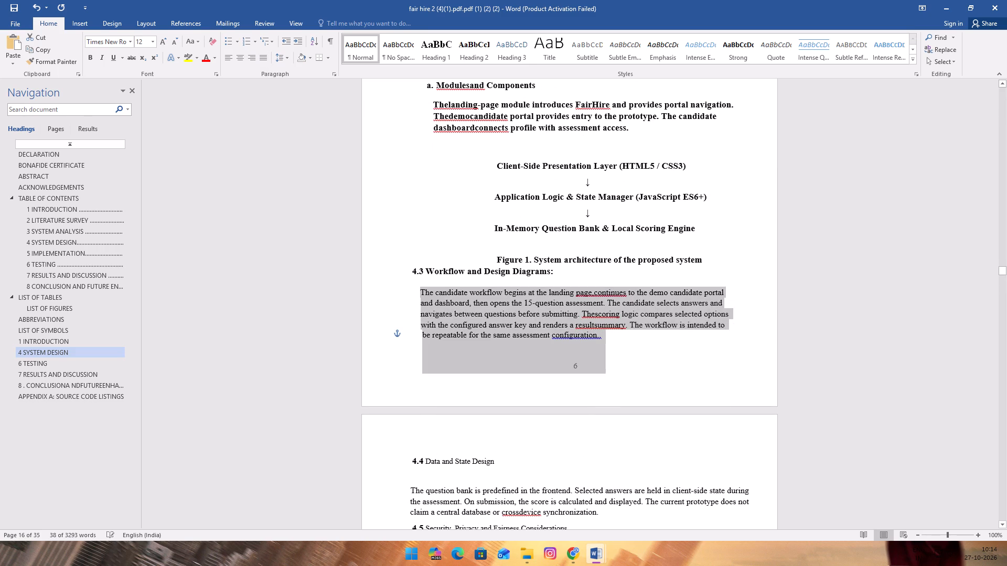
click(266, 57)
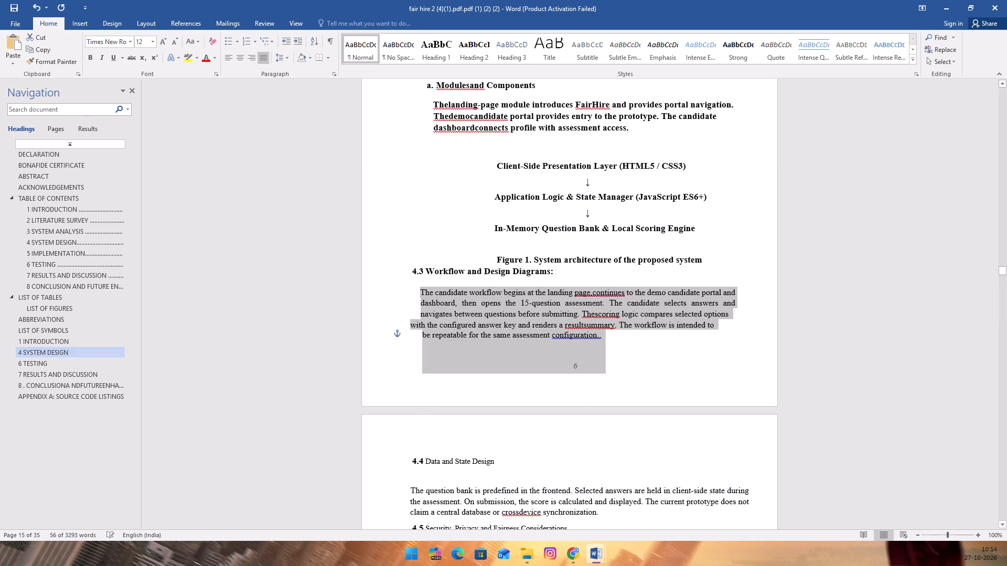
click(398, 341)
click(732, 374)
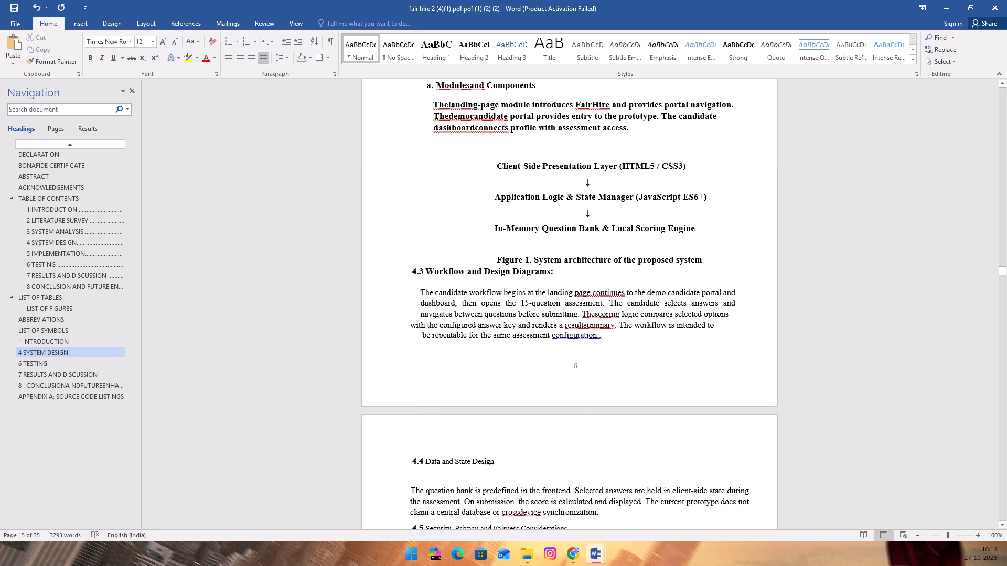
Indent the line starting "with the configured answer key" with six spaces to line it up with the 4.3 paragraph.
click(408, 326)
key(space)
key(space)
key(space)
key(space)
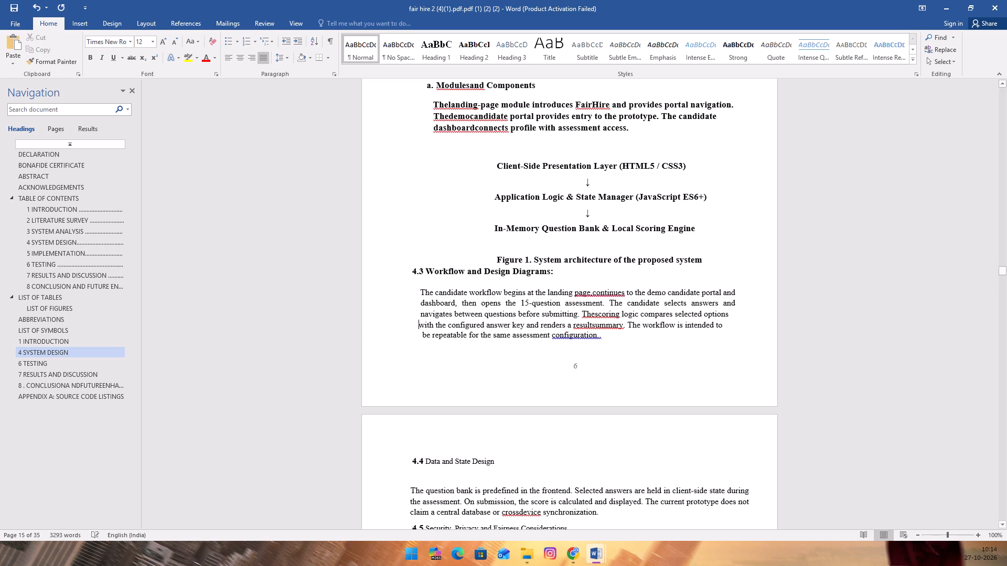
key(space)
key(space)
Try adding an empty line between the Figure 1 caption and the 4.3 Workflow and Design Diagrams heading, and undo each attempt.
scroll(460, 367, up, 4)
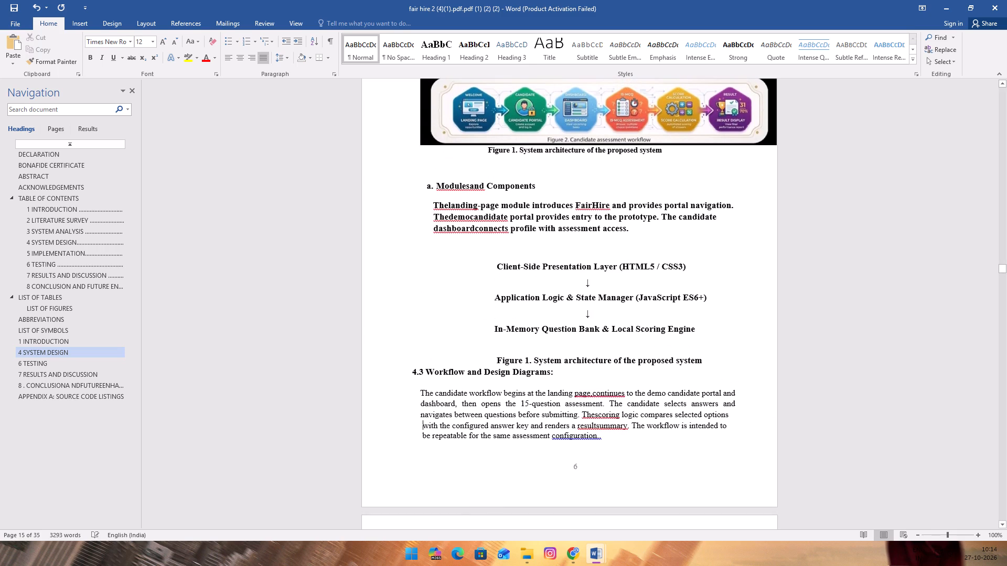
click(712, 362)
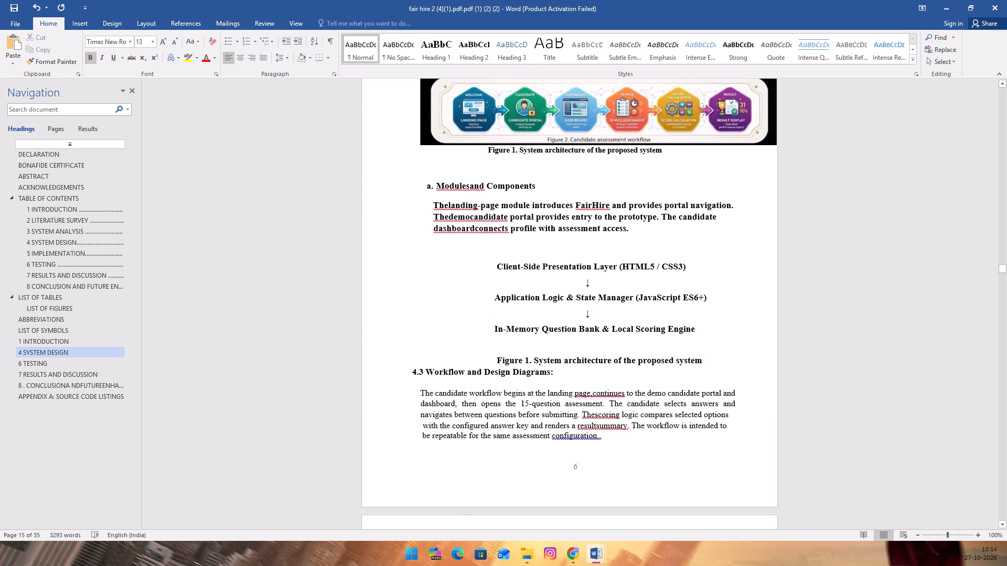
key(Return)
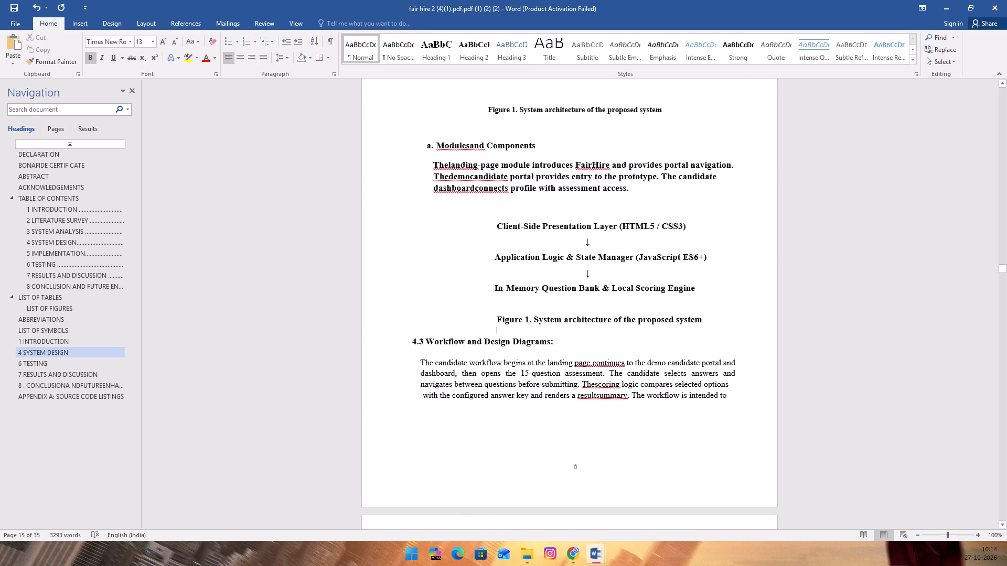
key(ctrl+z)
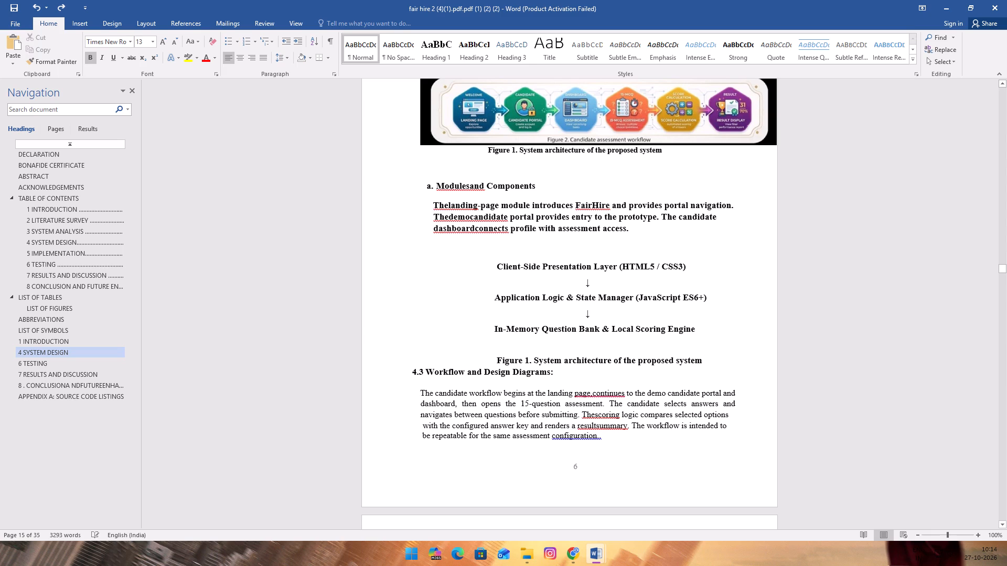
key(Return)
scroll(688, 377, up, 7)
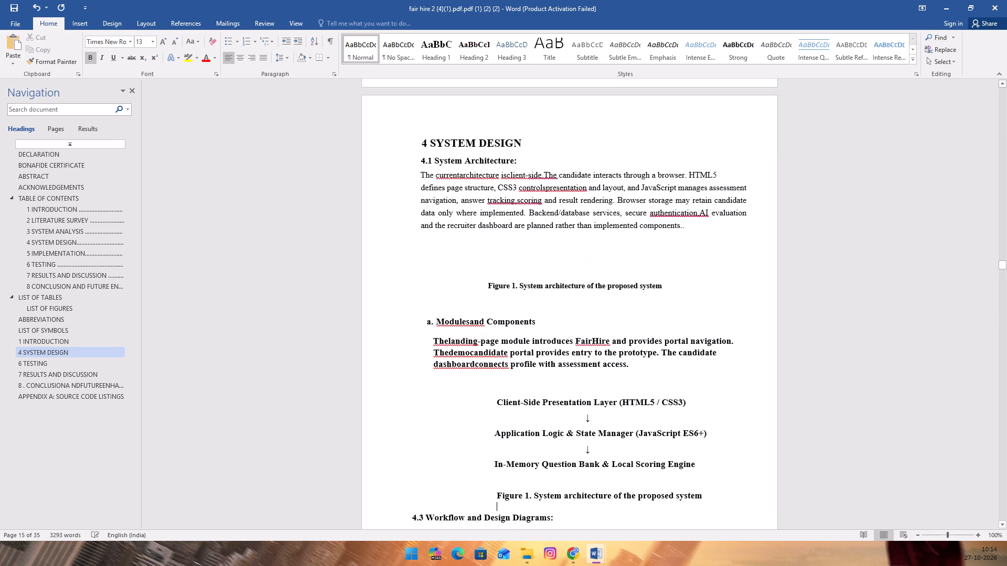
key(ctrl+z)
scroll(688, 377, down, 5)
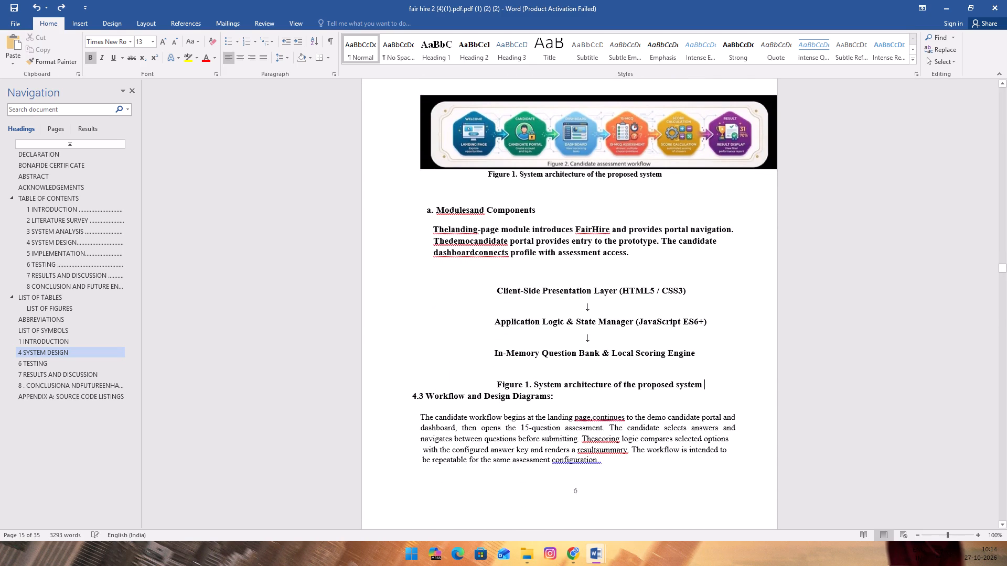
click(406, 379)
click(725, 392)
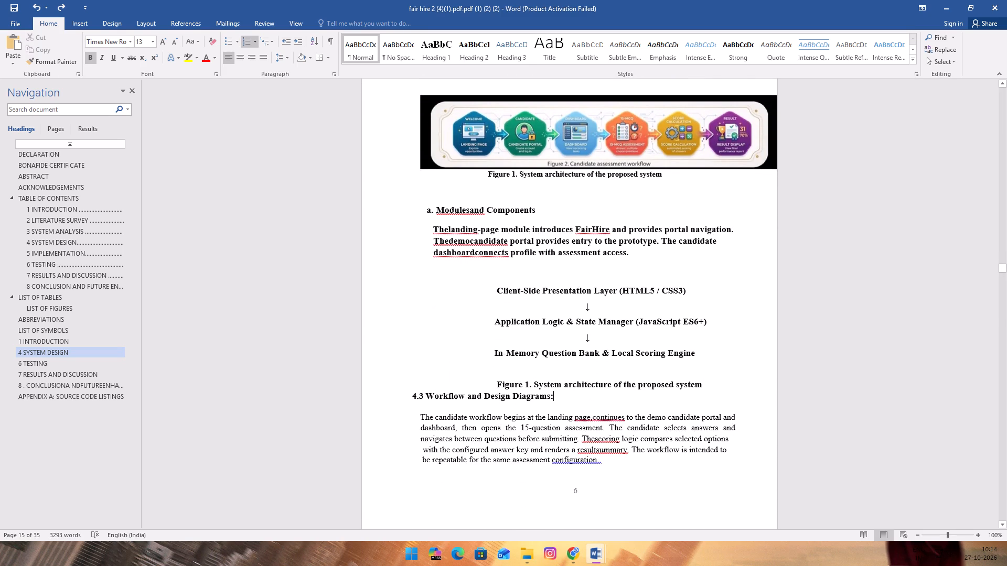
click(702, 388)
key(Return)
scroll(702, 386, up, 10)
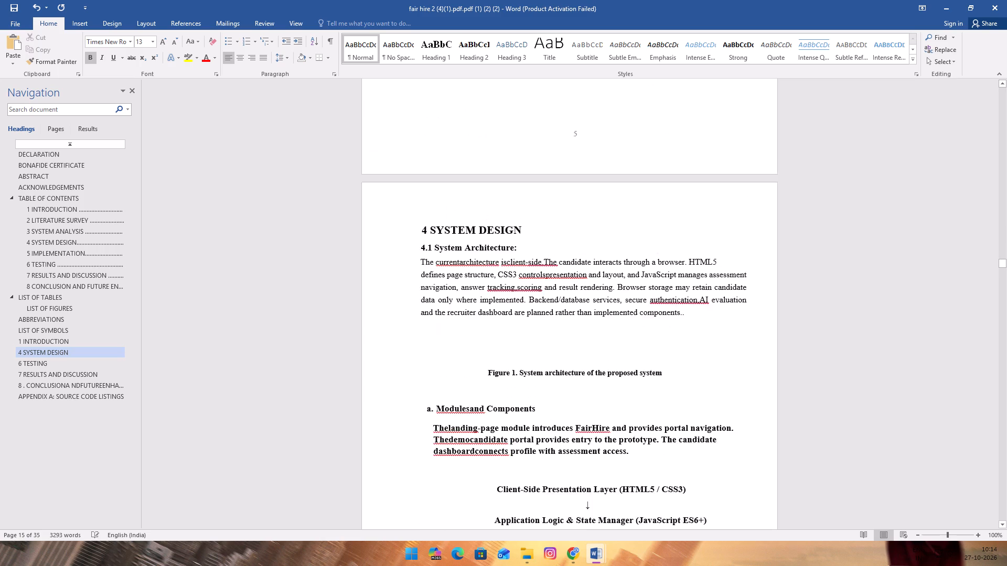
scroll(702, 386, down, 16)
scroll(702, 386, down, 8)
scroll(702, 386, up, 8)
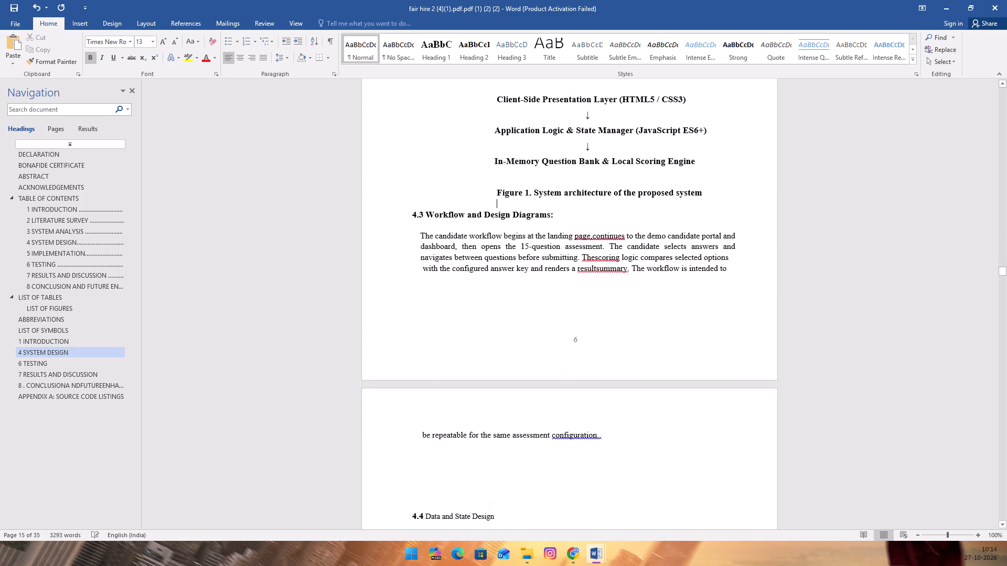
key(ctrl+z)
Remove the bold formatting from the paragraph under Modulesand Components.
scroll(702, 386, up, 12)
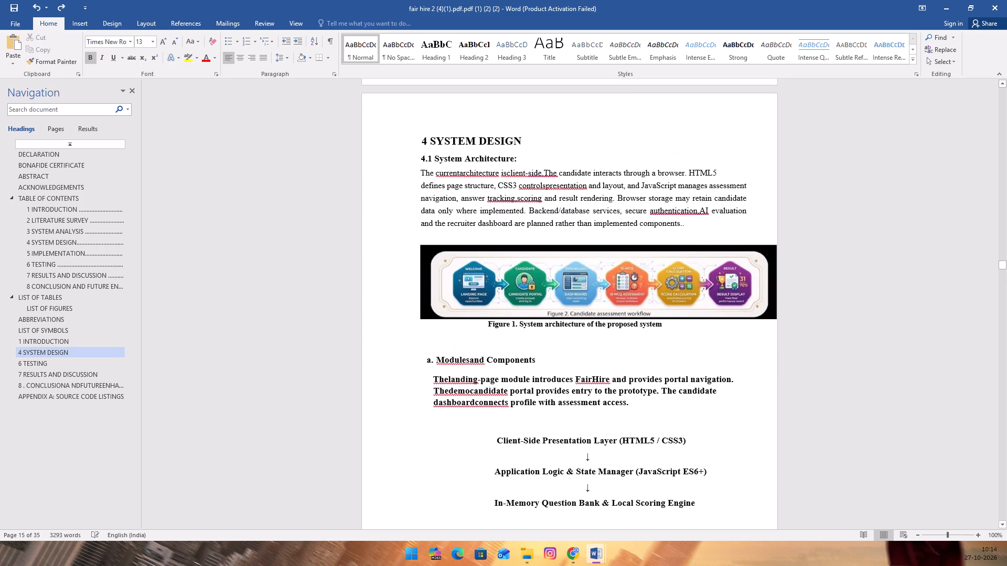
scroll(690, 393, down, 3)
drag(434, 304, 607, 327)
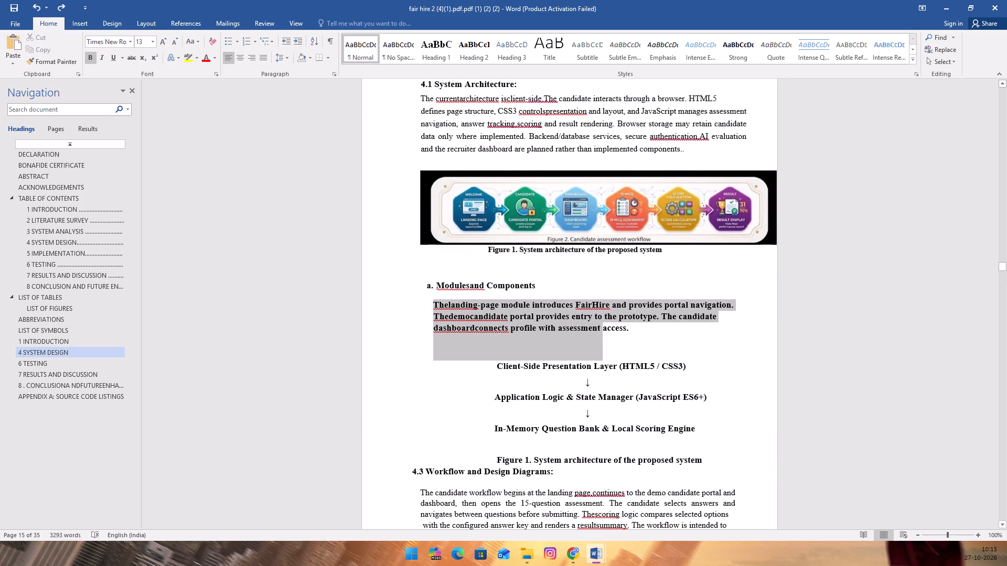
drag(607, 327, 622, 327)
right_click(548, 344)
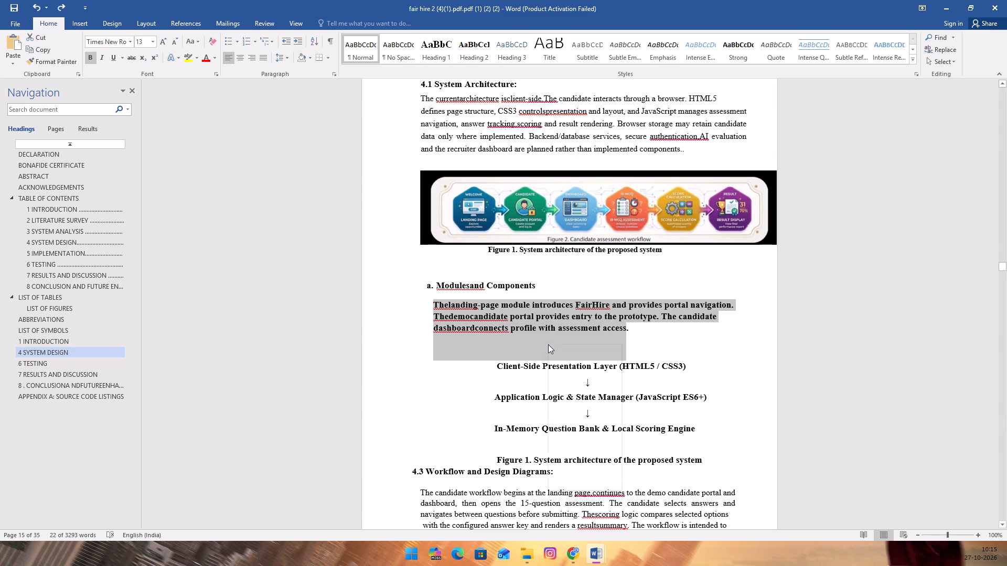
click(557, 329)
scroll(512, 365, down, 4)
click(487, 302)
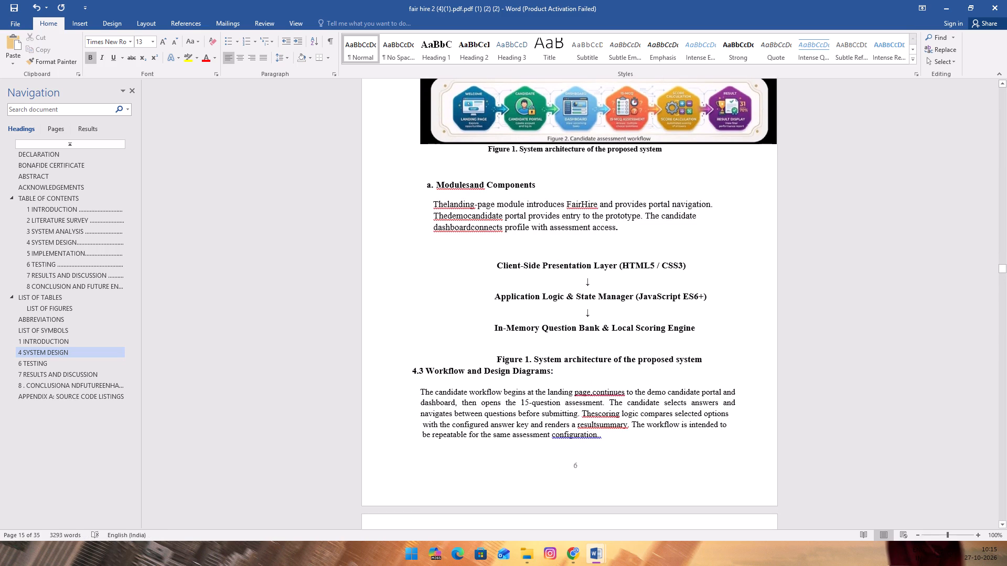
Remove the bold formatting from the architecture flow lines, Client-Side Presentation Layer through the Figure 1 caption below them.
scroll(490, 292, up, 4)
drag(492, 349, 502, 366)
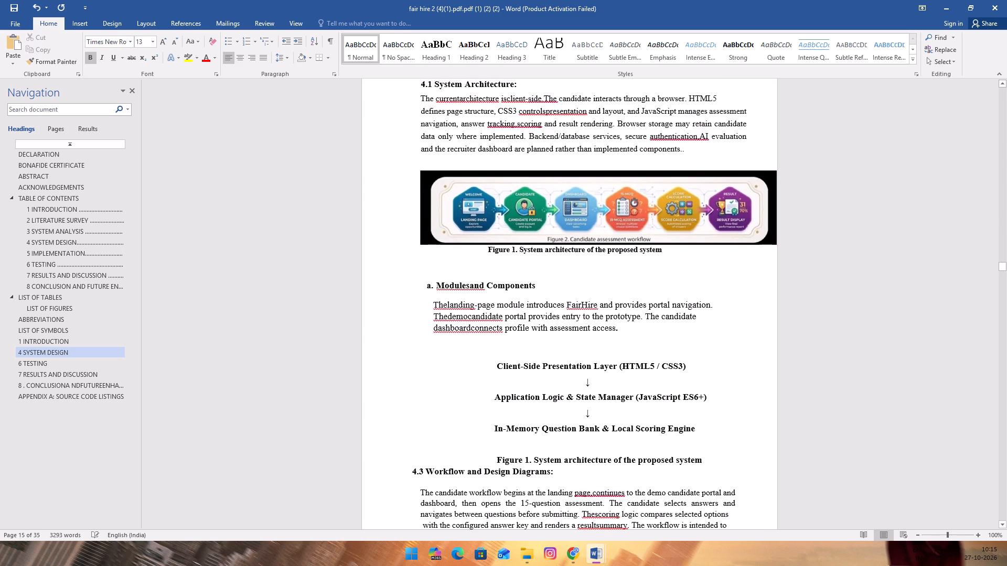
drag(502, 366, 673, 455)
click(724, 364)
drag(497, 368, 512, 369)
drag(512, 369, 687, 457)
right_click(648, 422)
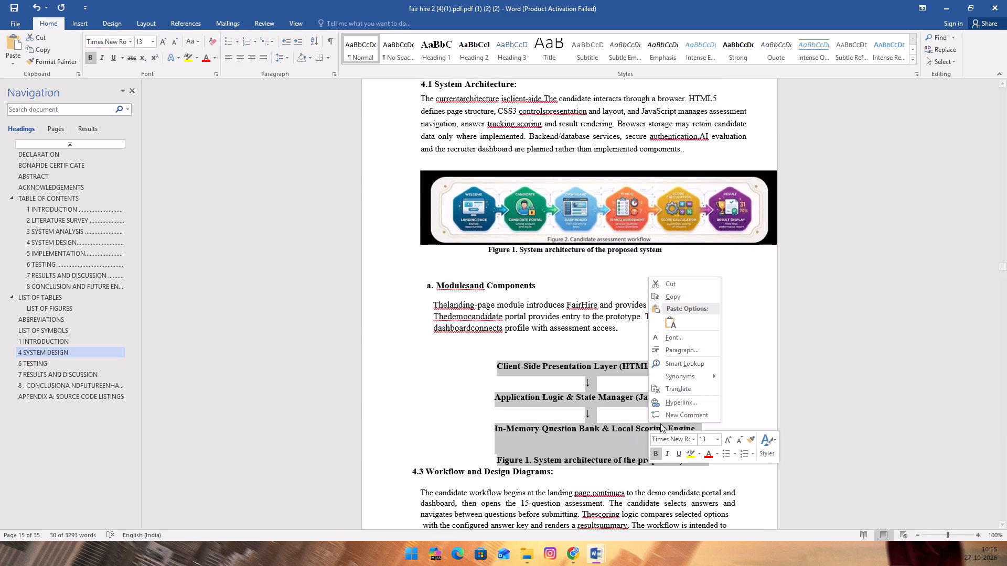
click(655, 456)
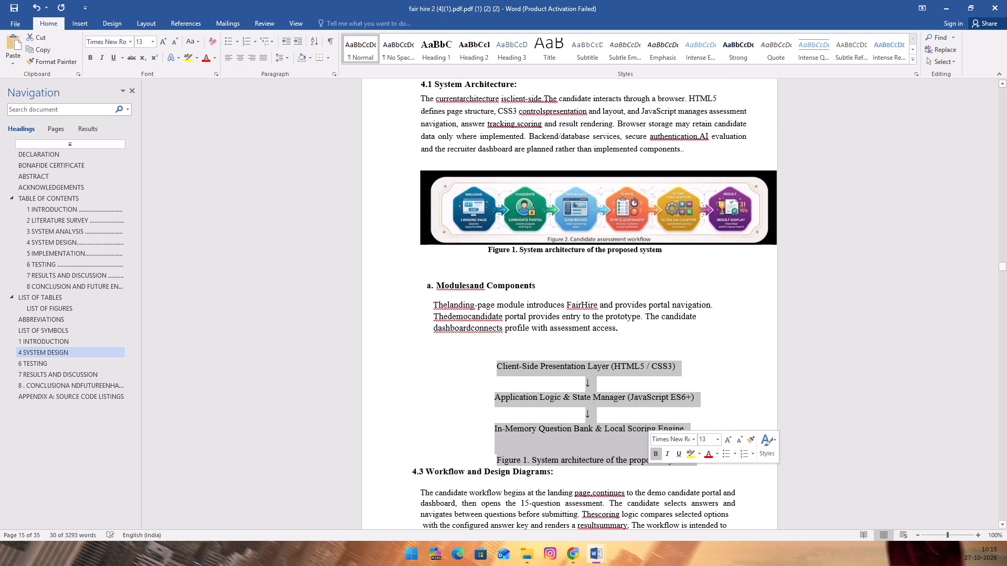
click(408, 368)
Look back through the pages from 4 System Design to 1 Introduction to check their text formatting.
scroll(408, 368, up, 20)
scroll(408, 368, up, 10)
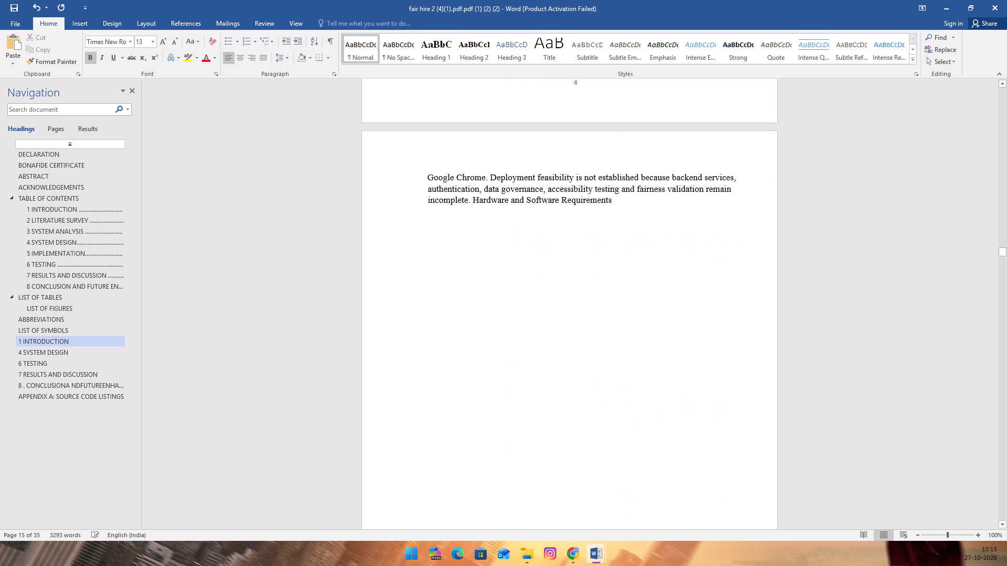
scroll(408, 368, up, 20)
scroll(408, 368, up, 14)
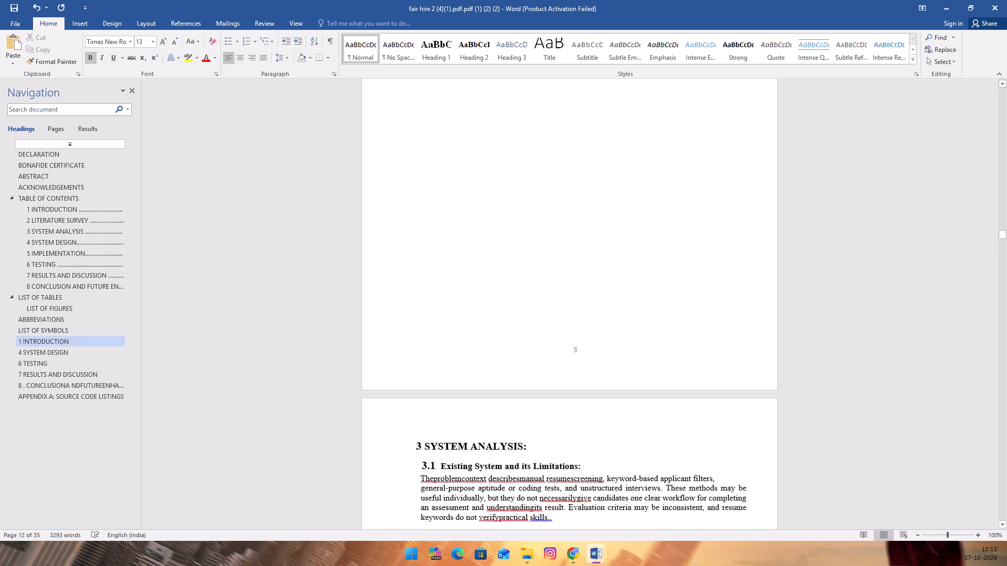
scroll(408, 368, down, 5)
scroll(408, 368, up, 20)
scroll(408, 368, up, 15)
scroll(408, 368, up, 7)
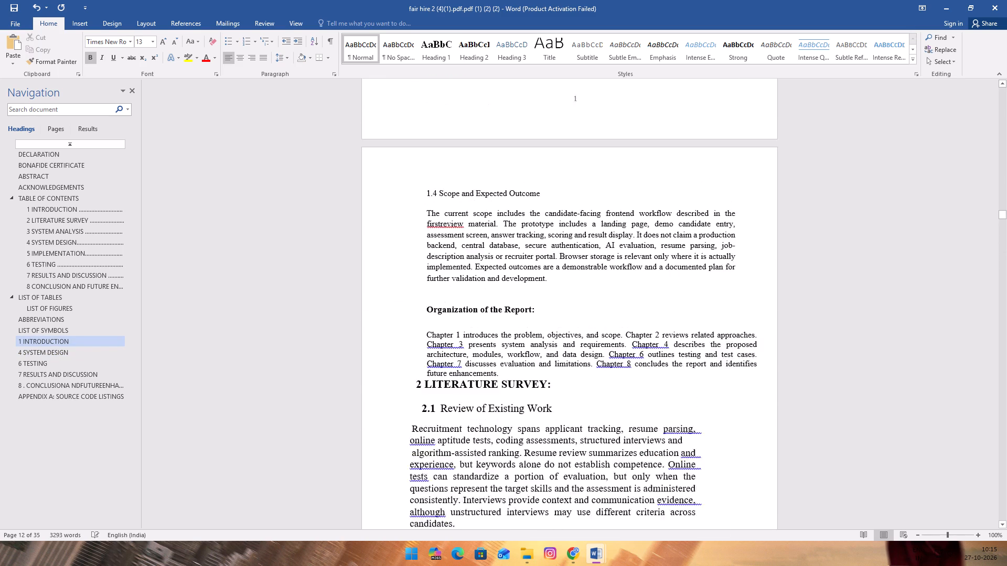
scroll(408, 368, up, 13)
scroll(408, 368, up, 12)
scroll(408, 368, down, 4)
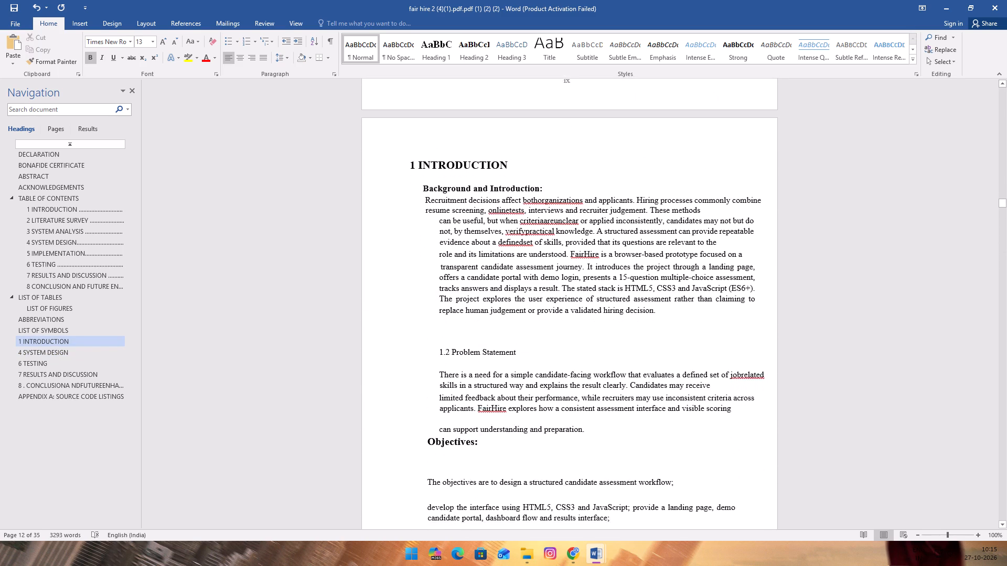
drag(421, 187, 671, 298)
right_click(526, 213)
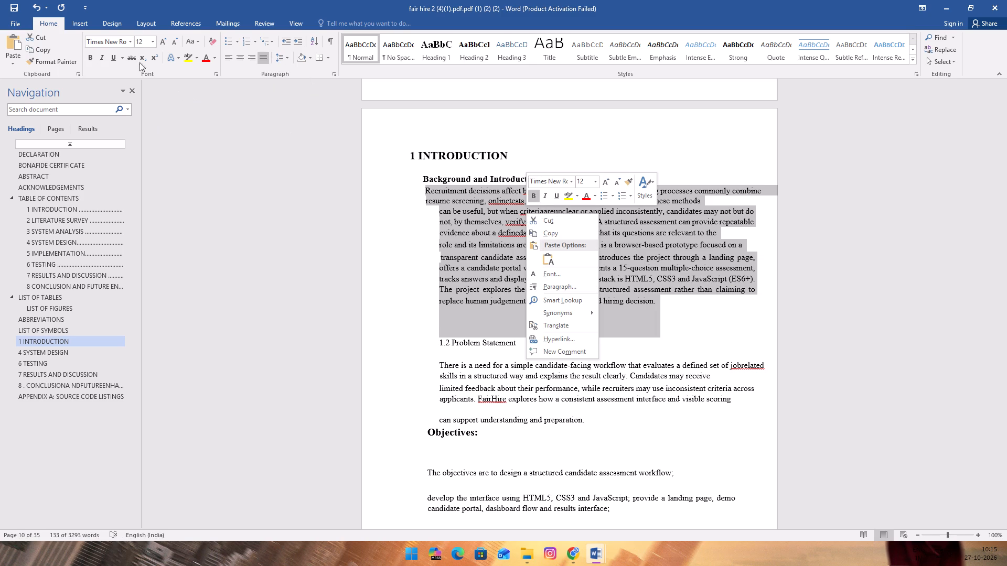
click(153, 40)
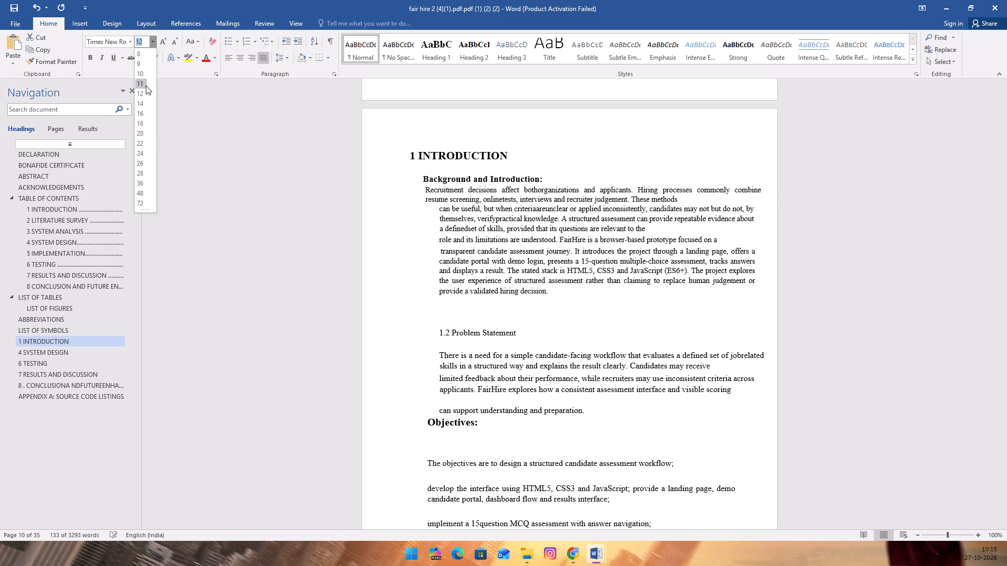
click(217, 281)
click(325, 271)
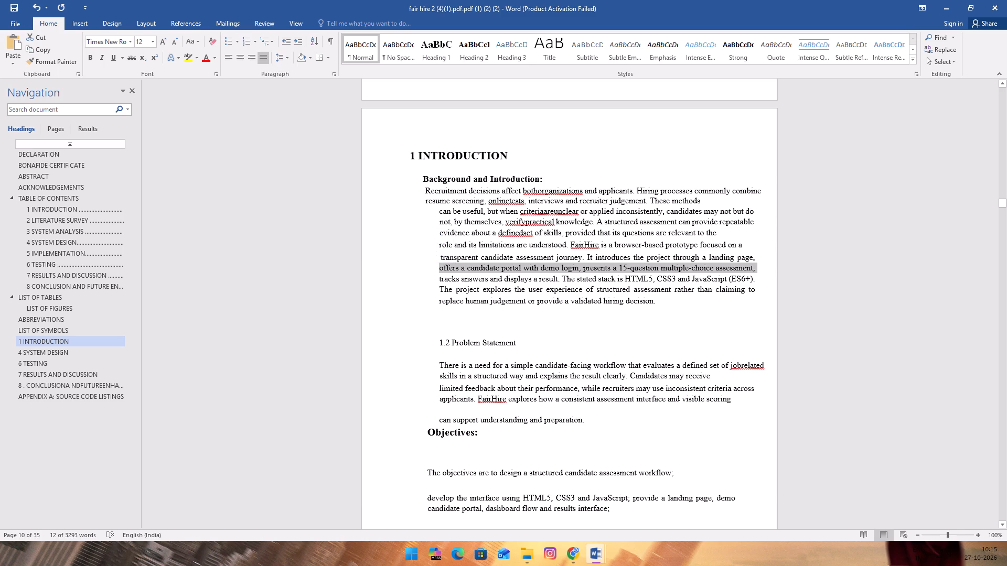
Add ten spaces before "resume screening" in the Background and Introduction paragraph.
click(424, 203)
key(space)
key(space)
key(space)
key(space)
key(space)
key(space)
key(space)
key(space)
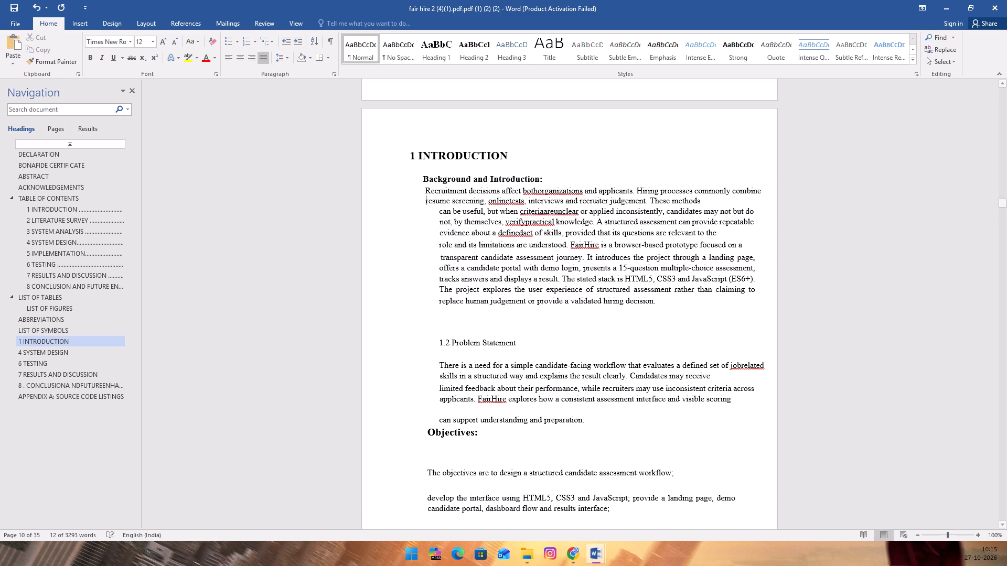
key(space)
key(space)
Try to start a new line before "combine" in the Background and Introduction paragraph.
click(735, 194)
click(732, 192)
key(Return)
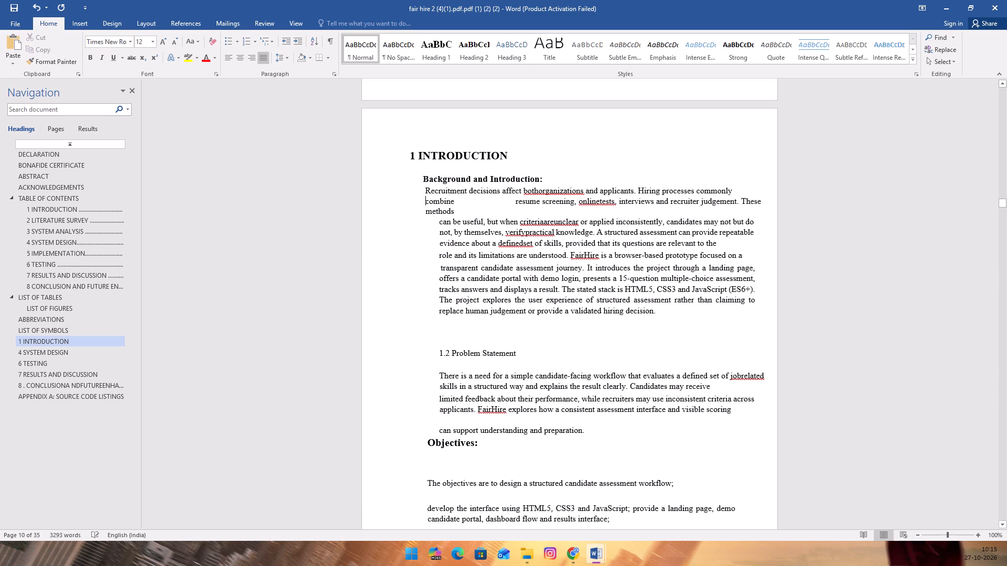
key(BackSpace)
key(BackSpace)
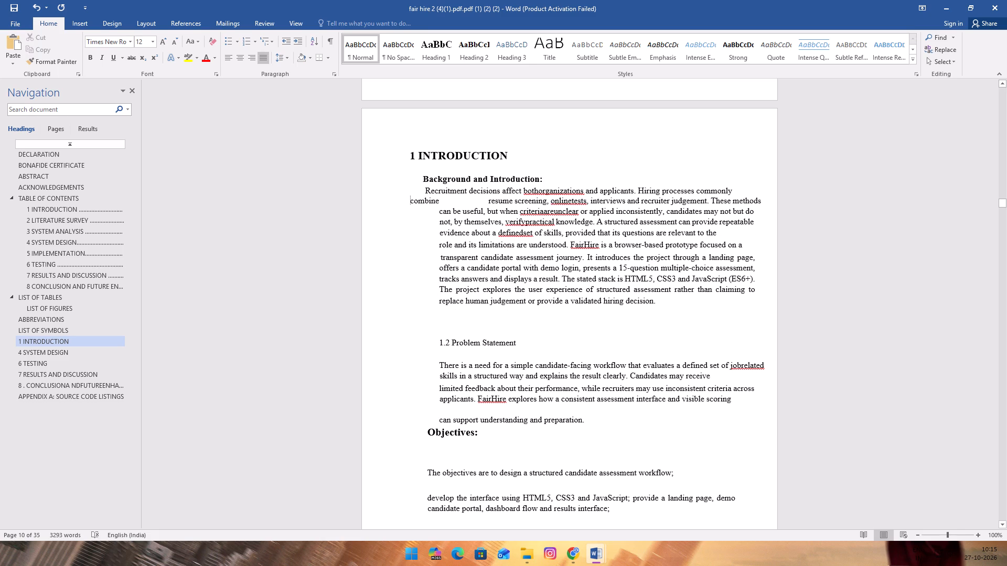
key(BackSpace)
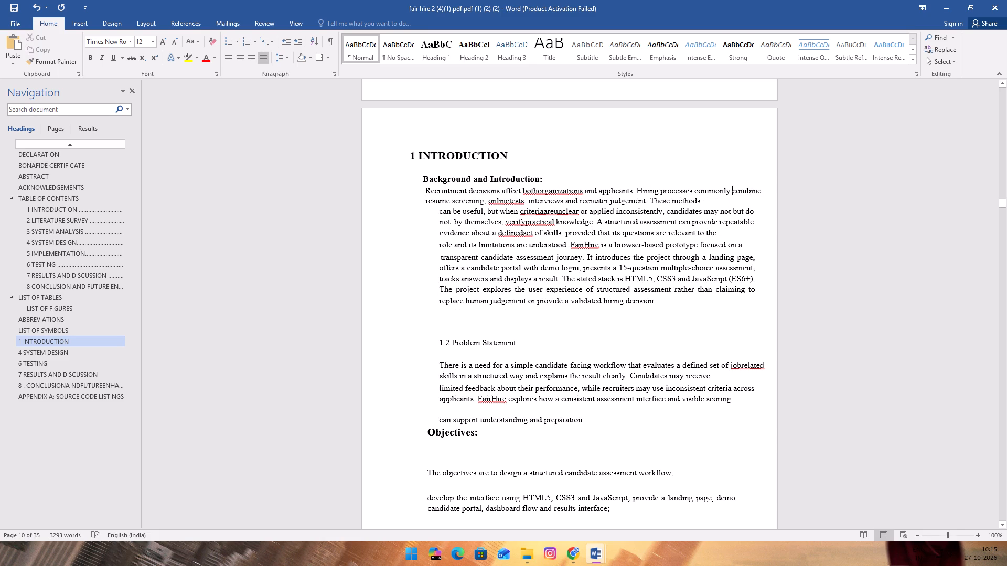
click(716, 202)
Save the report as a PDF named bkbk in the Downloads folder.
scroll(575, 219, up, 6)
scroll(569, 194, up, 16)
scroll(569, 194, up, 7)
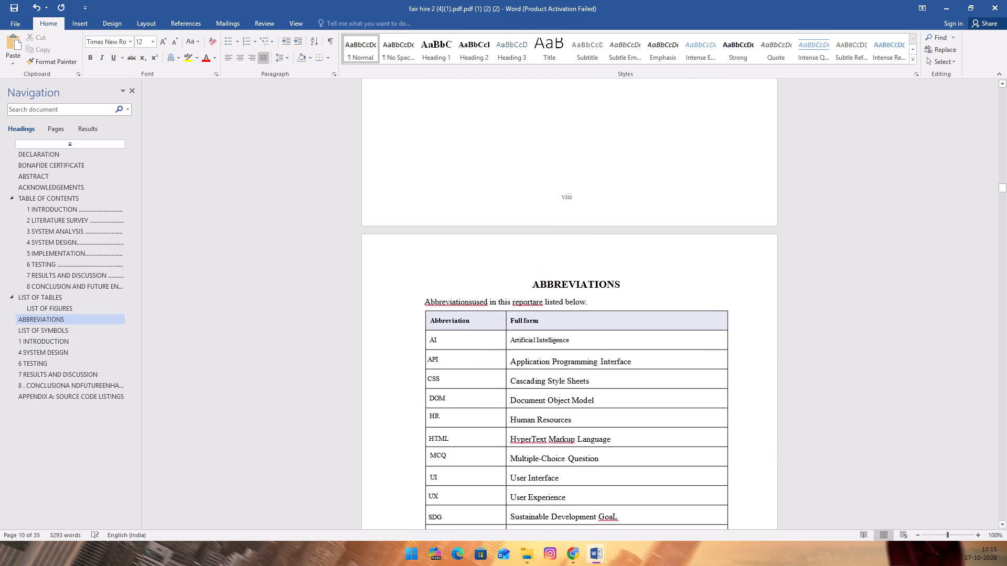
scroll(569, 194, up, 20)
scroll(569, 194, up, 20)
scroll(569, 194, up, 8)
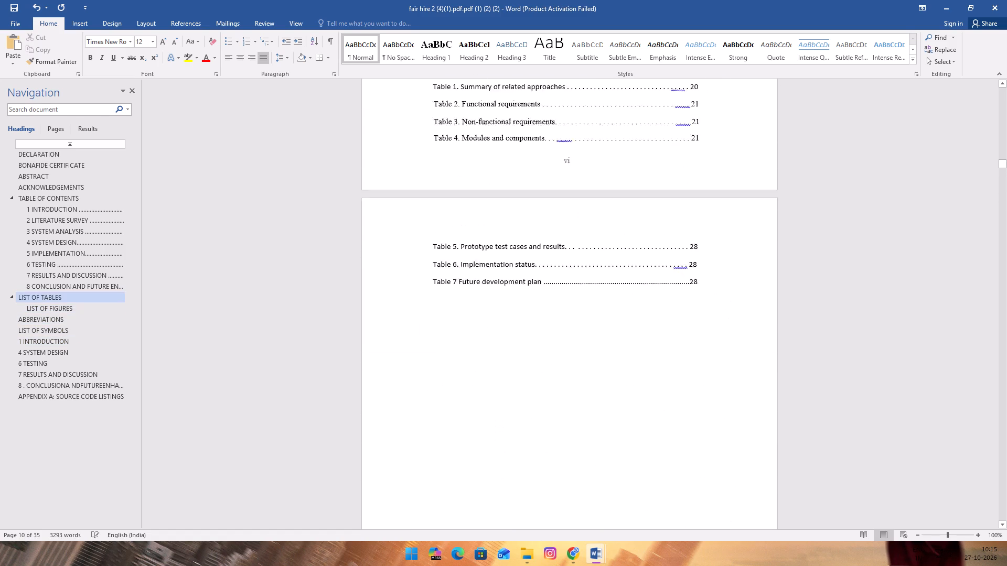
click(15, 24)
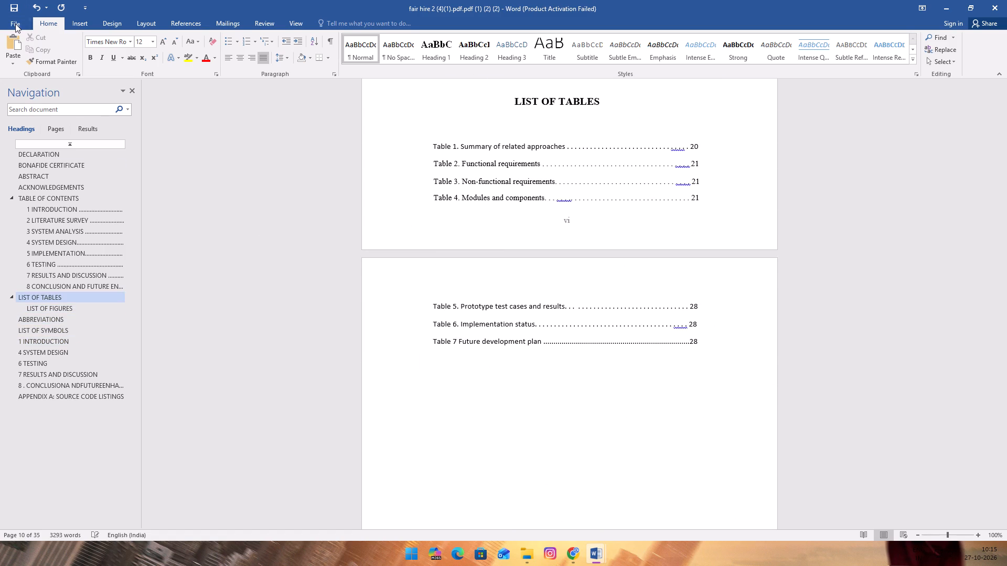
click(23, 21)
click(12, 10)
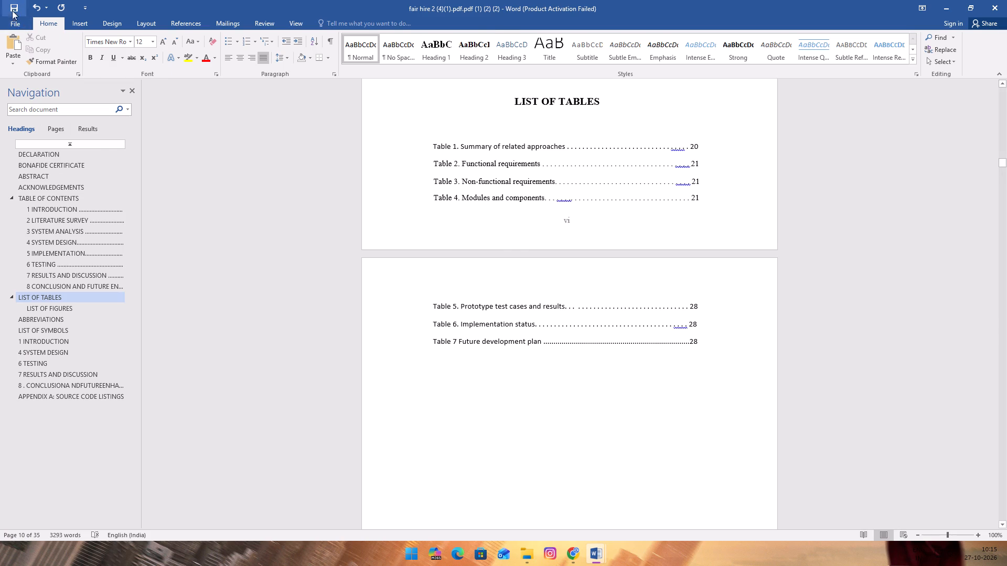
scroll(125, 160, up, 4)
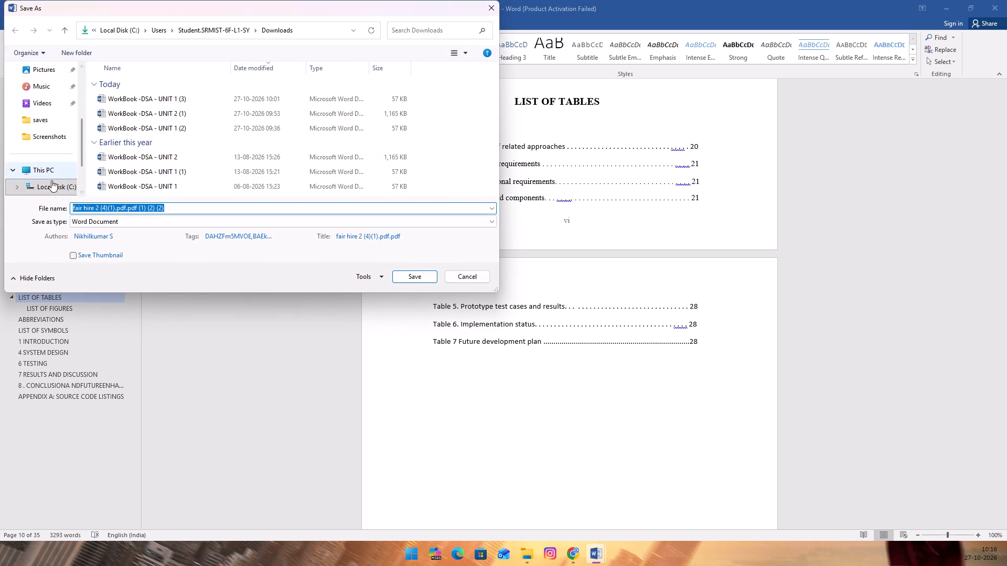
scroll(47, 184, up, 8)
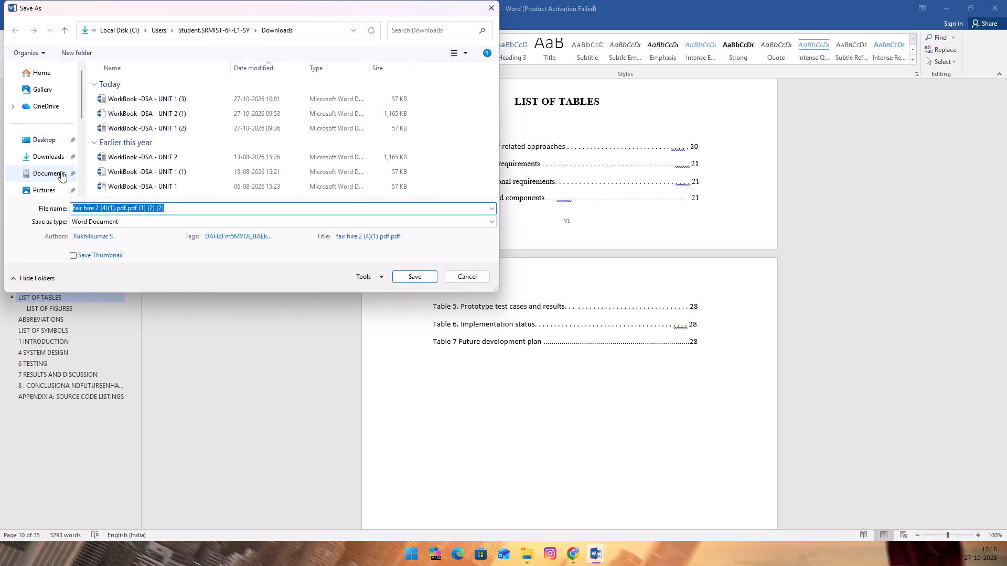
click(58, 162)
click(209, 225)
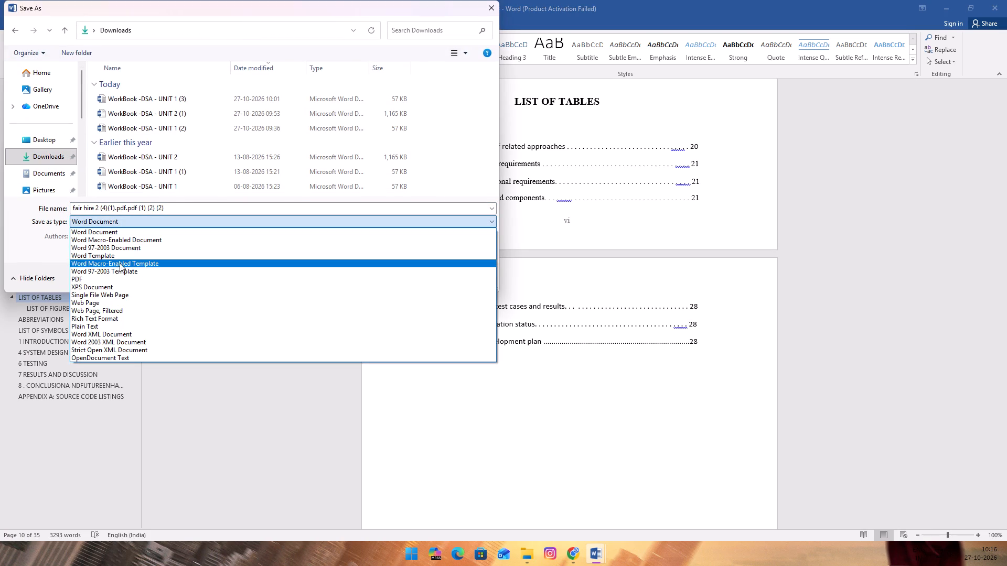
click(109, 279)
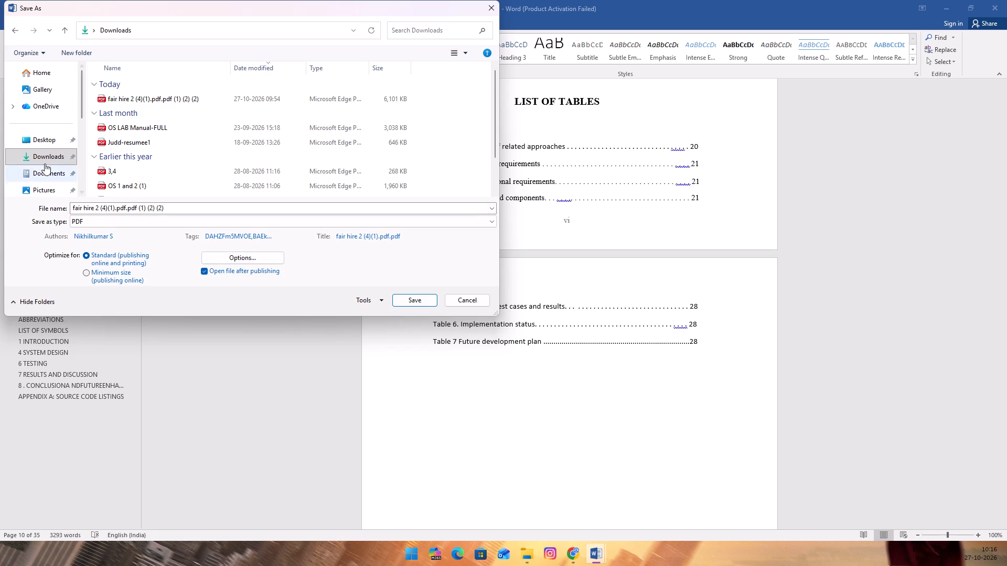
scroll(42, 162, down, 6)
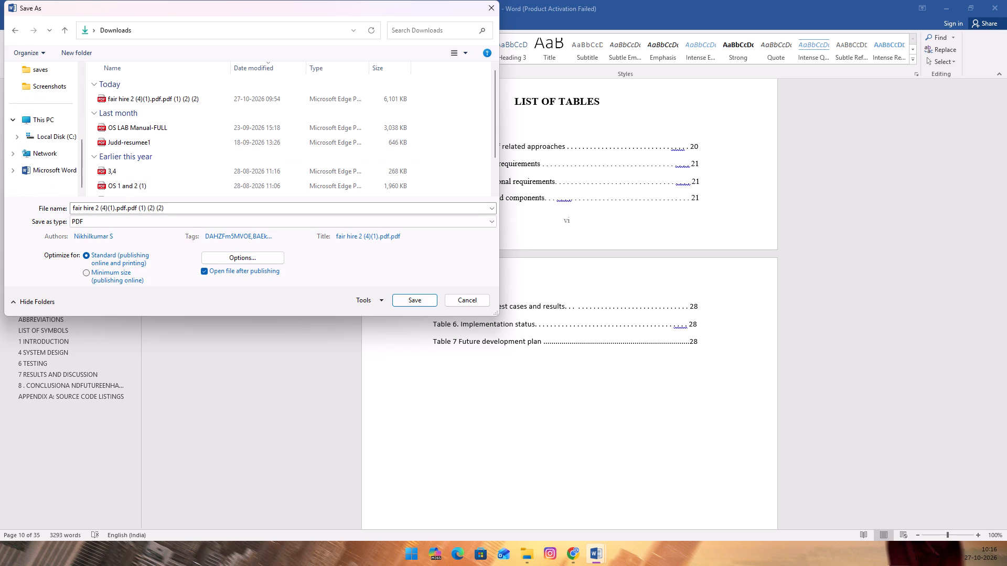
drag(166, 210, 97, 210)
key(BackSpace)
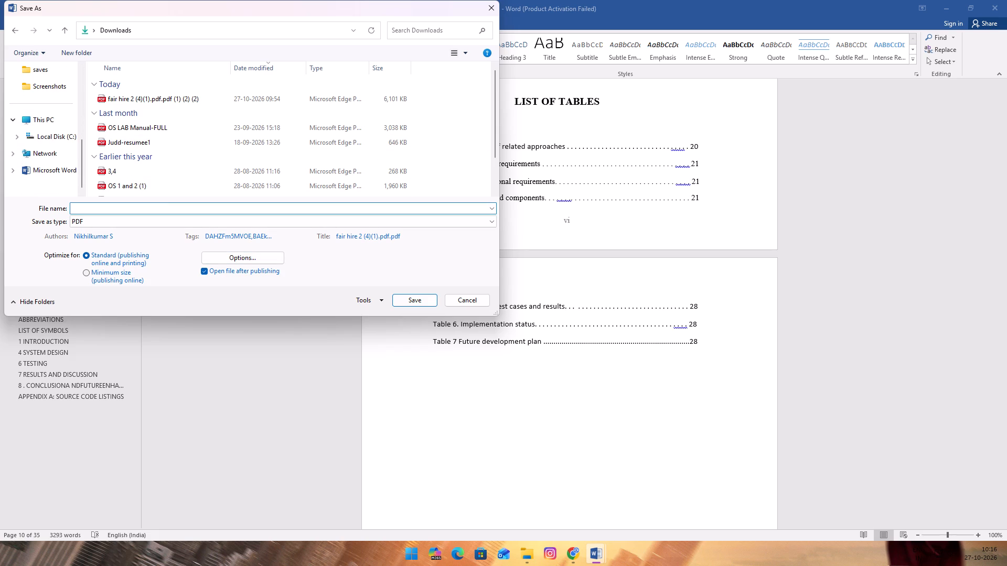
text(bk)
text(bk)
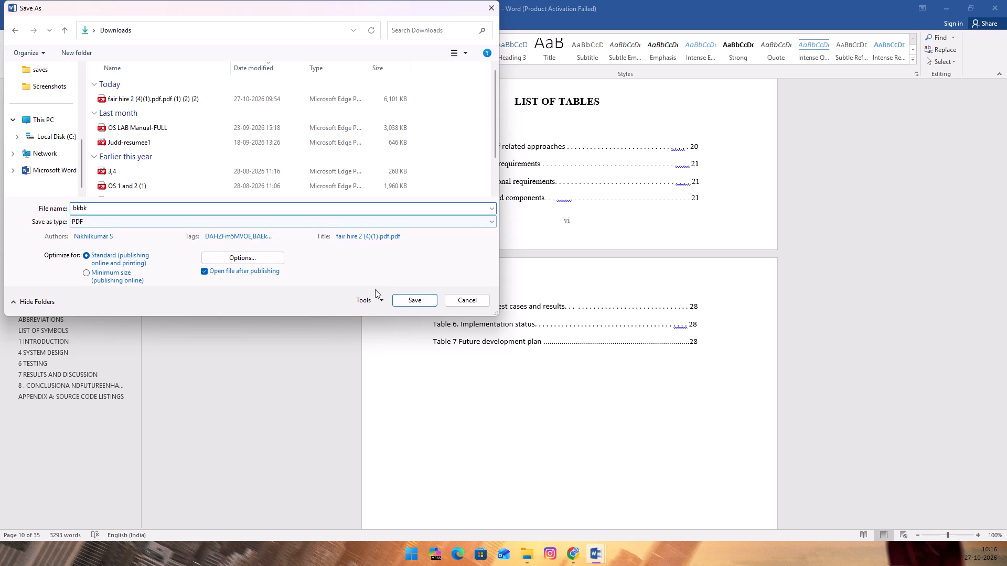
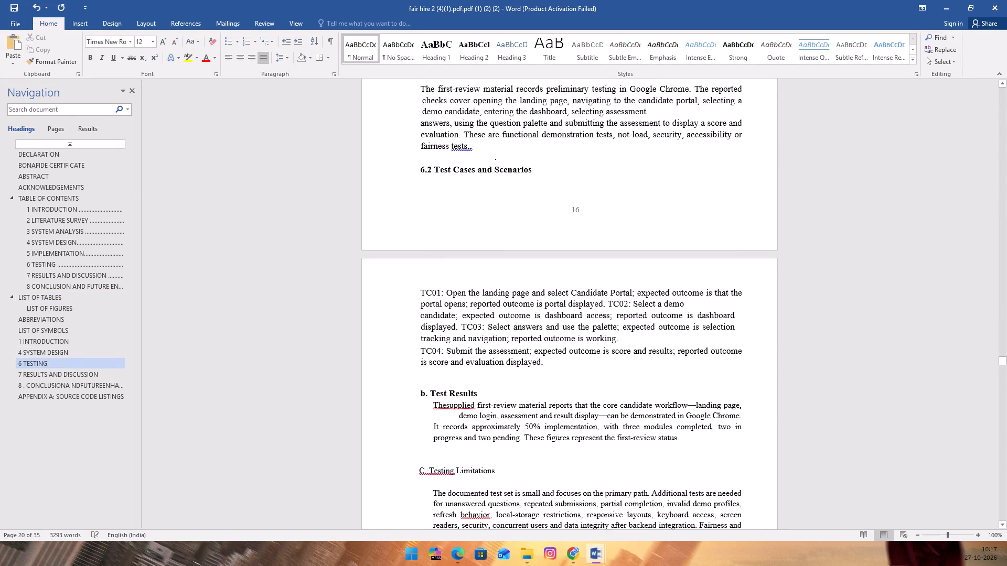
Look through the pages from 6 Testing to the References to check their text, tables and blank areas.
scroll(352, 315, down, 20)
scroll(352, 315, down, 8)
scroll(373, 335, down, 20)
scroll(373, 335, down, 2)
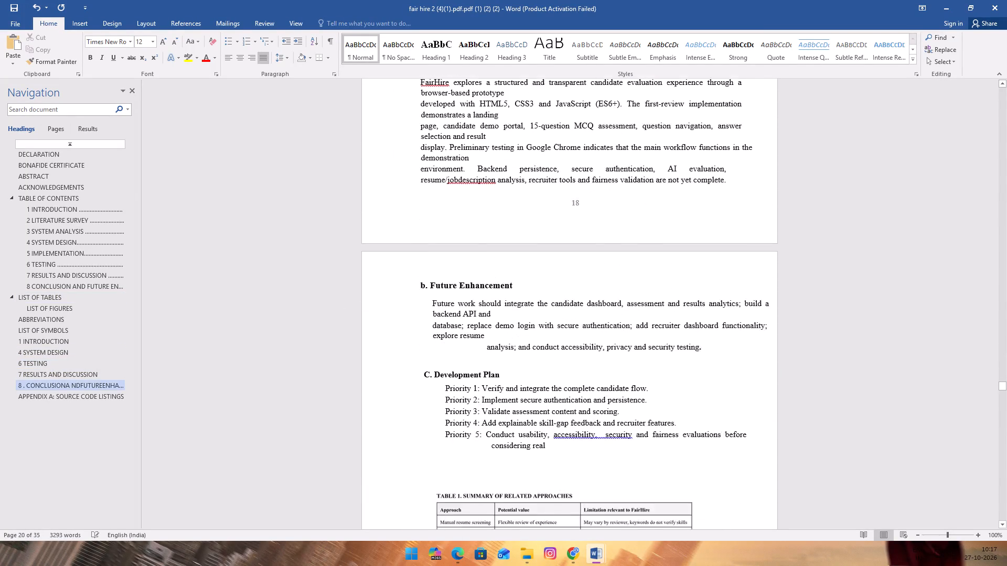
scroll(372, 341, down, 17)
scroll(372, 341, down, 18)
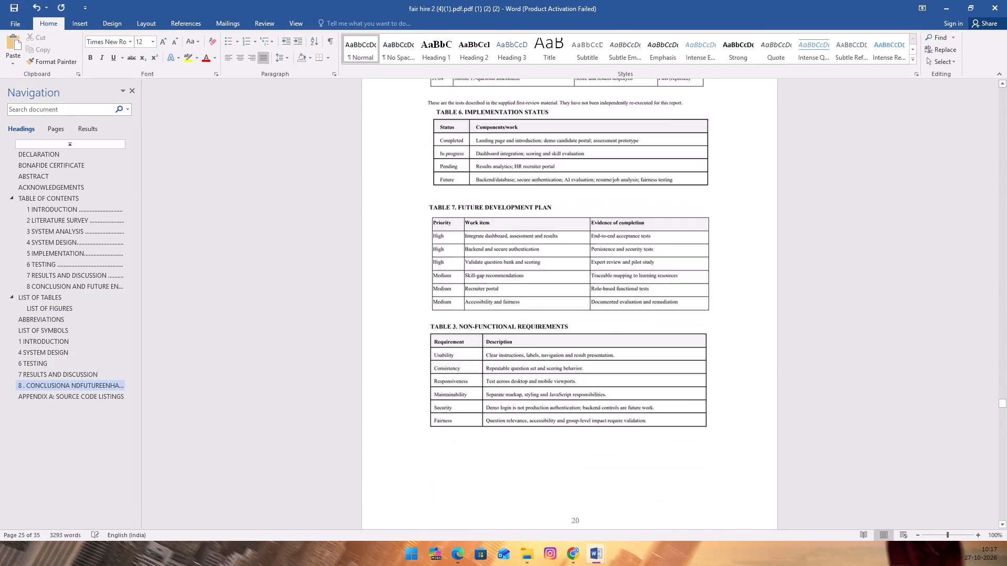
scroll(372, 341, down, 12)
scroll(372, 341, down, 9)
scroll(426, 311, down, 8)
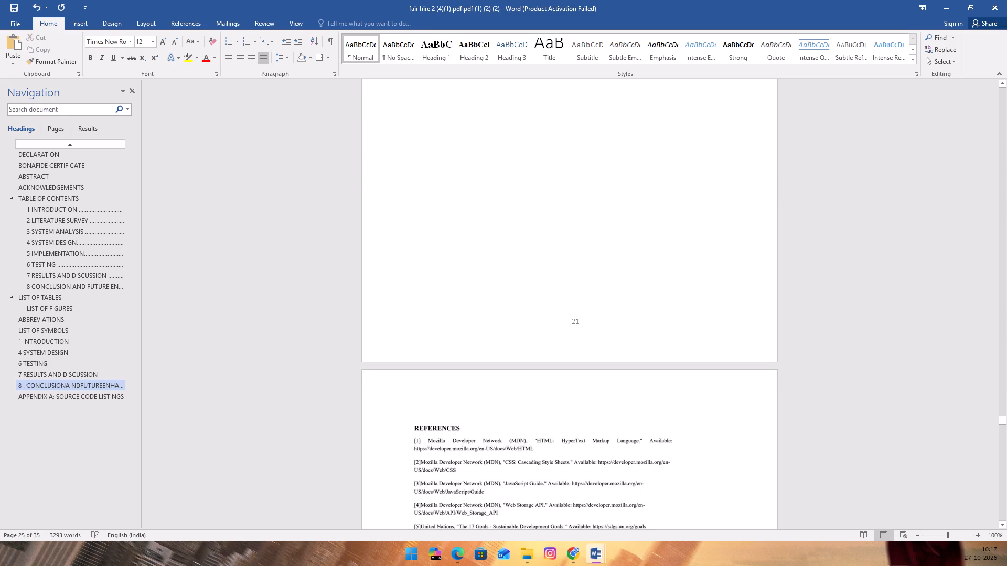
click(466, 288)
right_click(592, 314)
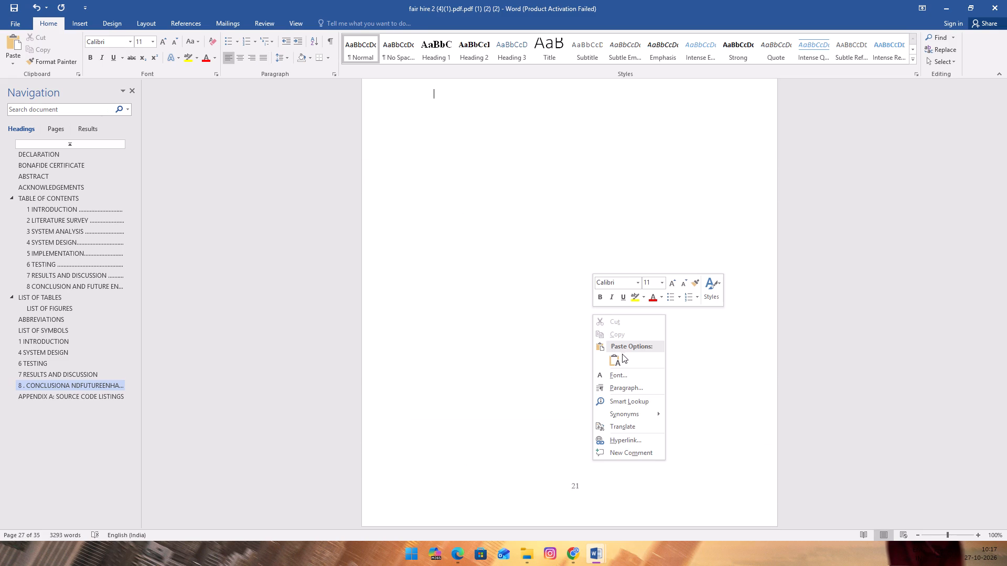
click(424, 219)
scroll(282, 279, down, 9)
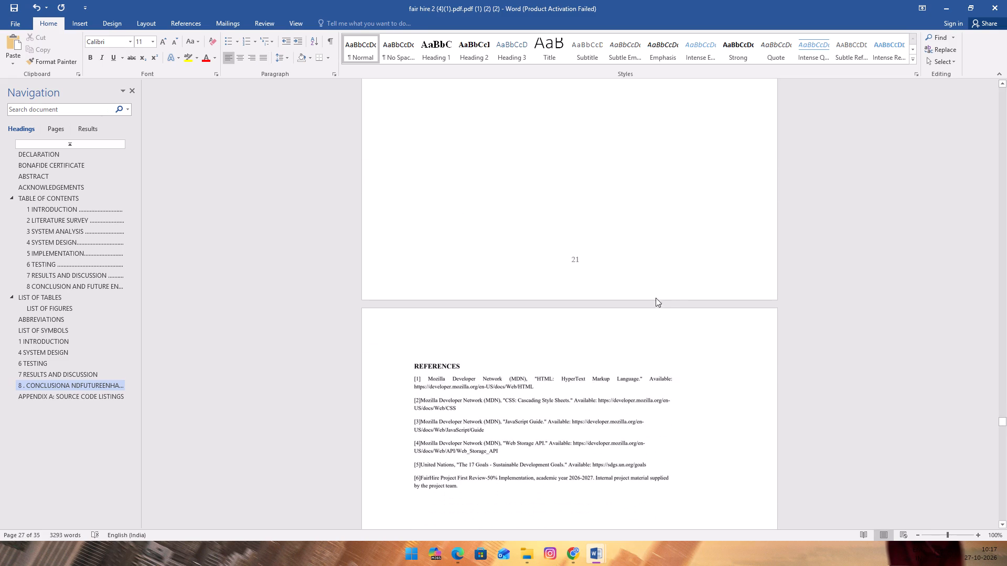
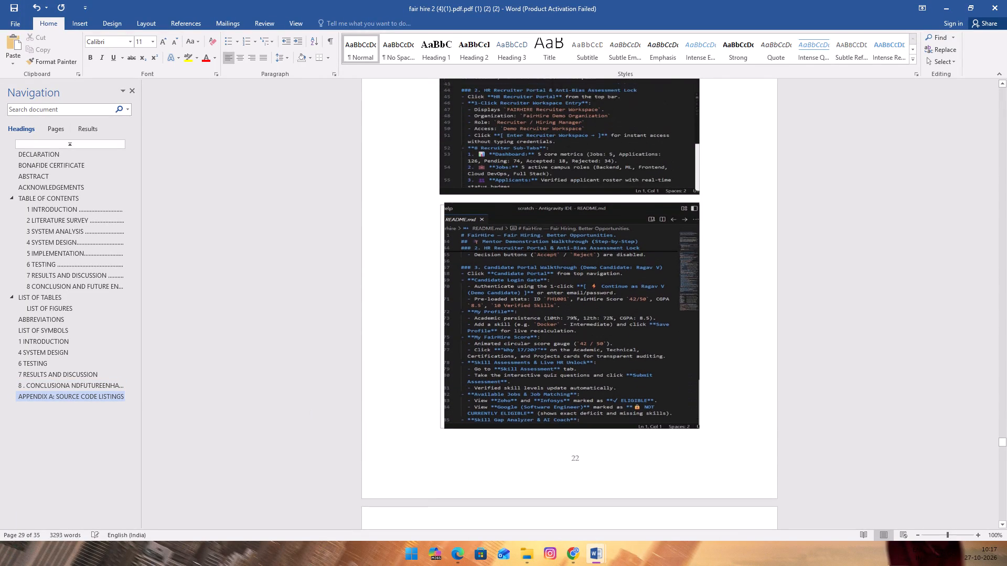
Look back through the pages from the Appendix A code listings to 7 RESULTS AND DISCUSSION to check their text layout.
scroll(312, 361, up, 14)
scroll(312, 361, up, 16)
click(312, 361)
right_click(312, 361)
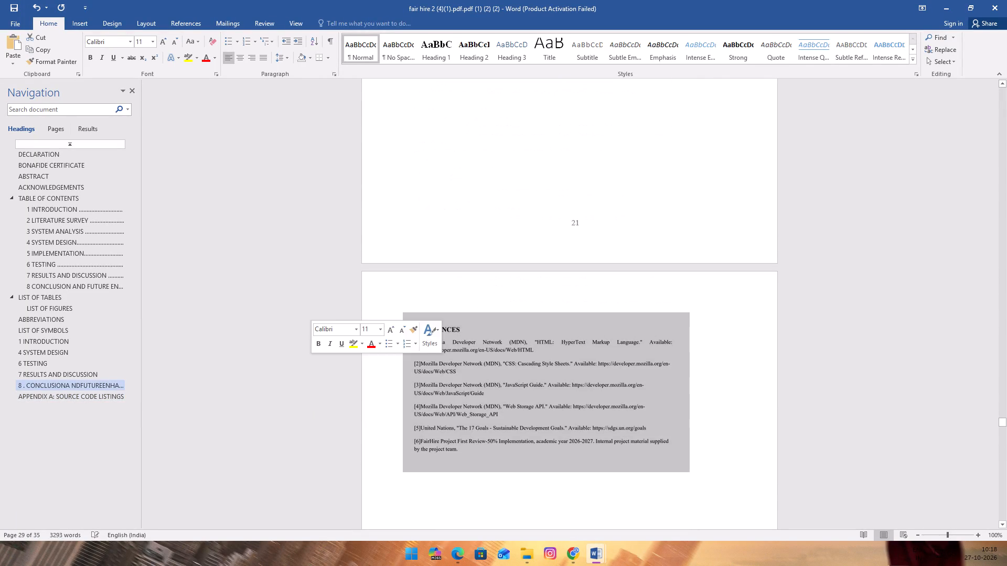
click(186, 389)
middle_click(259, 387)
scroll(259, 387, up, 3)
scroll(318, 290, up, 2)
middle_click(318, 290)
scroll(316, 220, up, 9)
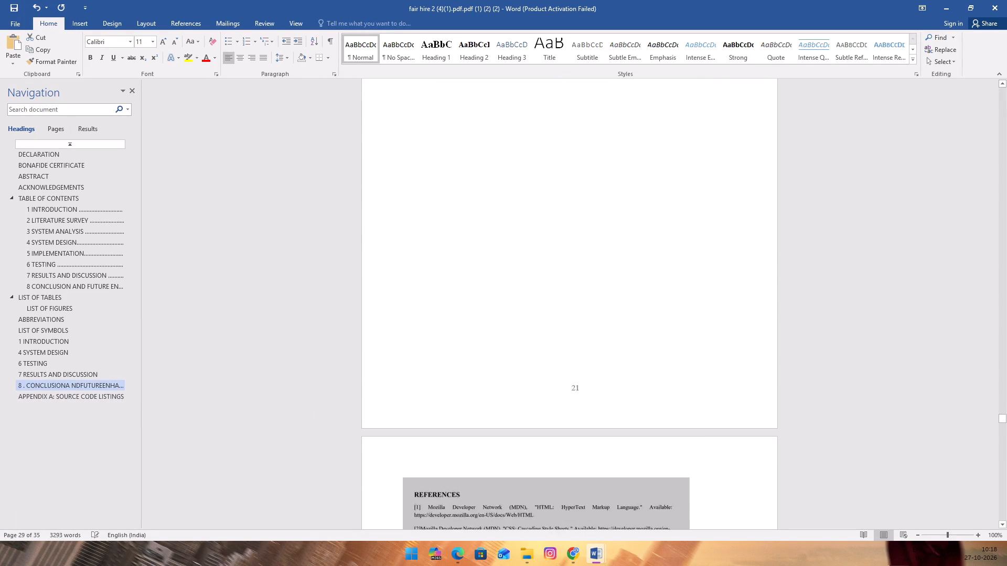
scroll(306, 138, up, 15)
scroll(223, 92, up, 18)
scroll(421, 352, up, 17)
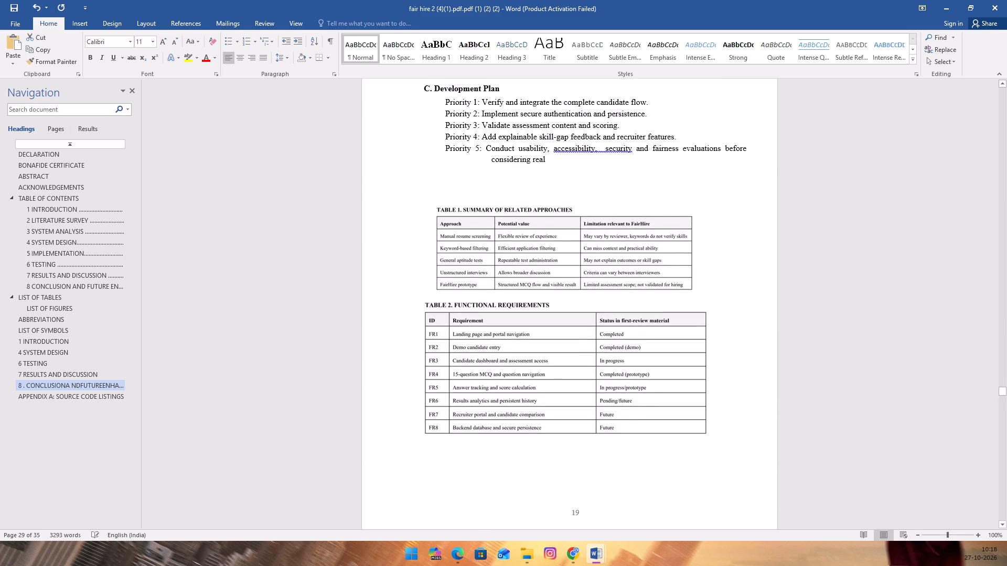
scroll(455, 327, up, 5)
scroll(455, 327, up, 20)
scroll(455, 327, up, 7)
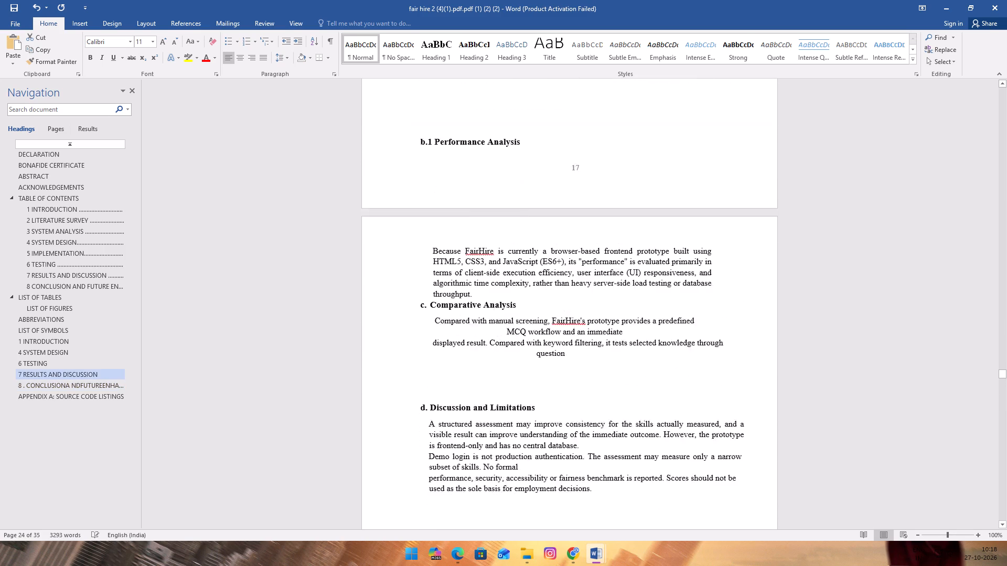
scroll(455, 327, up, 8)
click(502, 367)
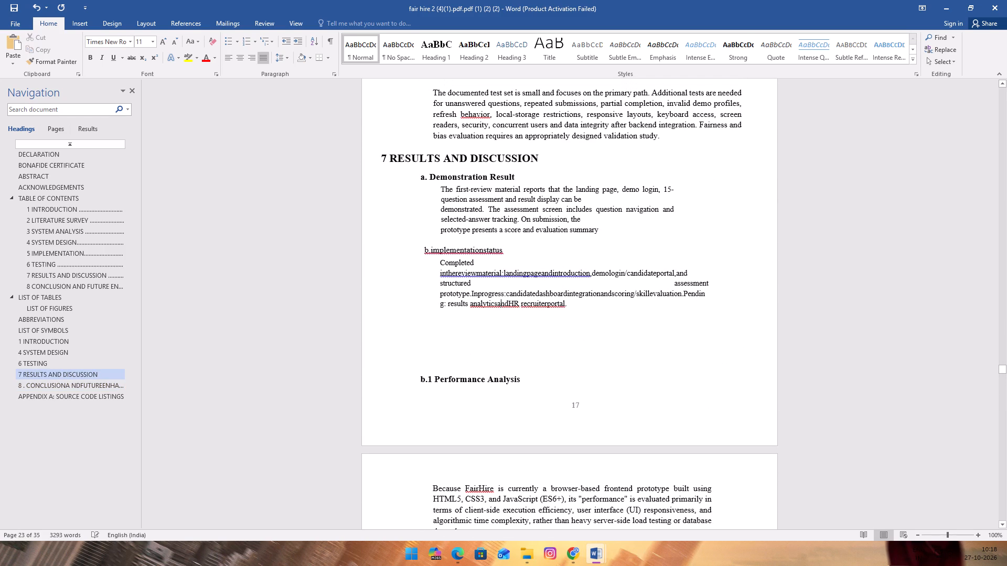
Indent the 7 RESULTS AND DISCUSSION heading with 13 leading spaces so it lines up near its subheadings.
scroll(489, 363, up, 18)
scroll(440, 314, down, 7)
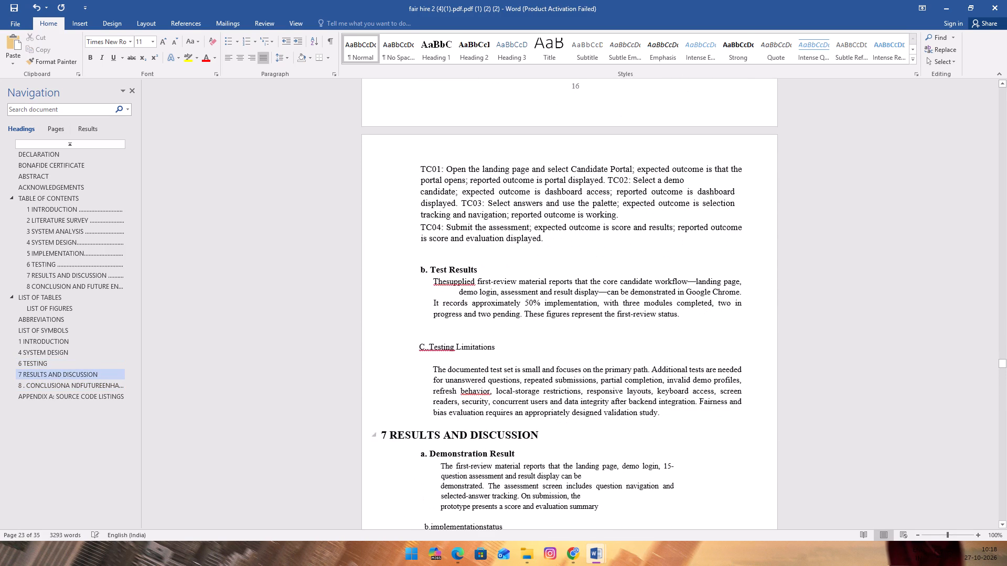
click(373, 433)
click(381, 432)
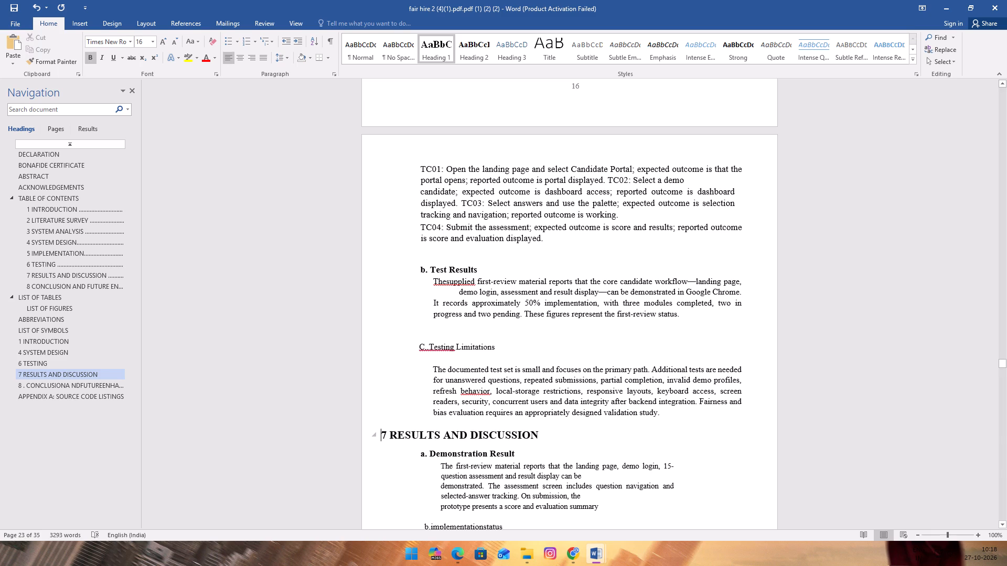
key(space)
key(space)
key(space)
key(space)
key(space)
key(space)
key(space)
key(space)
key(space)
key(space)
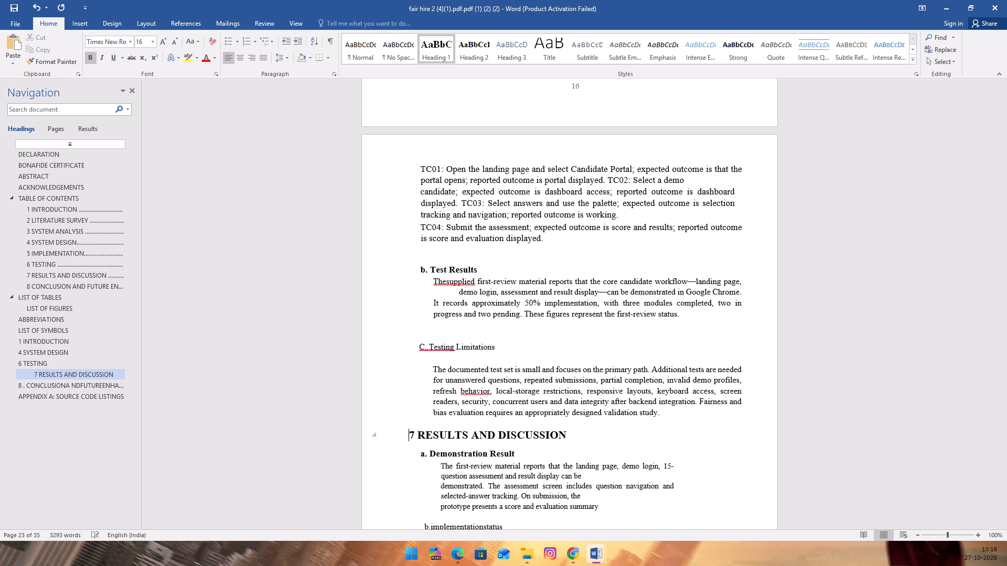
key(space)
key(space)
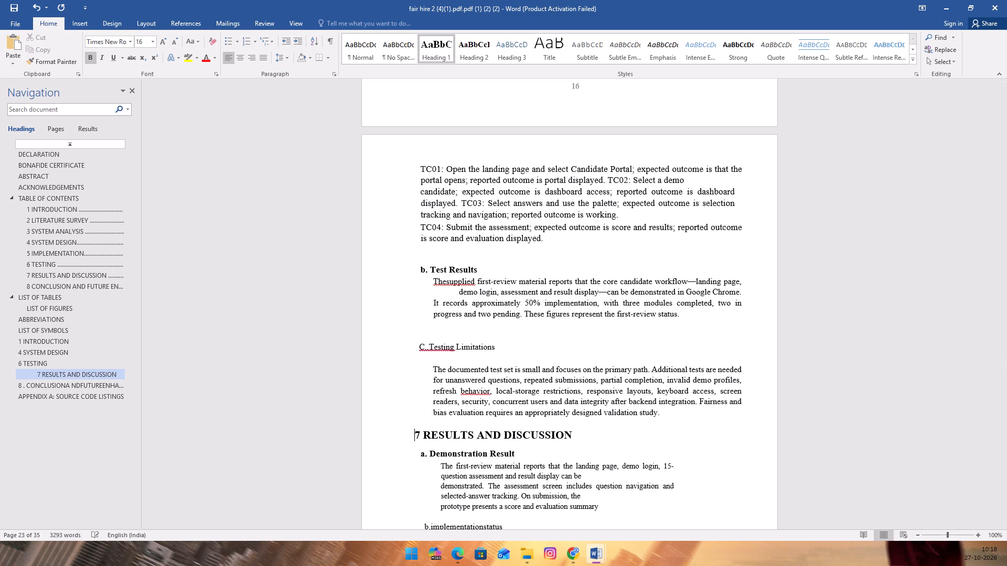
key(space)
Insert one leading space before the b.1 Performance Analysis subheading.
scroll(440, 449, down, 8)
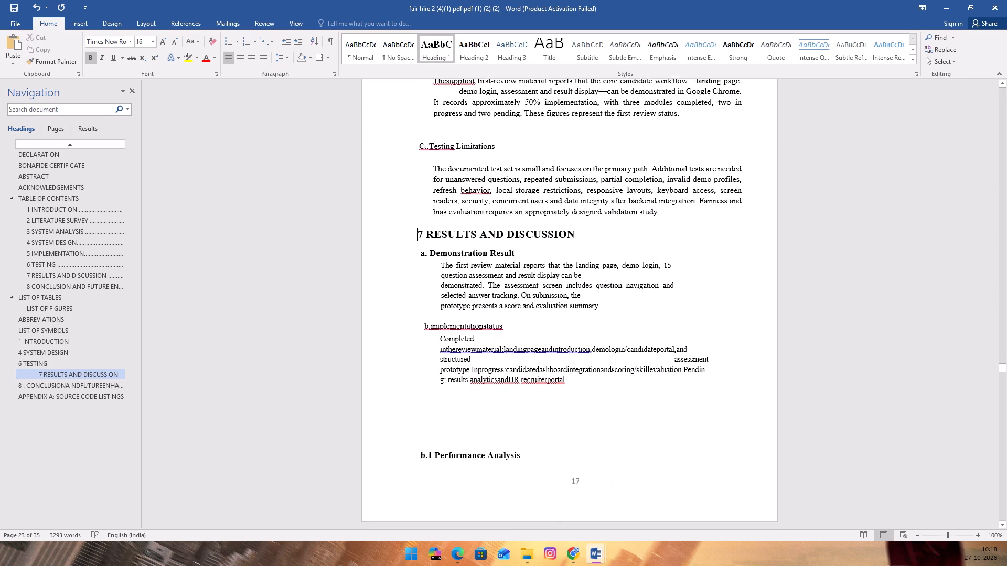
click(417, 452)
key(space)
Justify the text on page 17, from the TC01 test case through the b.1 Performance Analysis subheading.
scroll(451, 424, up, 13)
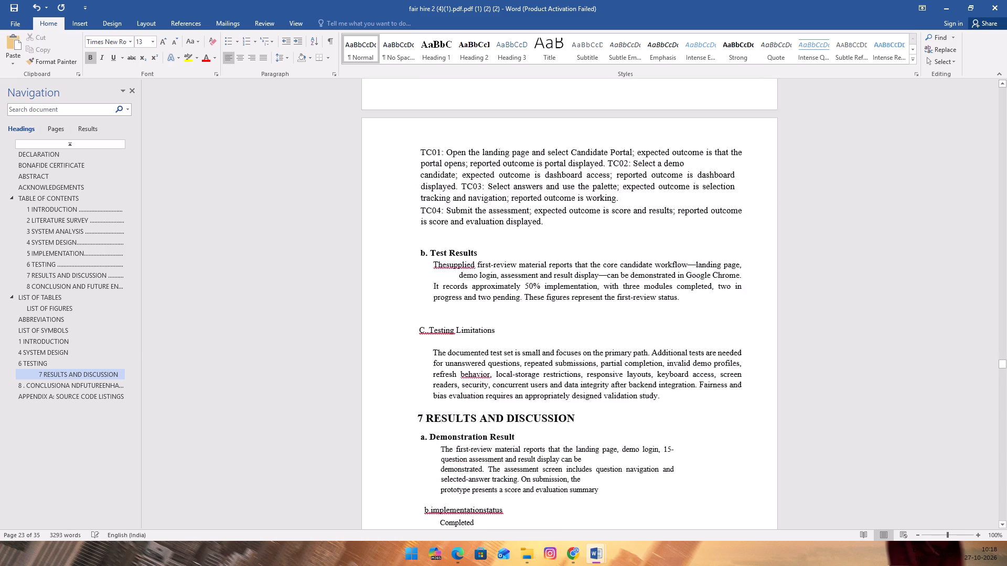
scroll(421, 361, up, 7)
scroll(421, 361, down, 8)
drag(419, 264, 427, 274)
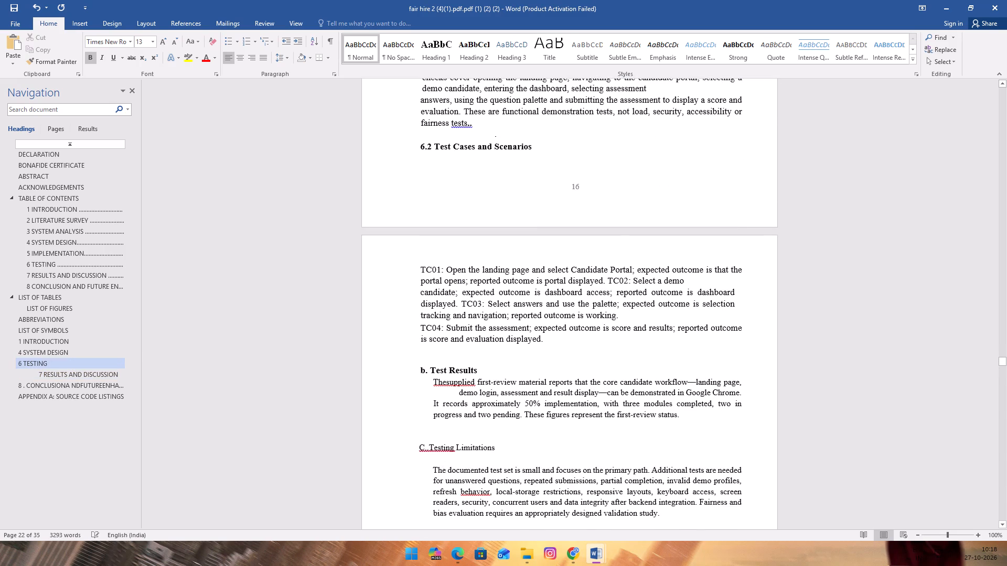
drag(427, 274, 569, 386)
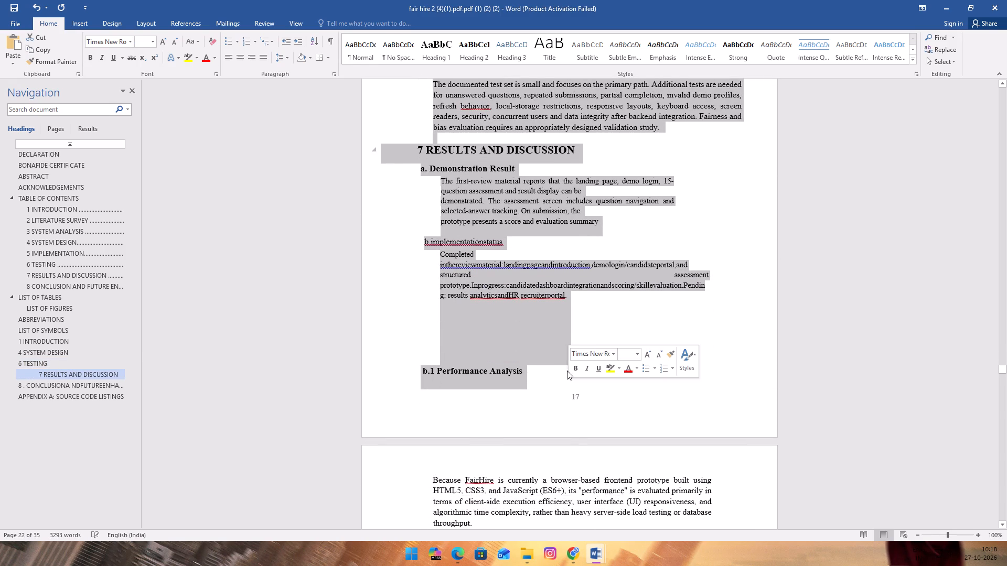
click(261, 54)
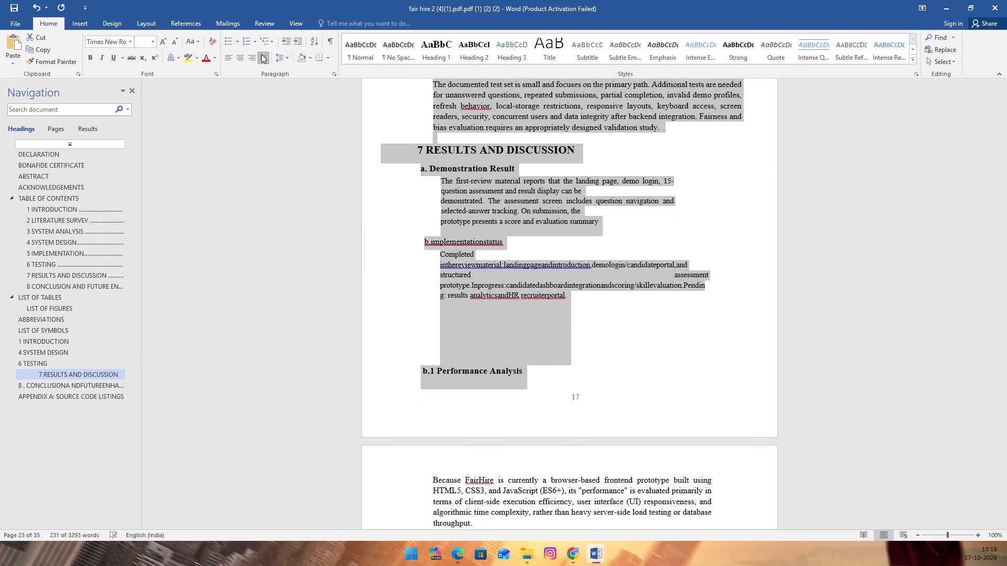
click(261, 54)
click(261, 54)
scroll(239, 377, up, 4)
click(307, 339)
Justify the text on page 8, from the 5 IMPLEMENTATION heading through the 5.2 Landing Page and Candidate Portal paragraph.
scroll(305, 404, up, 14)
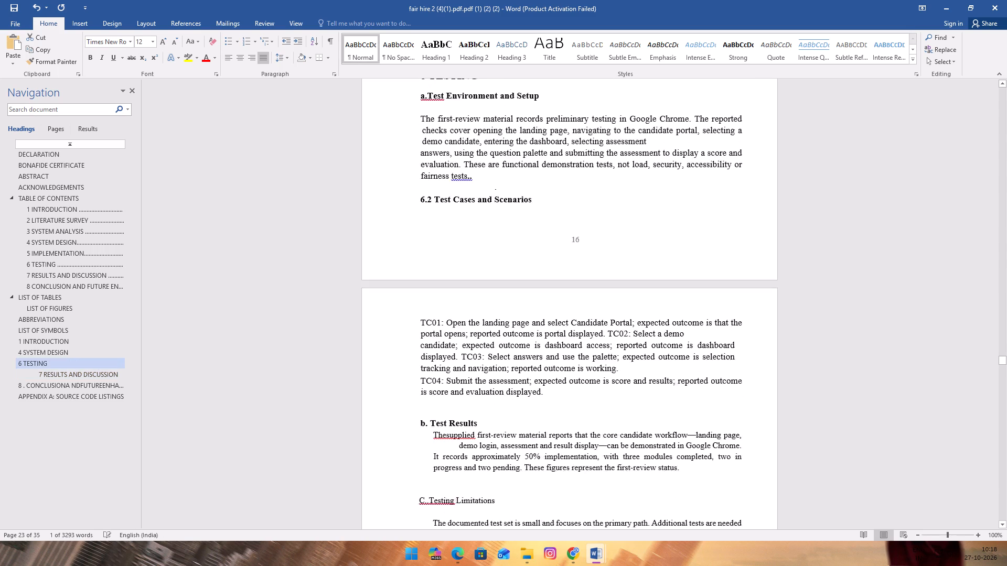
scroll(305, 404, up, 8)
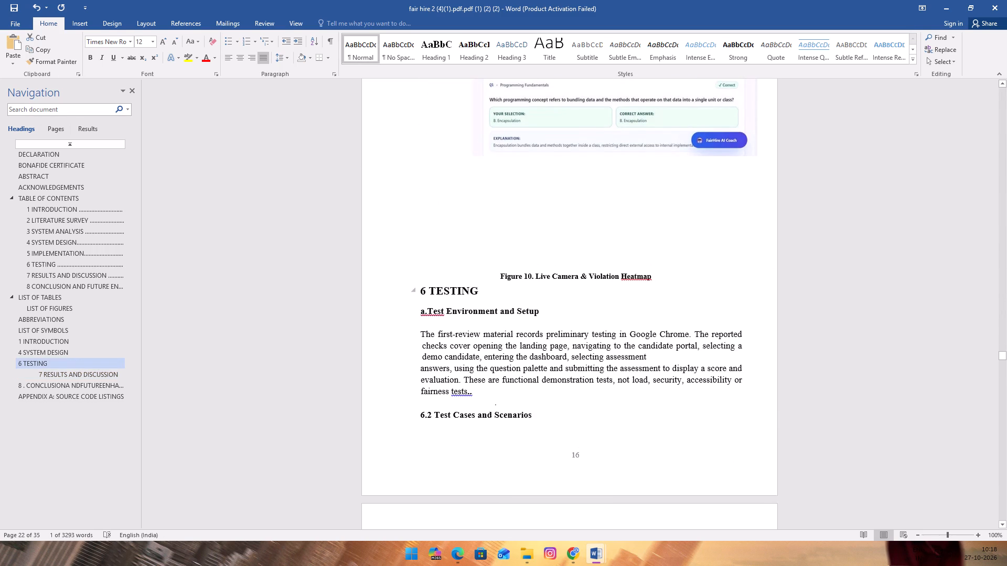
scroll(385, 332, up, 11)
scroll(382, 331, up, 20)
scroll(382, 331, up, 14)
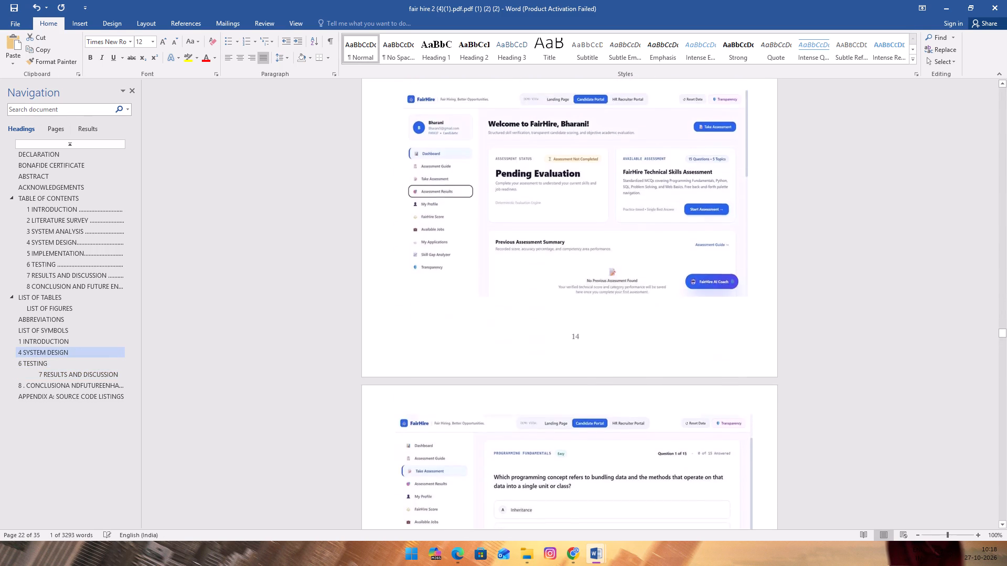
scroll(382, 331, up, 20)
scroll(382, 331, up, 20)
scroll(382, 331, up, 16)
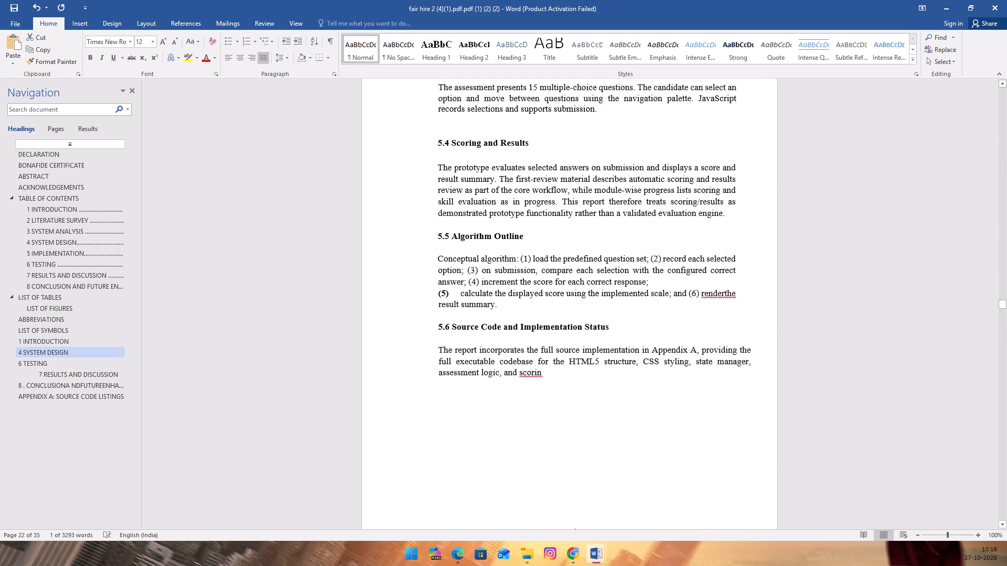
scroll(382, 331, up, 4)
scroll(412, 337, up, 20)
scroll(412, 337, up, 3)
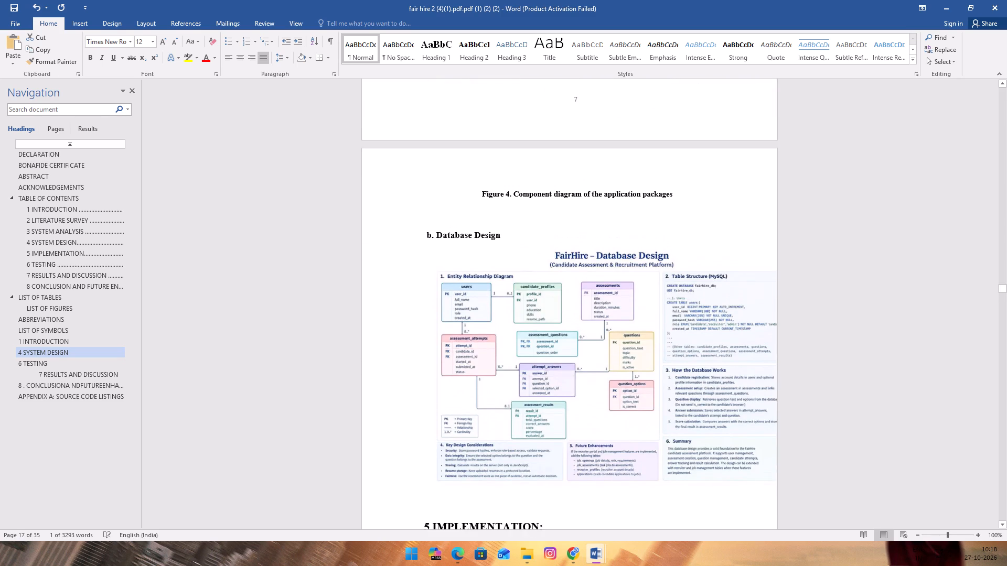
scroll(389, 334, down, 9)
drag(417, 299, 641, 424)
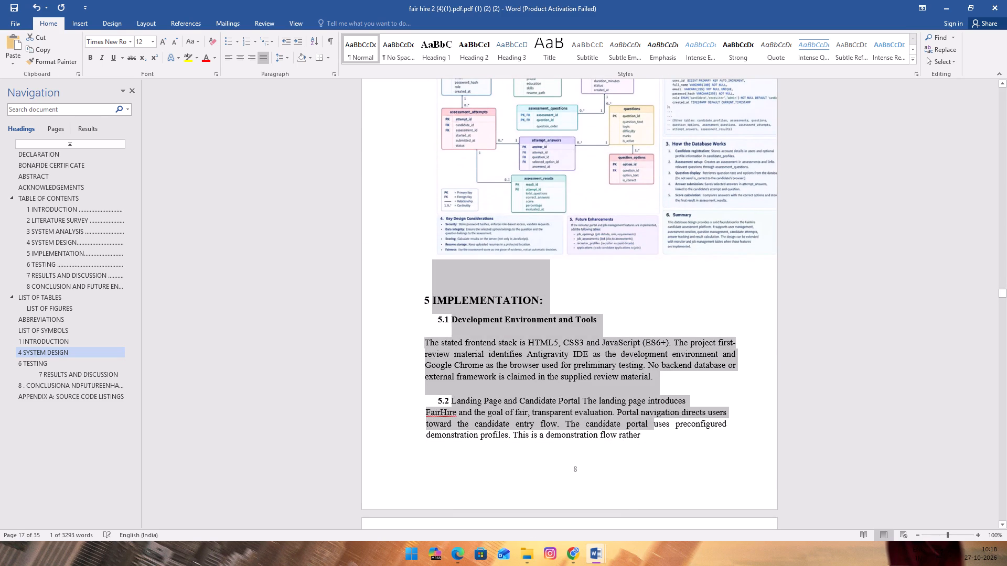
drag(641, 424, 650, 434)
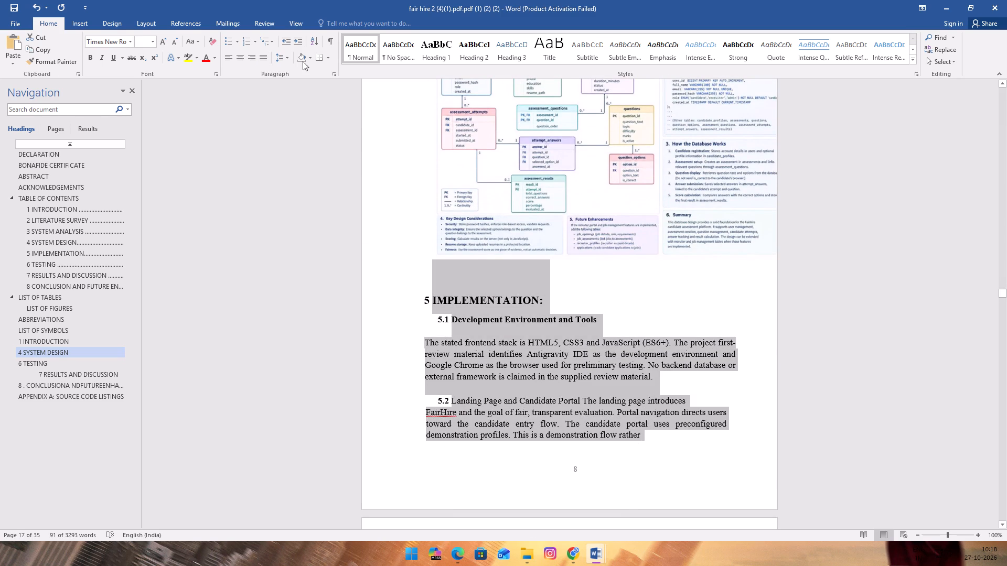
click(265, 58)
click(189, 252)
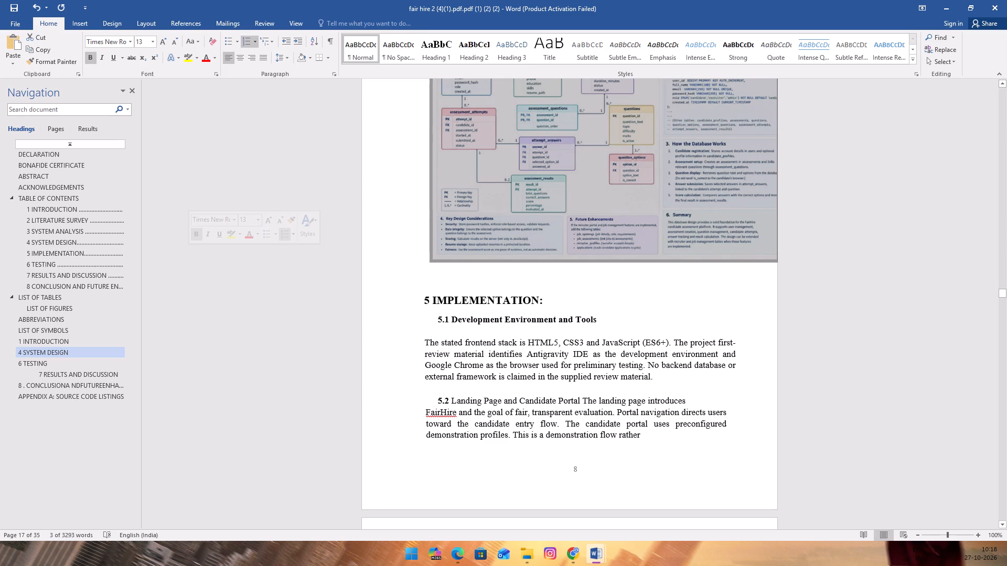
Justify sections 4.4 Data and State Design and 4.5 Security, Privacy and Fairness Considerations above the data flow diagram.
scroll(344, 384, up, 18)
click(342, 367)
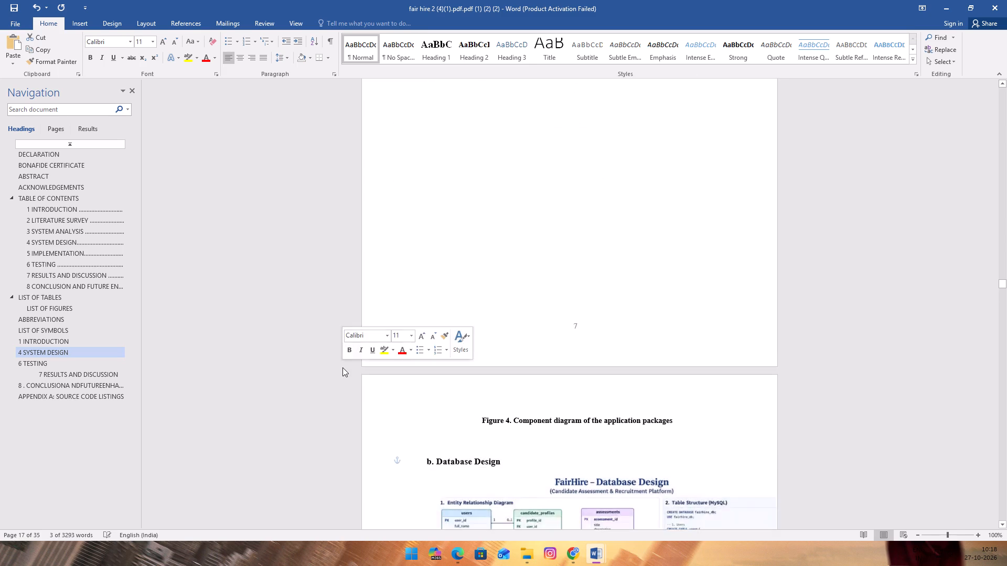
scroll(321, 380, up, 17)
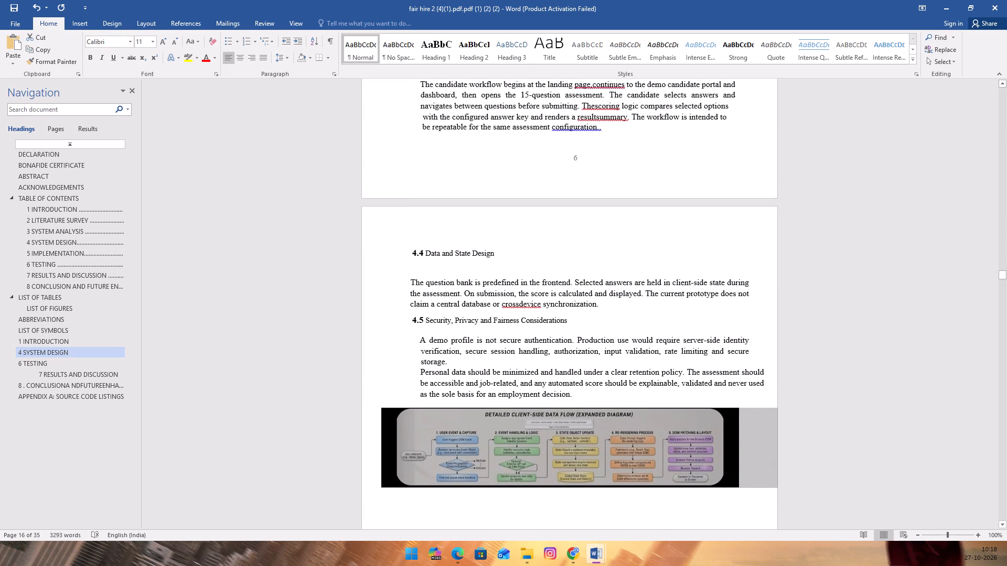
drag(409, 249, 609, 399)
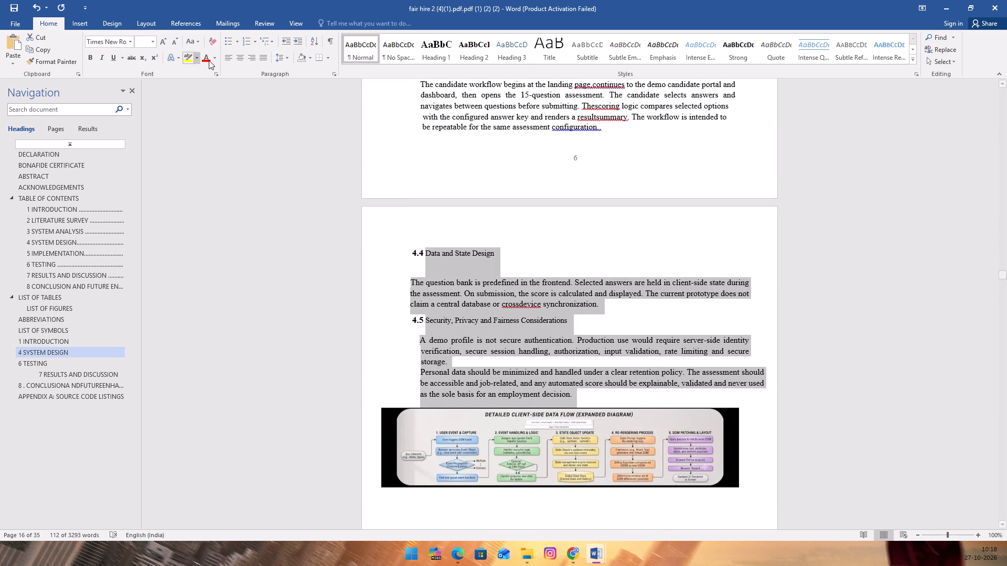
click(261, 59)
click(179, 259)
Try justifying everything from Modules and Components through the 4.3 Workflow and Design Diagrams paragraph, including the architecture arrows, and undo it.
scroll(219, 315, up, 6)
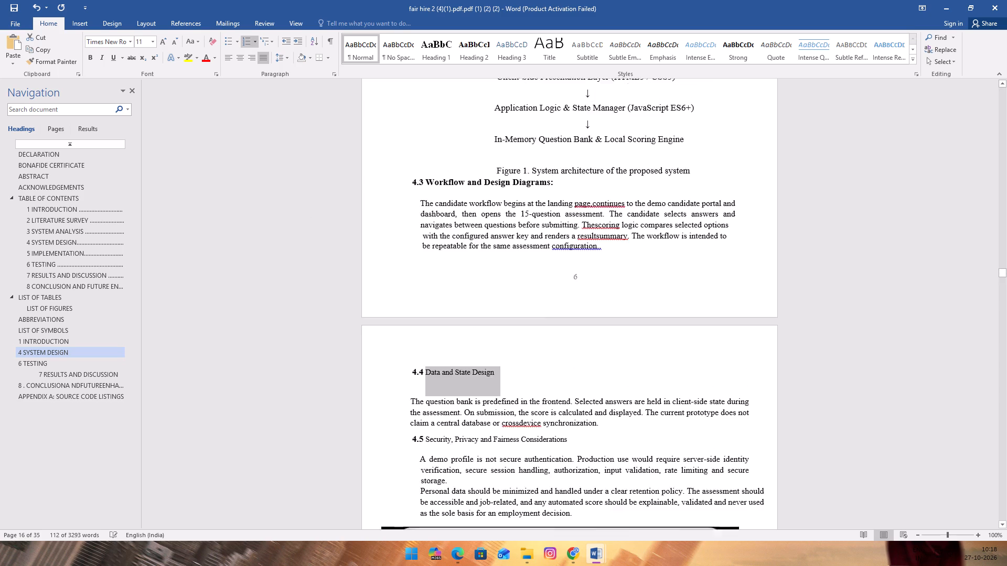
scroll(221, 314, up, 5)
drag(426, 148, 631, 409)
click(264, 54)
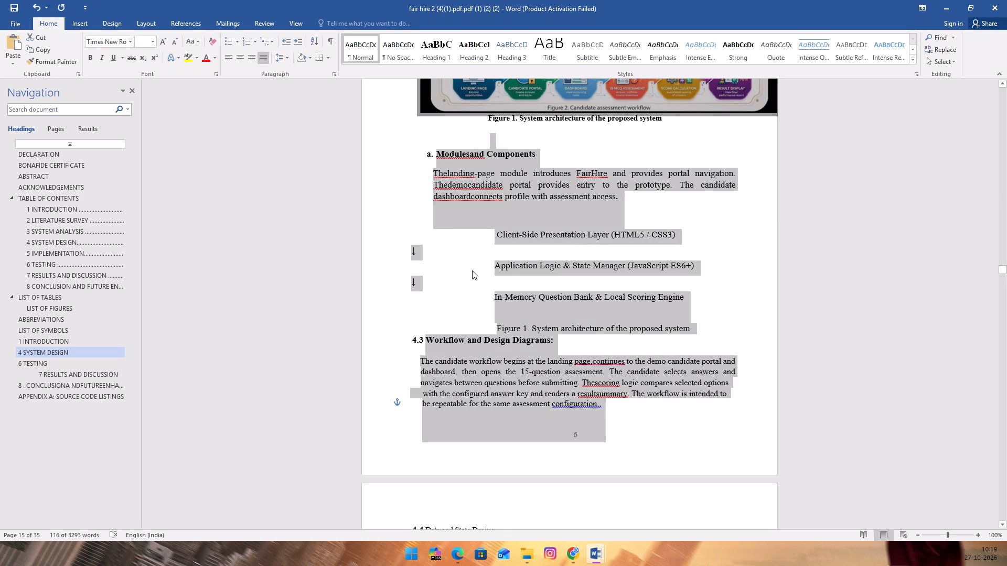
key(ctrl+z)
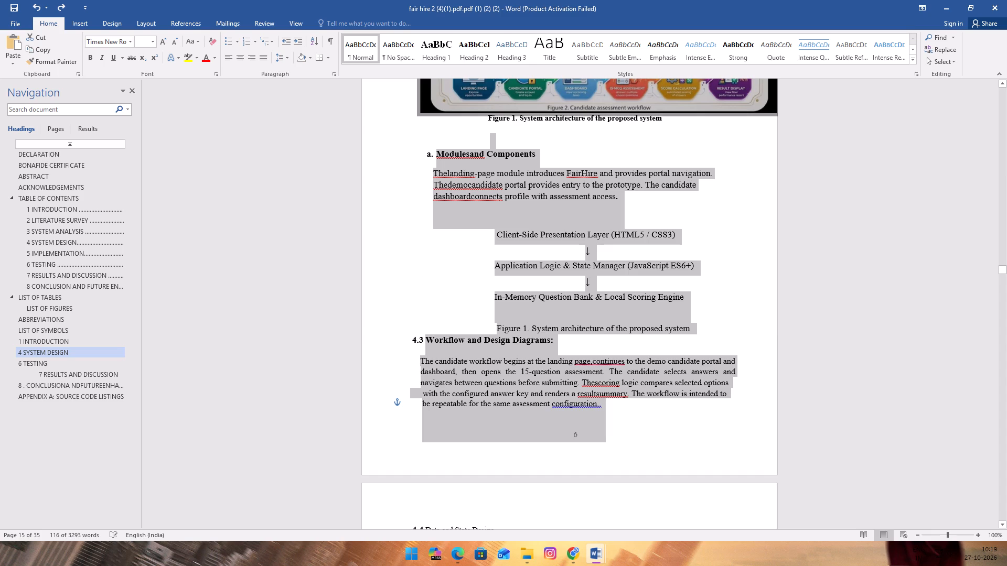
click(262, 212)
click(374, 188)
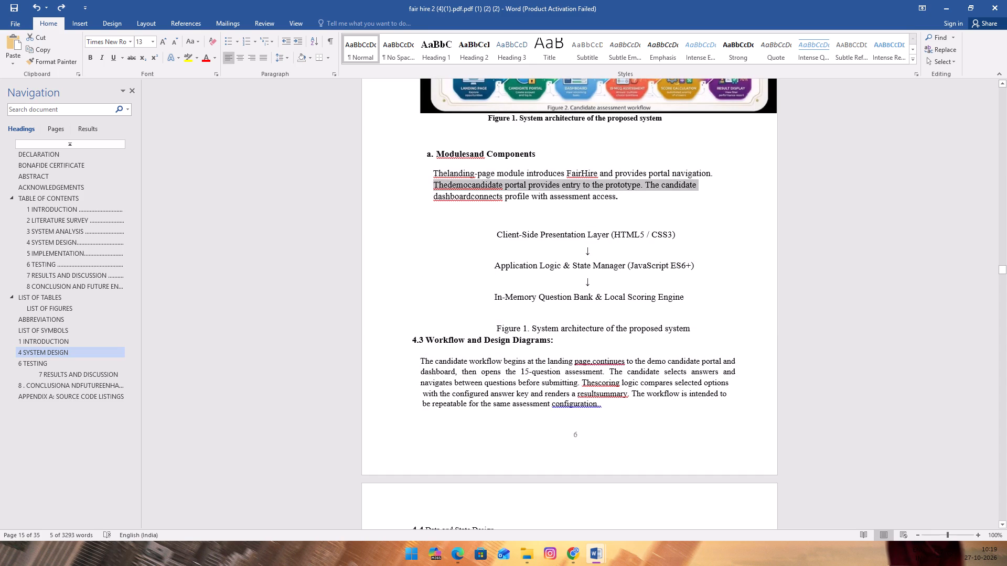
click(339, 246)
Justify only the a. Modules and Components subheading and its paragraph on page 6.
drag(422, 155, 624, 201)
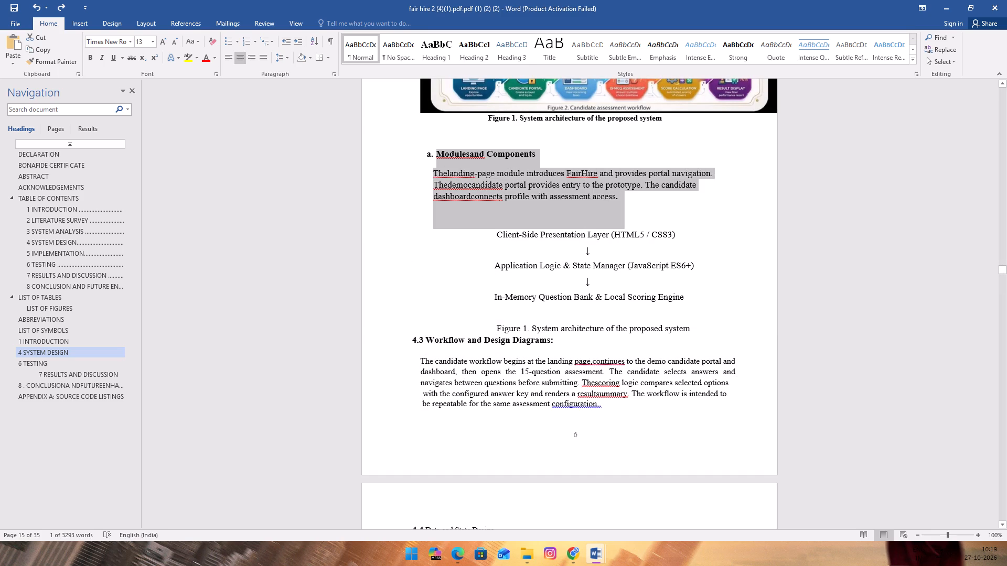
drag(624, 201, 627, 200)
click(261, 57)
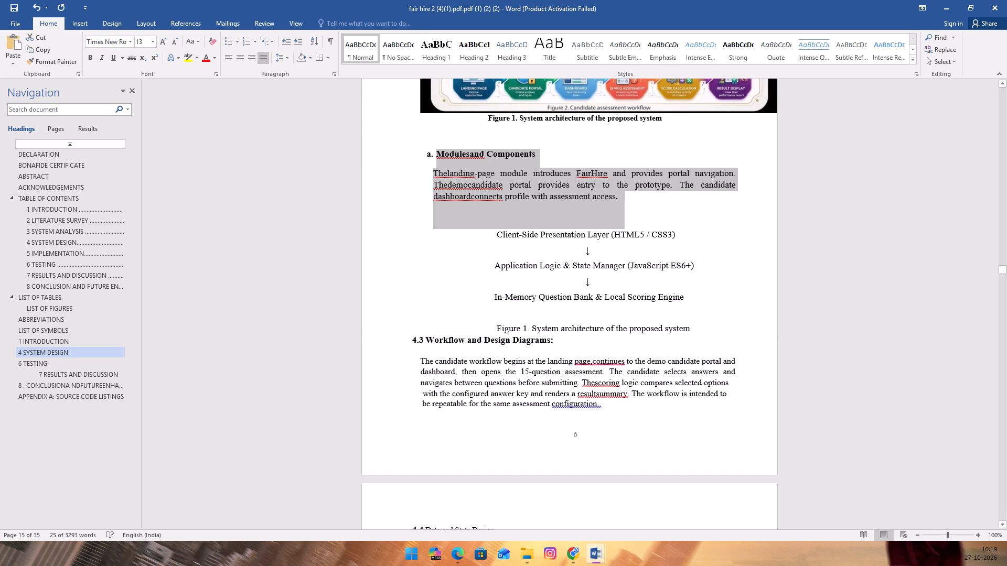
click(285, 335)
Justify the 4.3 Workflow and Design Diagrams subheading and its paragraph at the end of page 6.
drag(411, 338, 434, 344)
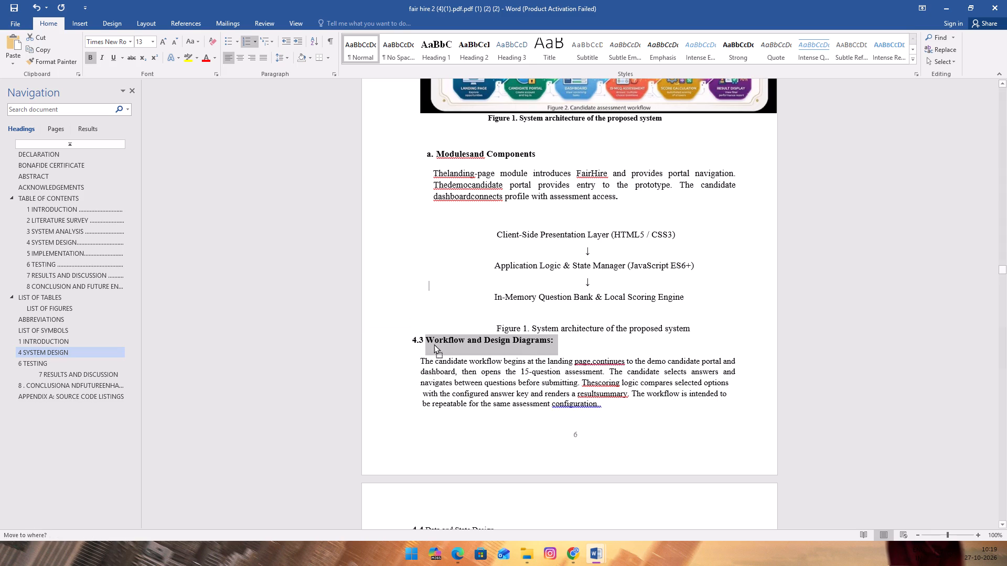
drag(434, 344, 440, 349)
click(317, 350)
click(425, 266)
drag(425, 335, 609, 404)
click(269, 62)
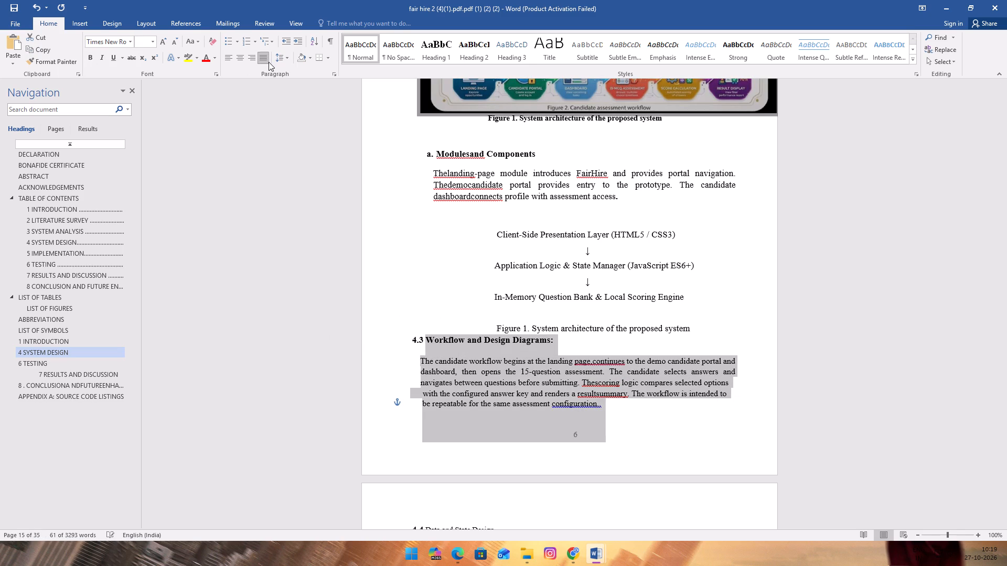
Justify the 4 SYSTEM DESIGN heading, the 4.1 System Architecture subheading and its paragraph above the workflow picture.
scroll(272, 162, up, 7)
click(223, 240)
scroll(223, 240, up, 4)
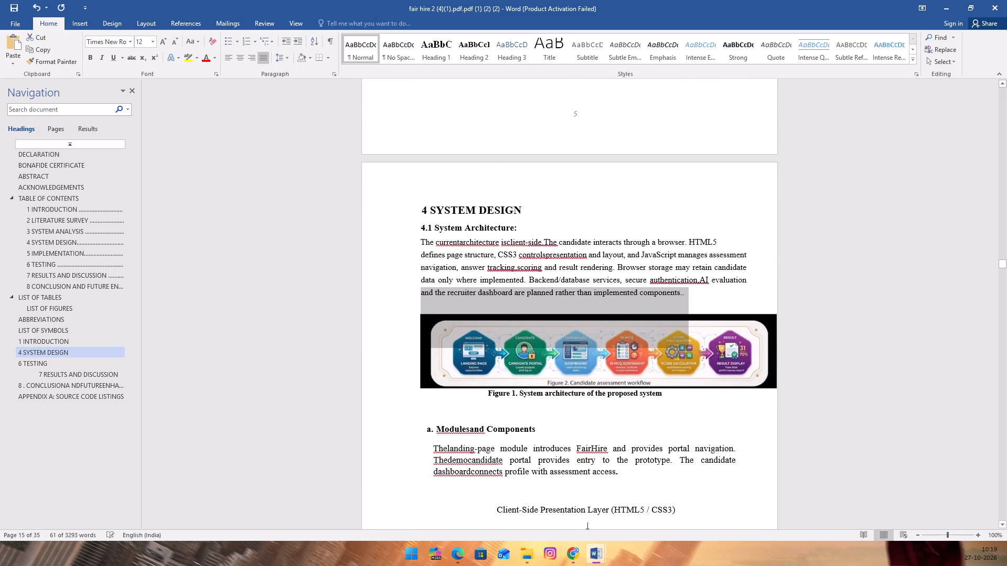
drag(425, 204, 492, 253)
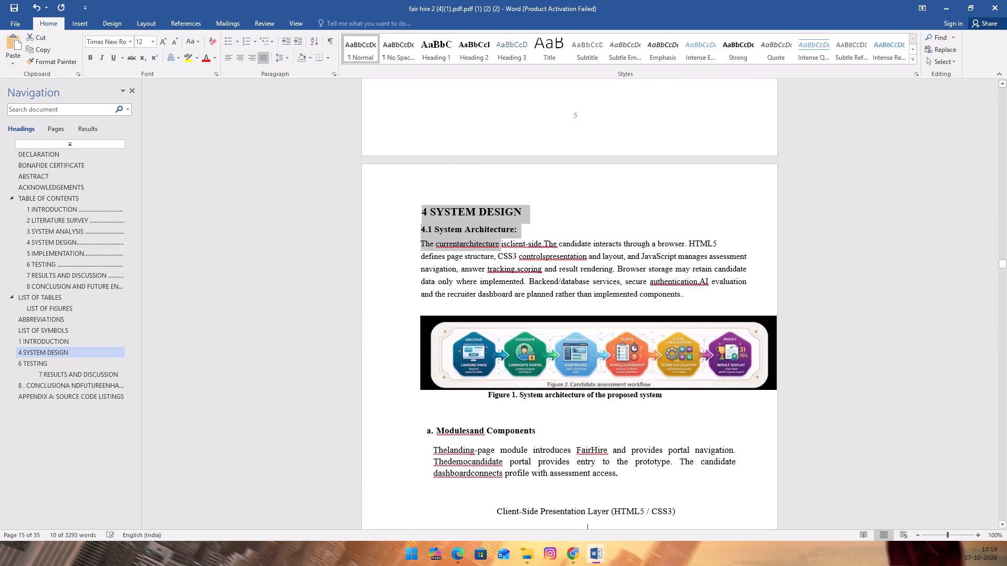
drag(492, 253, 685, 288)
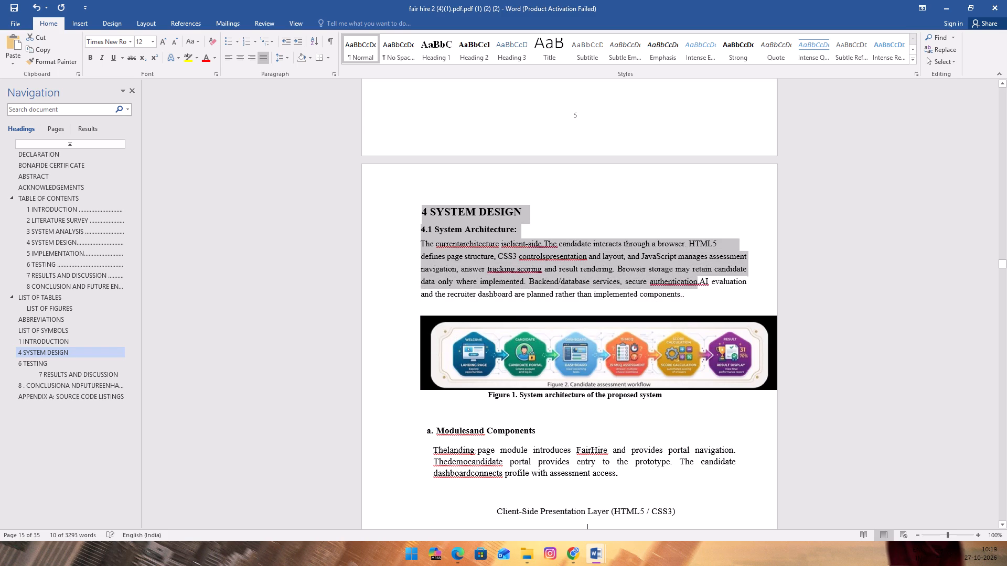
drag(685, 288, 685, 292)
click(265, 58)
click(166, 169)
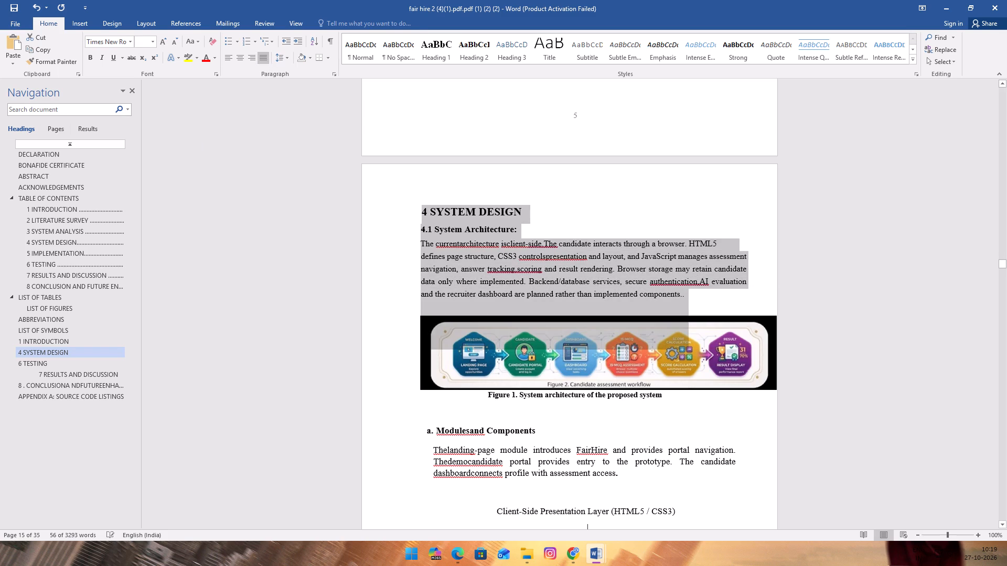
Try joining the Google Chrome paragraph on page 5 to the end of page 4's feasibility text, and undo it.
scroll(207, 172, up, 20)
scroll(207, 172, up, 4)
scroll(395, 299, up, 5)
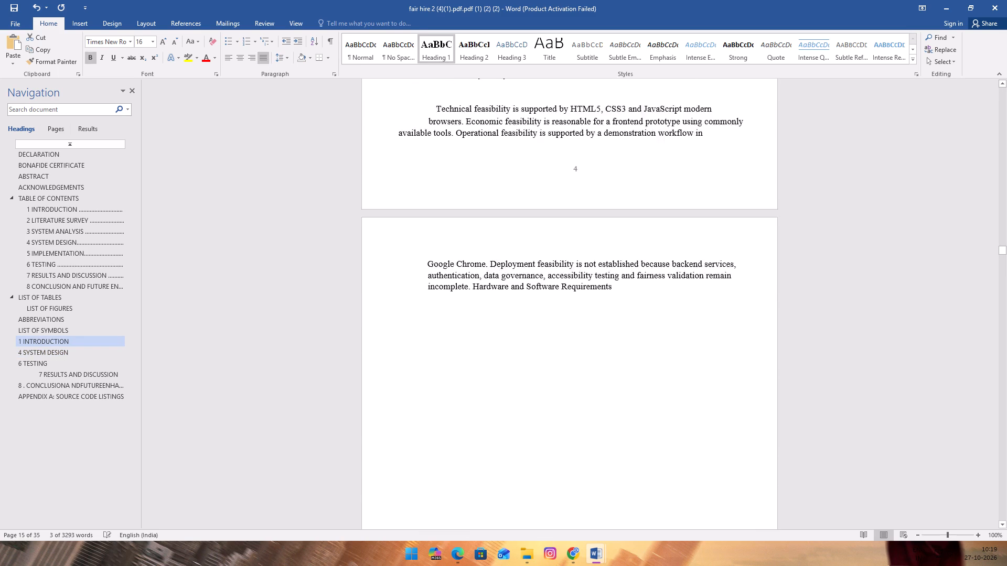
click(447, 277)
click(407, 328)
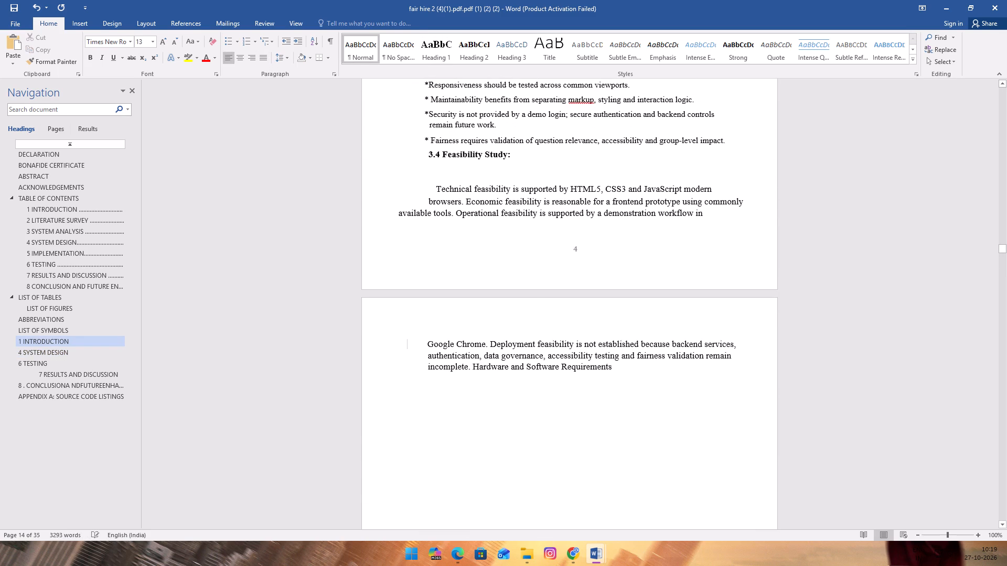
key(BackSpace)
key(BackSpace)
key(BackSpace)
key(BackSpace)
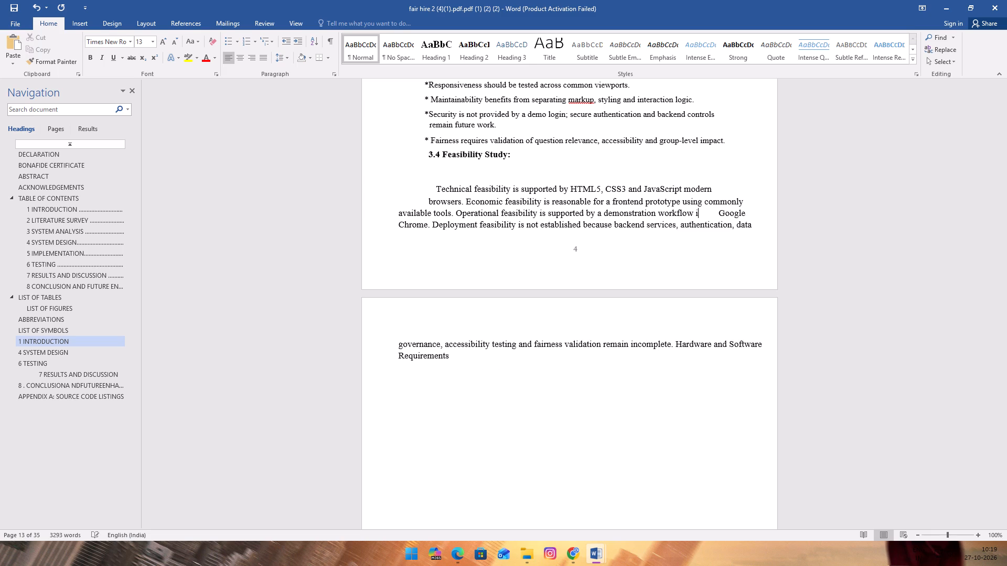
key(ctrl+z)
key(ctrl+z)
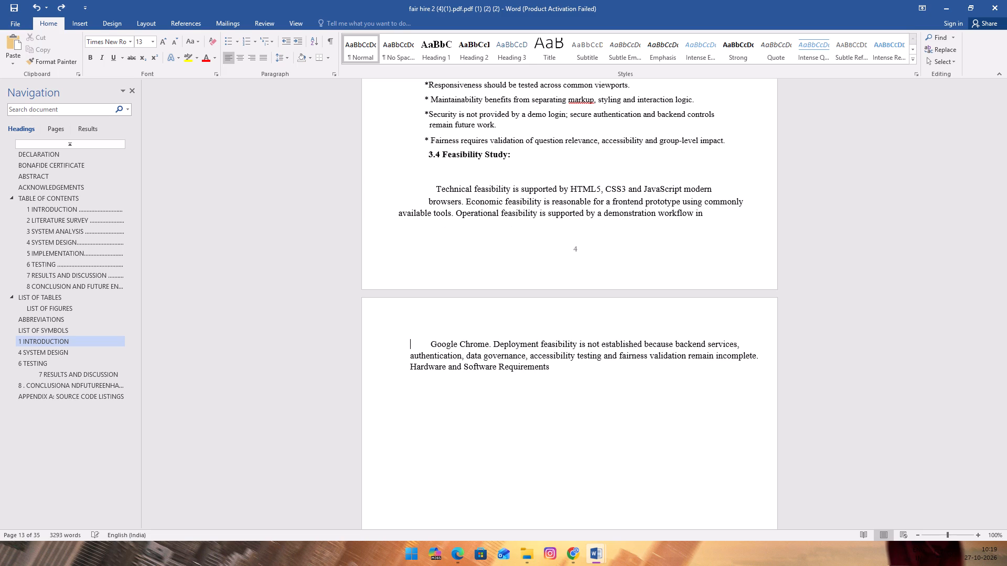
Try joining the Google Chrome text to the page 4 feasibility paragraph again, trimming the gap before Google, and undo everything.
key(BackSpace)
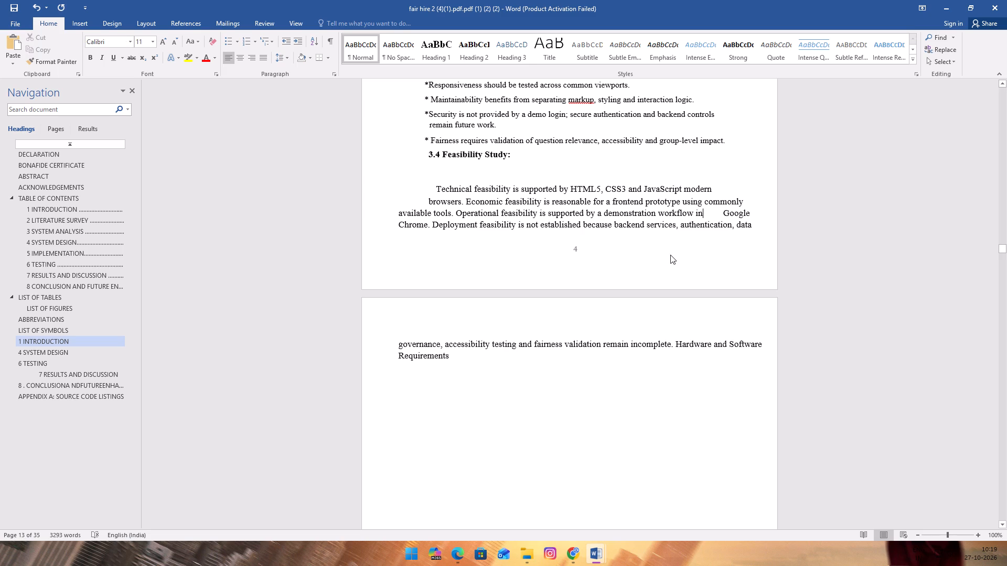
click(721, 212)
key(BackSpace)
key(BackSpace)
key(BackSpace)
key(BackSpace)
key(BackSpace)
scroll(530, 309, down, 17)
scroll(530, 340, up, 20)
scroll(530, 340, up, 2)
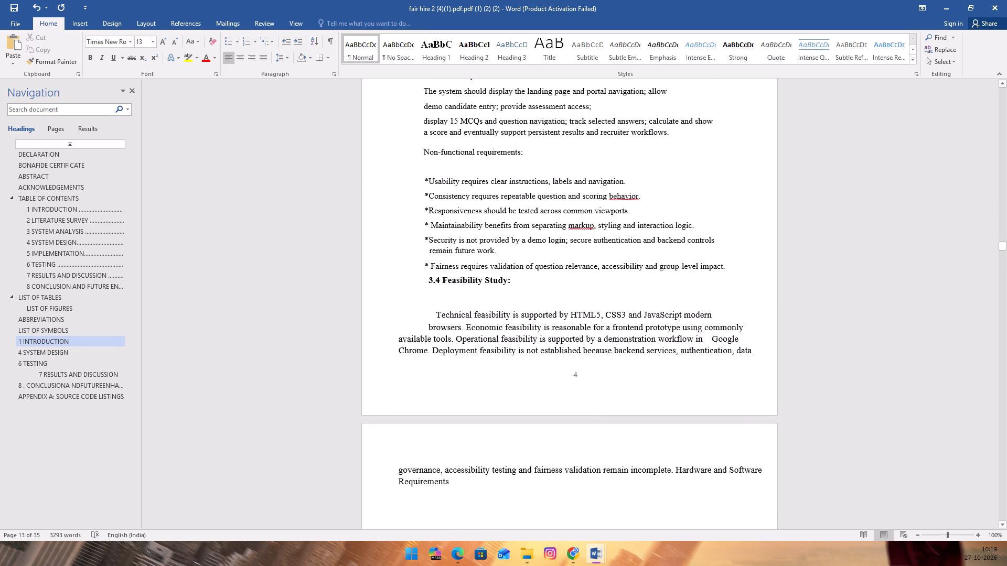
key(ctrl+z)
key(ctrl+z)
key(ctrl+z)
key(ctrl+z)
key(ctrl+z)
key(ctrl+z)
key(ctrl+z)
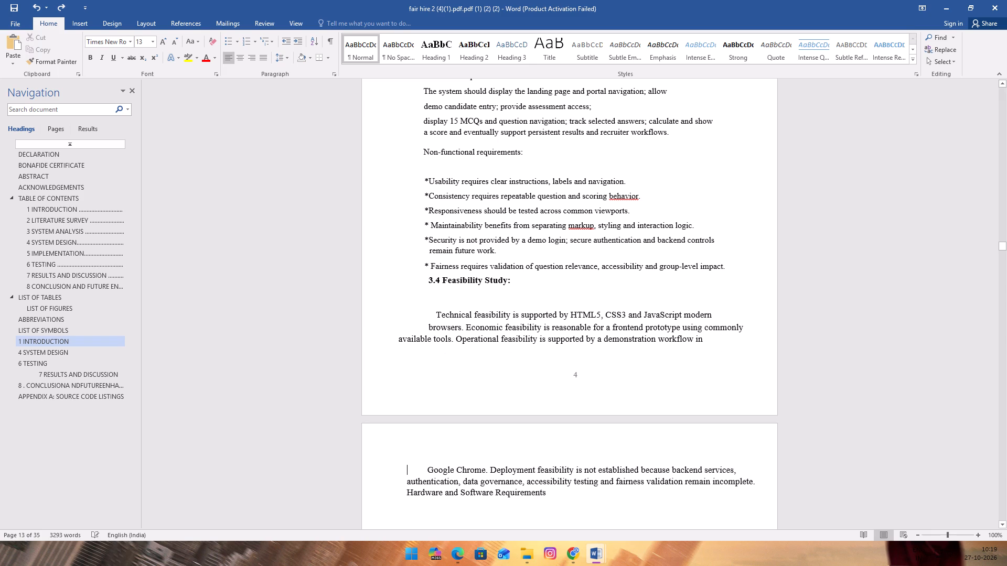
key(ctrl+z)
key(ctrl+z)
Insert blank lines after the Fairness requirement bullet to push the 3.4 Feasibility Study subheading onto the next page.
click(191, 310)
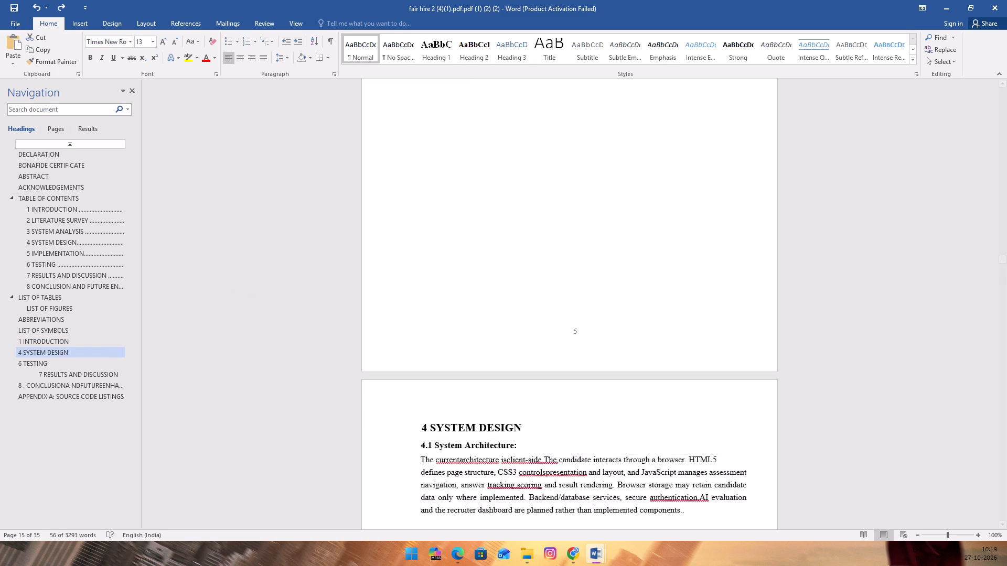
scroll(367, 287, up, 20)
scroll(367, 287, up, 6)
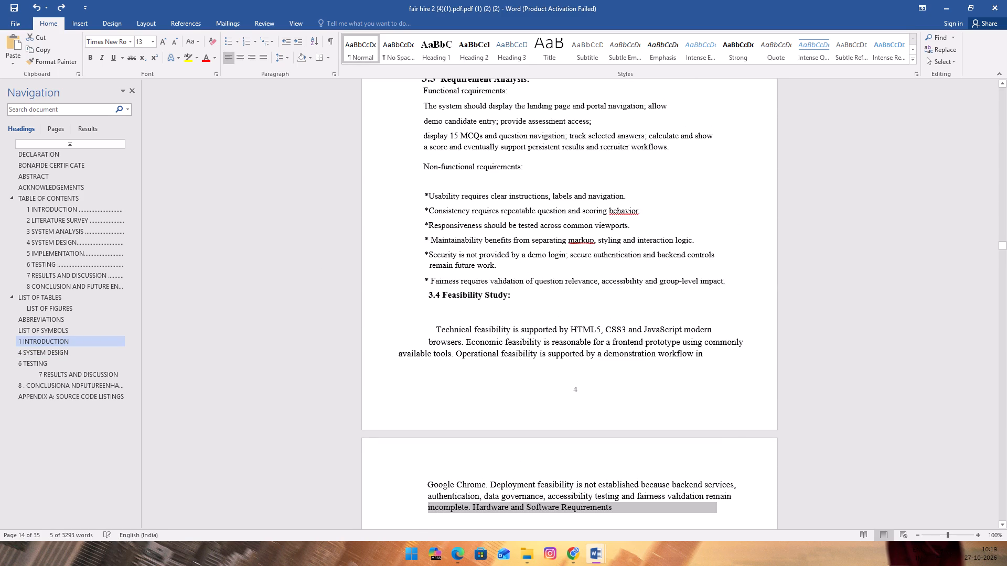
click(721, 278)
click(729, 283)
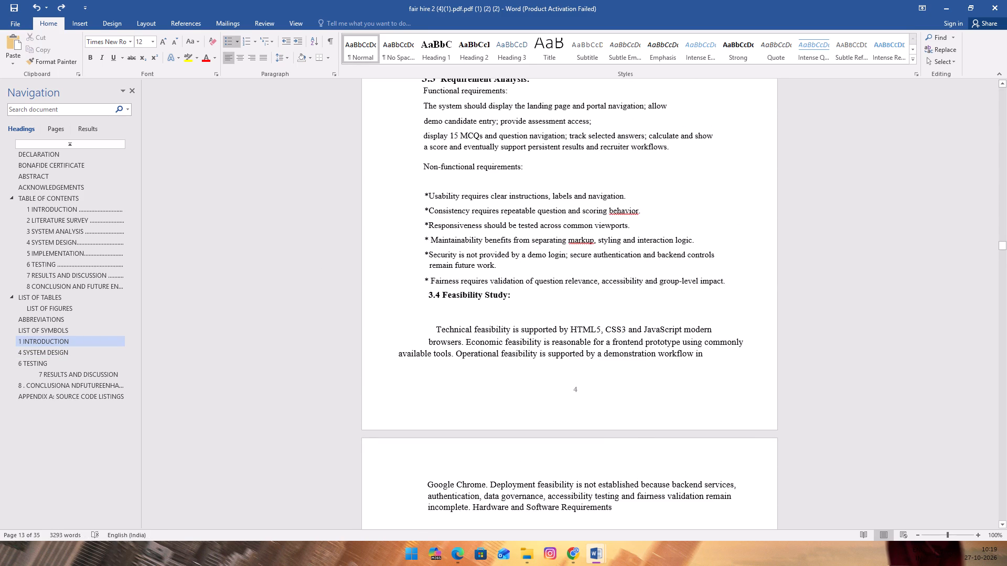
key(Return)
key(Return)
key(Return)
key(Return)
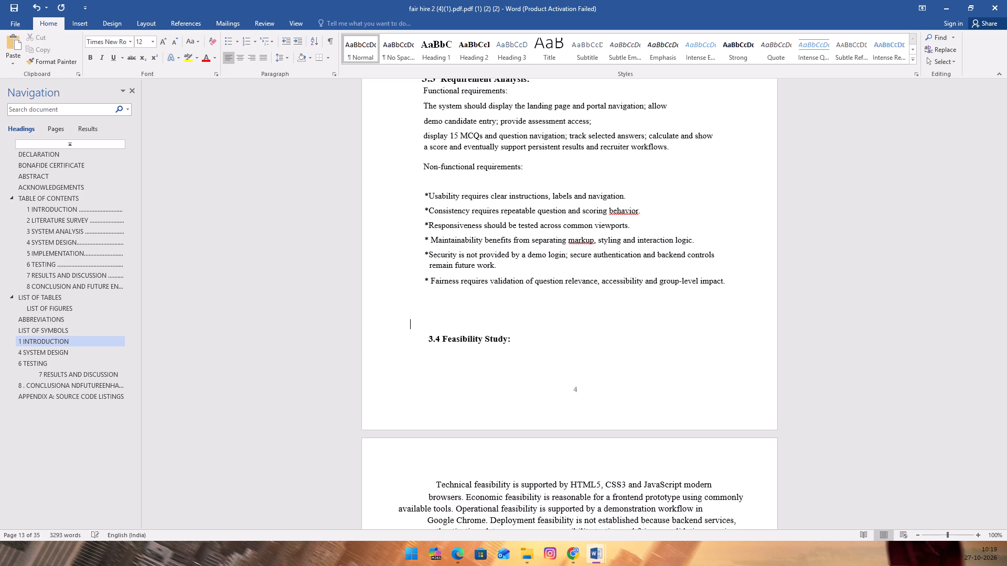
key(Return)
key(Return)
key(Return)
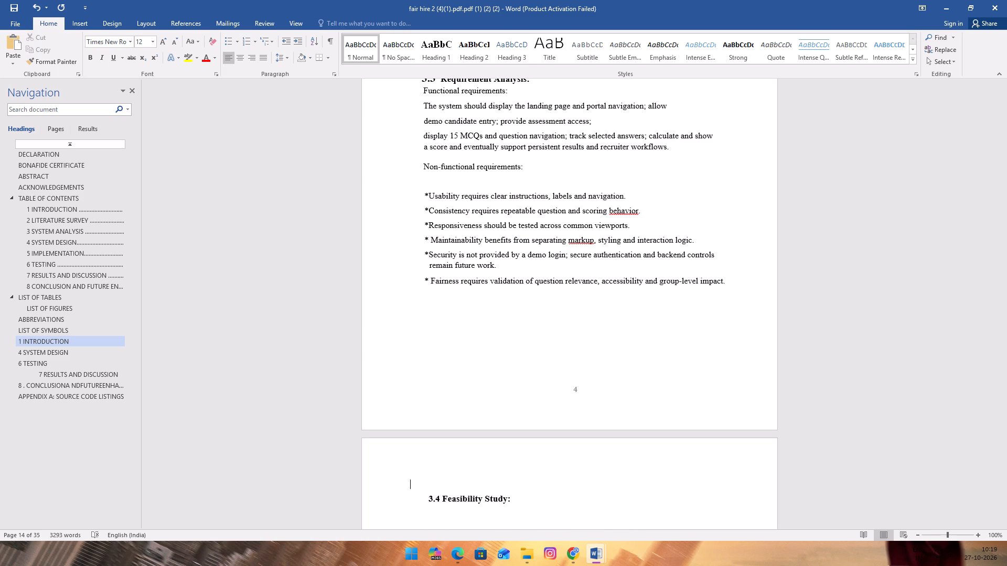
Set the line spacing of the 3.2 Proposed System paragraph to 1.15.
scroll(729, 283, up, 5)
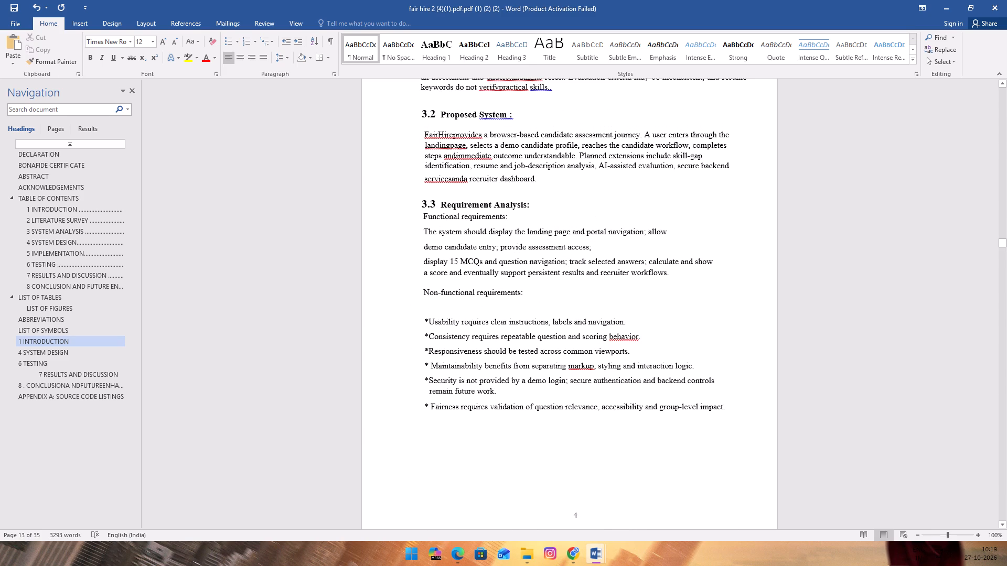
drag(422, 216, 543, 411)
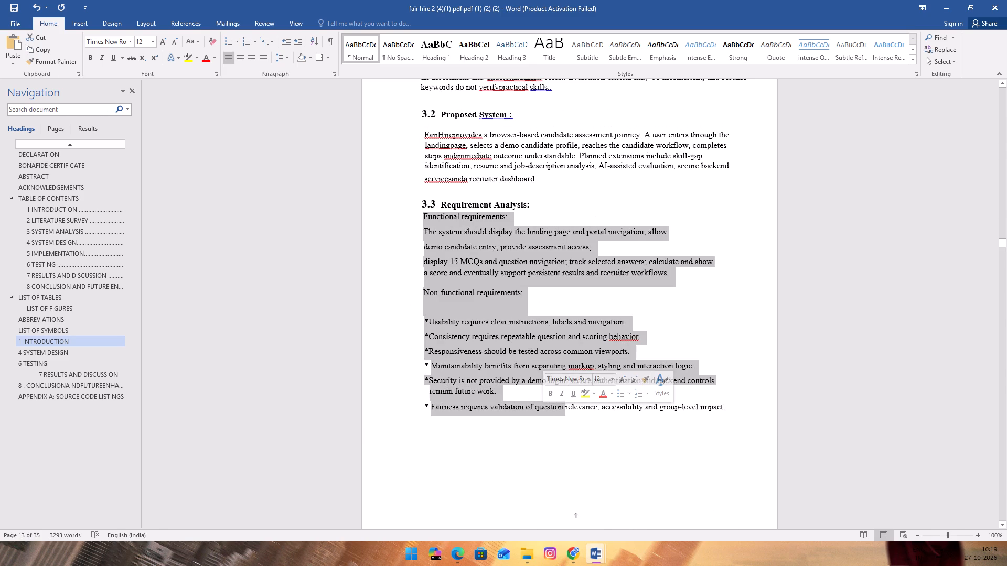
click(282, 357)
drag(422, 136, 457, 151)
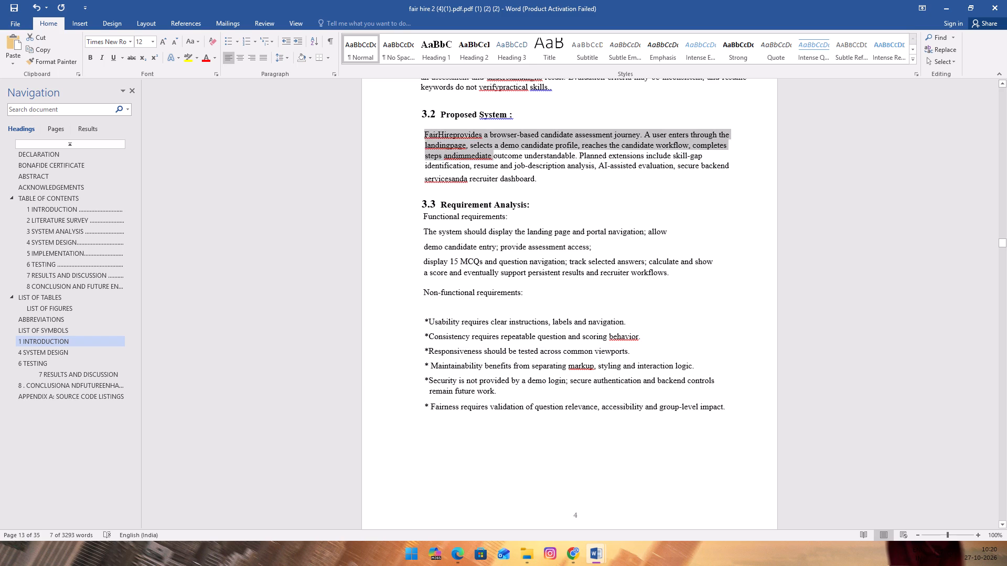
drag(457, 151, 527, 184)
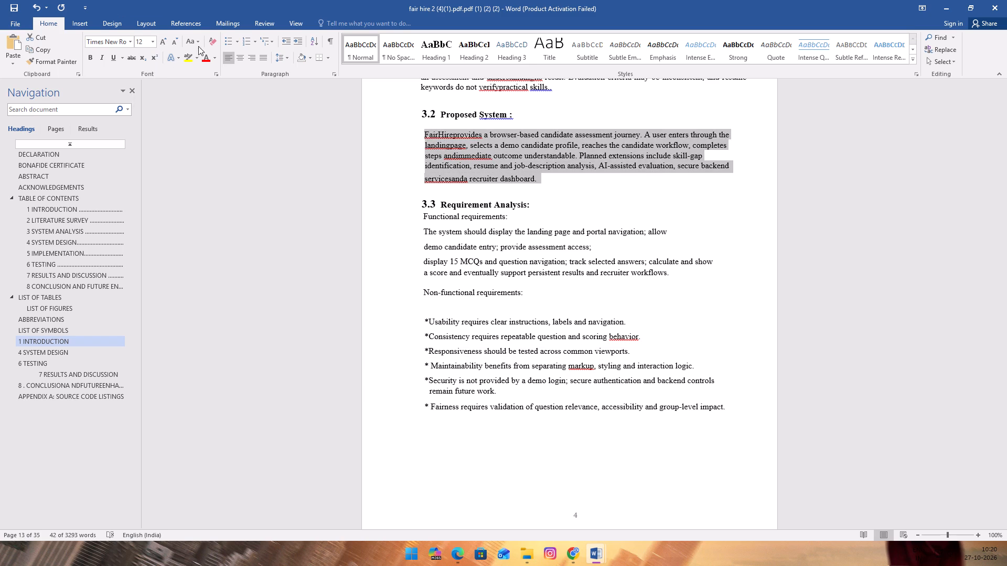
click(284, 60)
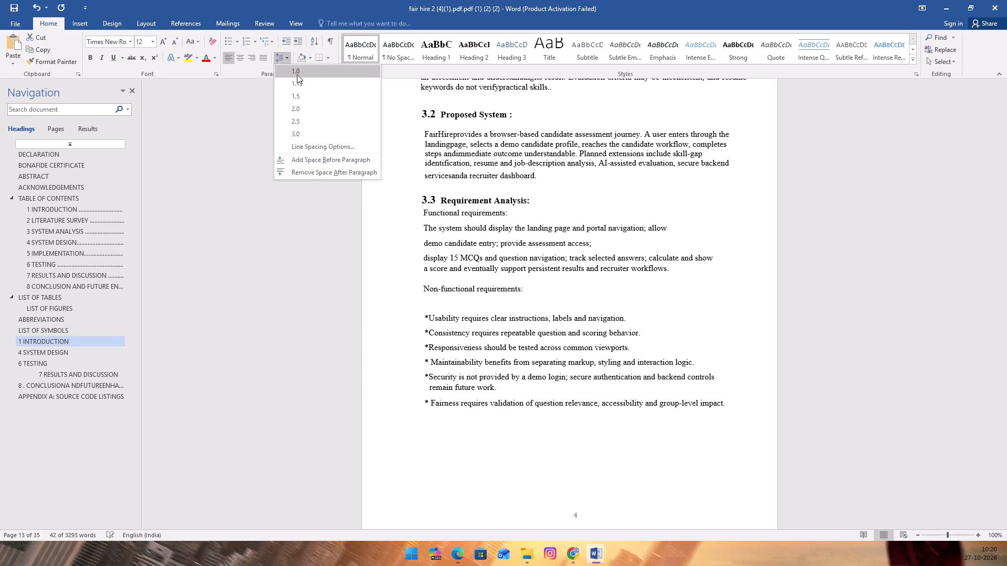
click(299, 82)
scroll(178, 404, down, 5)
scroll(267, 345, up, 4)
drag(356, 273, 357, 268)
Justify the whole of section 3 on page 4, from SYSTEM ANALYSIS through the Fairness requirement bullet.
scroll(340, 279, up, 10)
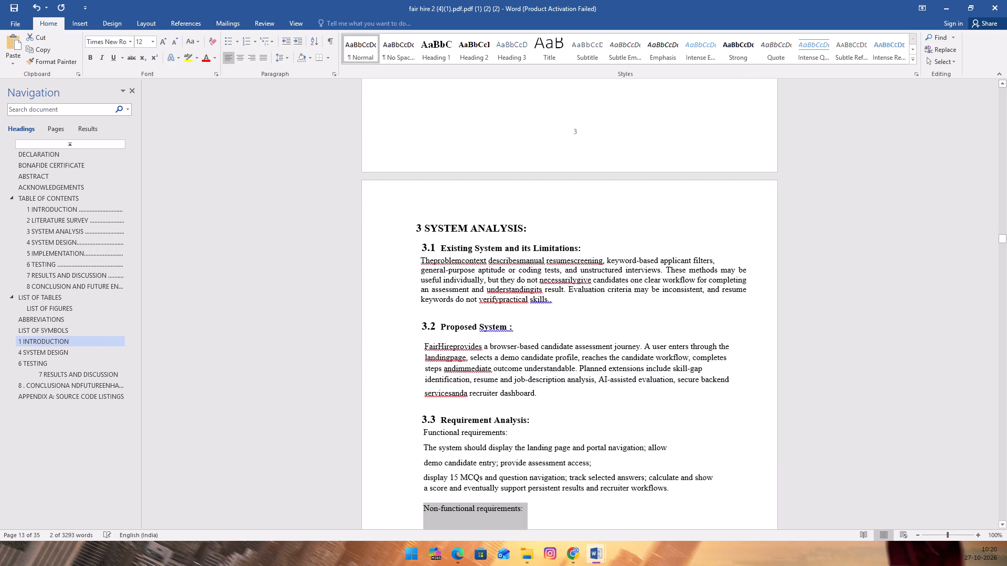
drag(412, 243, 565, 534)
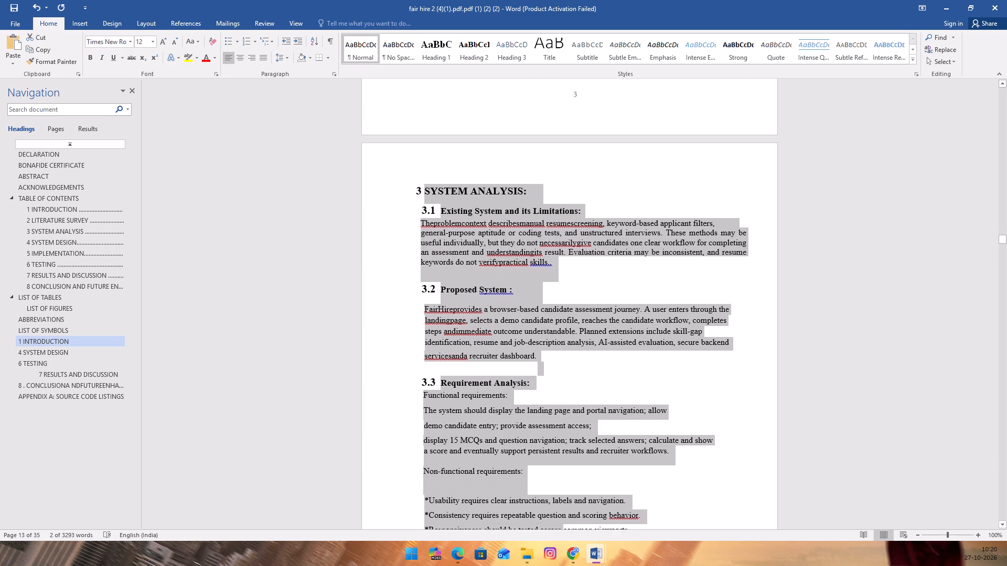
drag(565, 534, 559, 486)
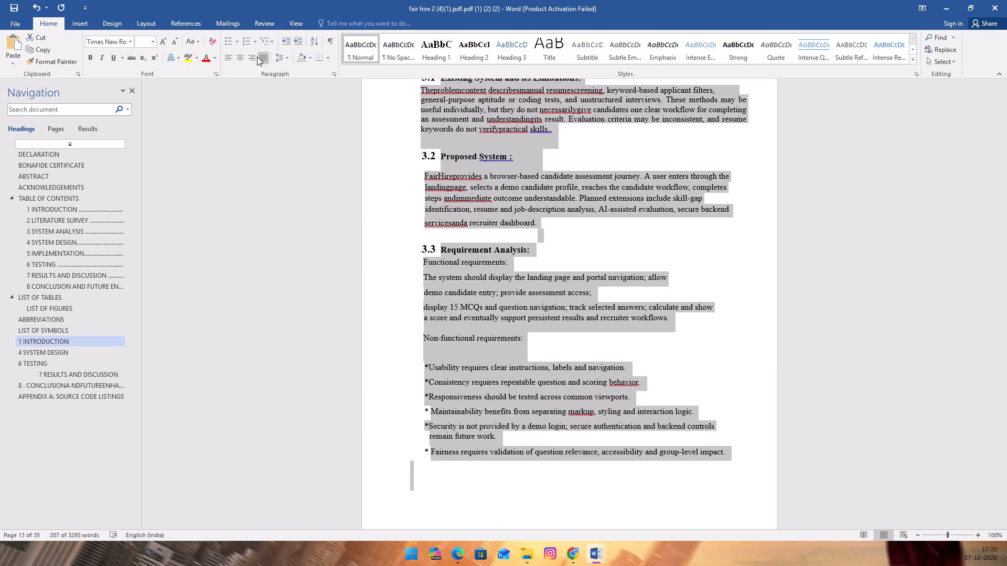
click(257, 57)
click(263, 57)
scroll(266, 255, down, 5)
click(262, 275)
Justify the 3.4 Feasibility Study text from Technical feasibility through Hardware and Software Requirements.
scroll(251, 341, down, 4)
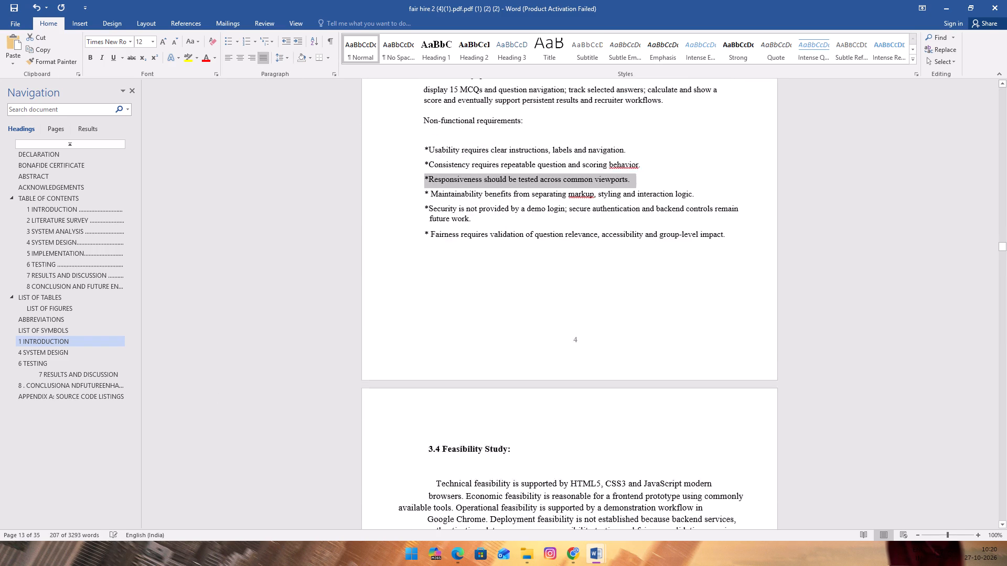
scroll(249, 408, down, 8)
drag(421, 276, 567, 332)
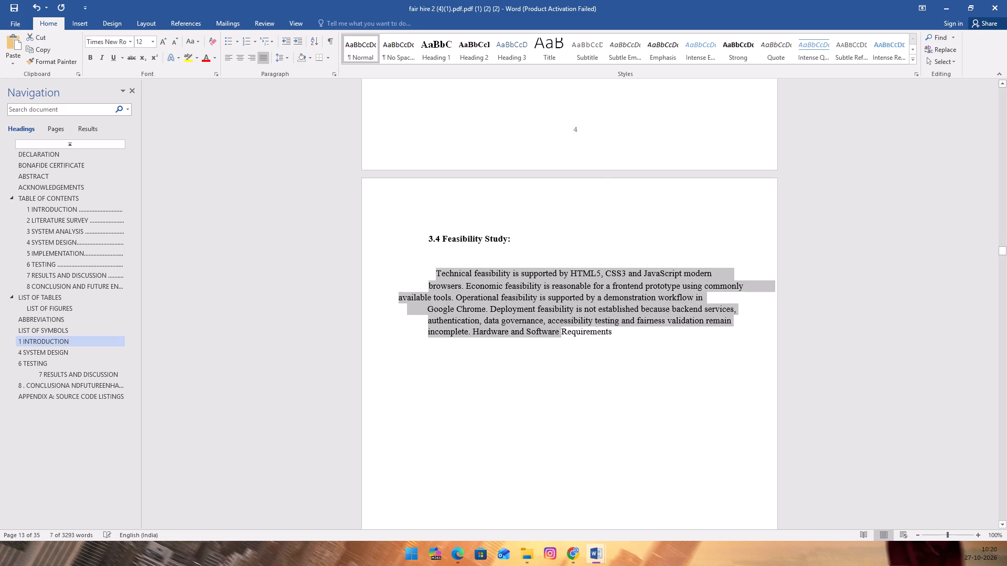
drag(567, 332, 595, 332)
click(261, 56)
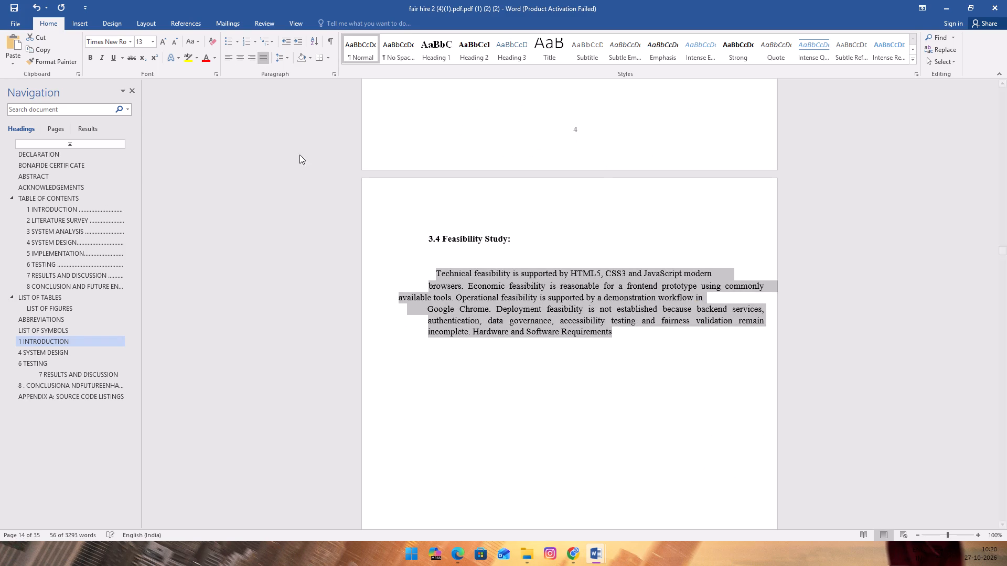
click(260, 336)
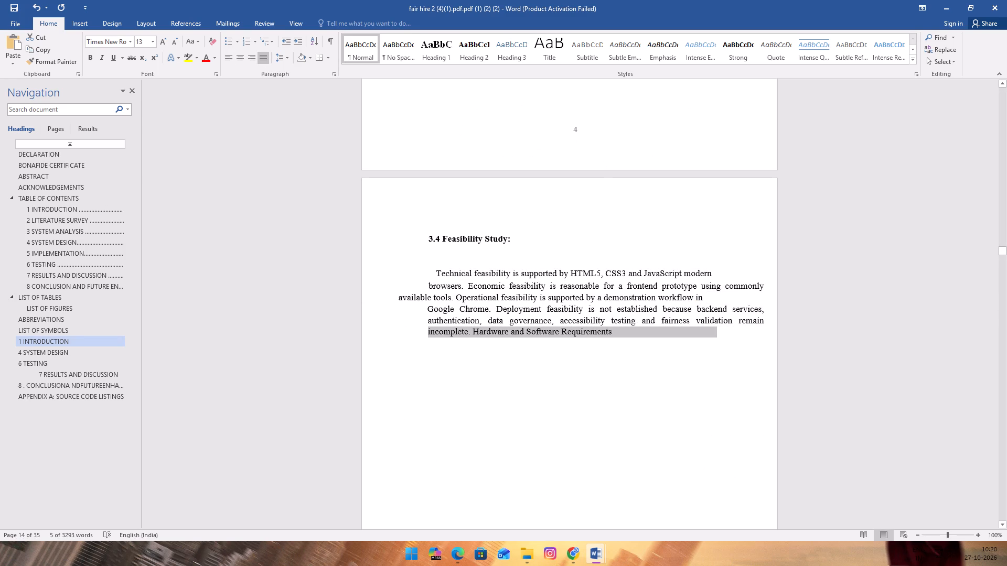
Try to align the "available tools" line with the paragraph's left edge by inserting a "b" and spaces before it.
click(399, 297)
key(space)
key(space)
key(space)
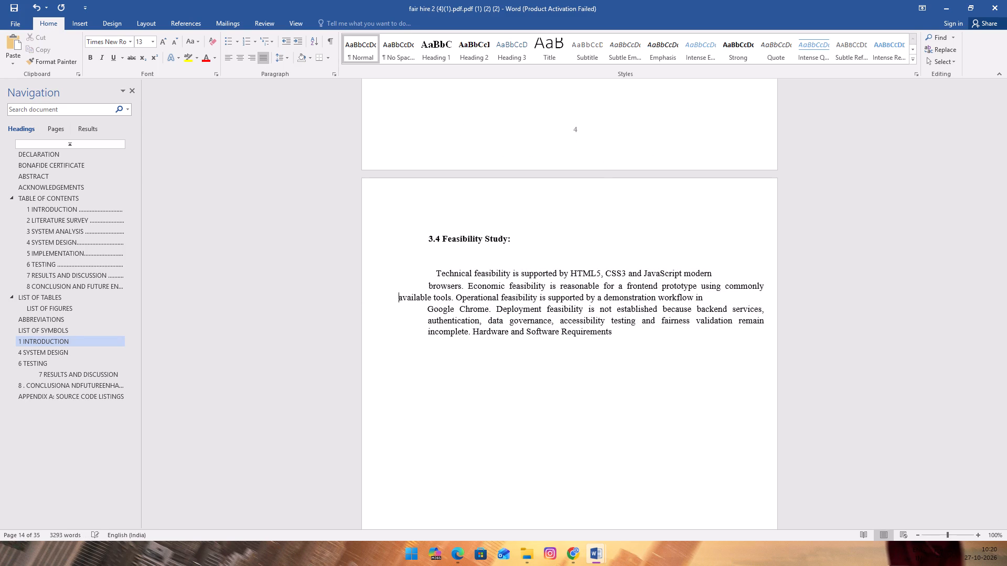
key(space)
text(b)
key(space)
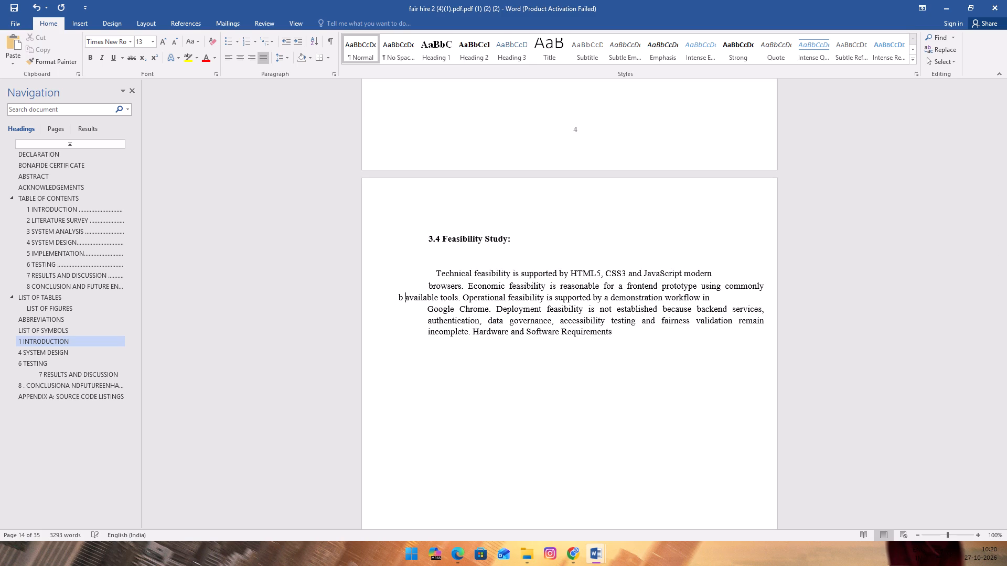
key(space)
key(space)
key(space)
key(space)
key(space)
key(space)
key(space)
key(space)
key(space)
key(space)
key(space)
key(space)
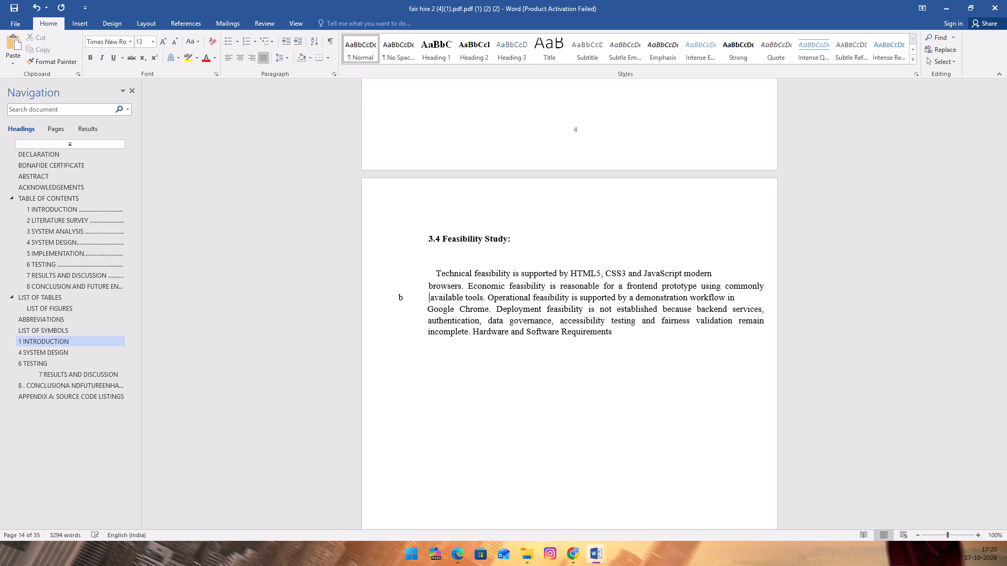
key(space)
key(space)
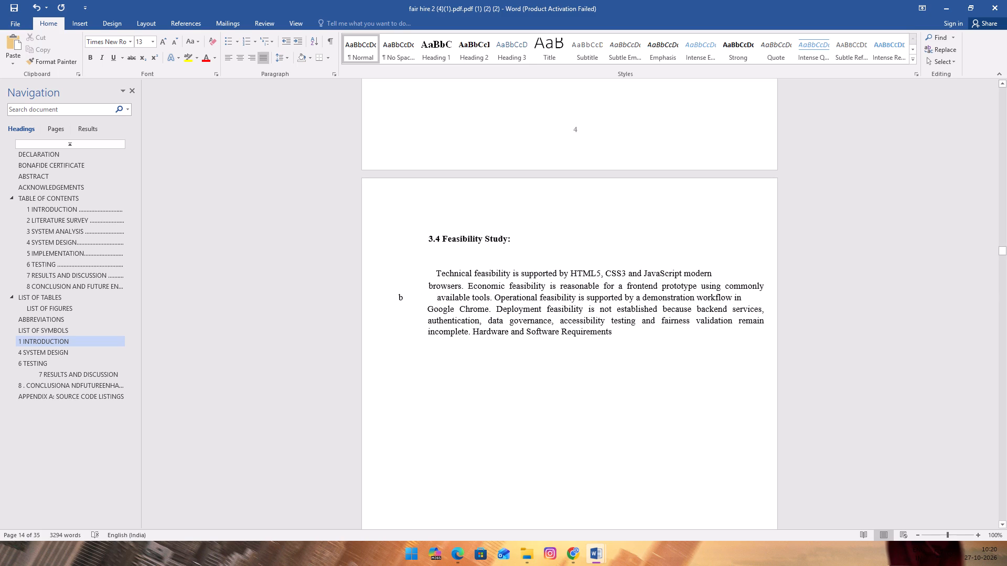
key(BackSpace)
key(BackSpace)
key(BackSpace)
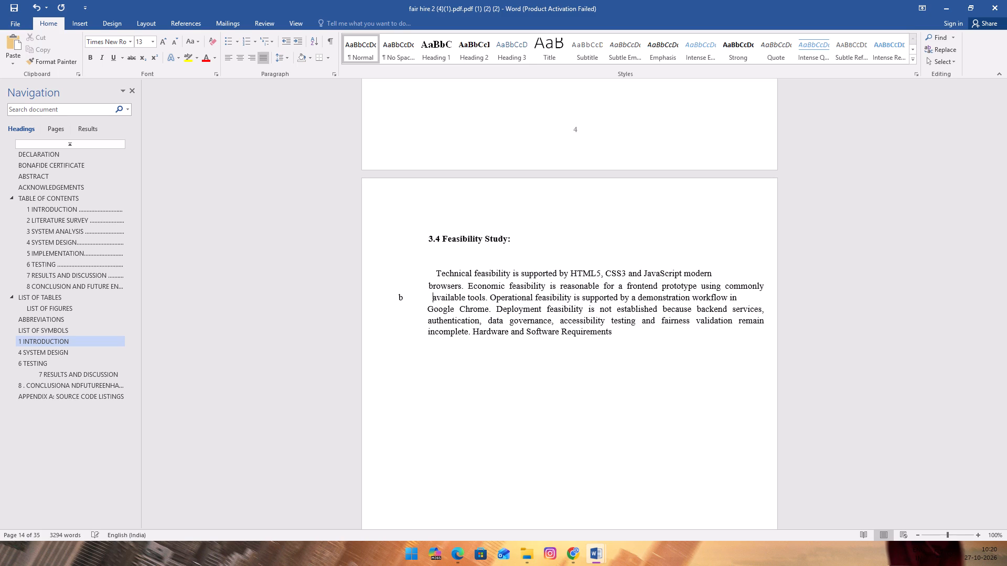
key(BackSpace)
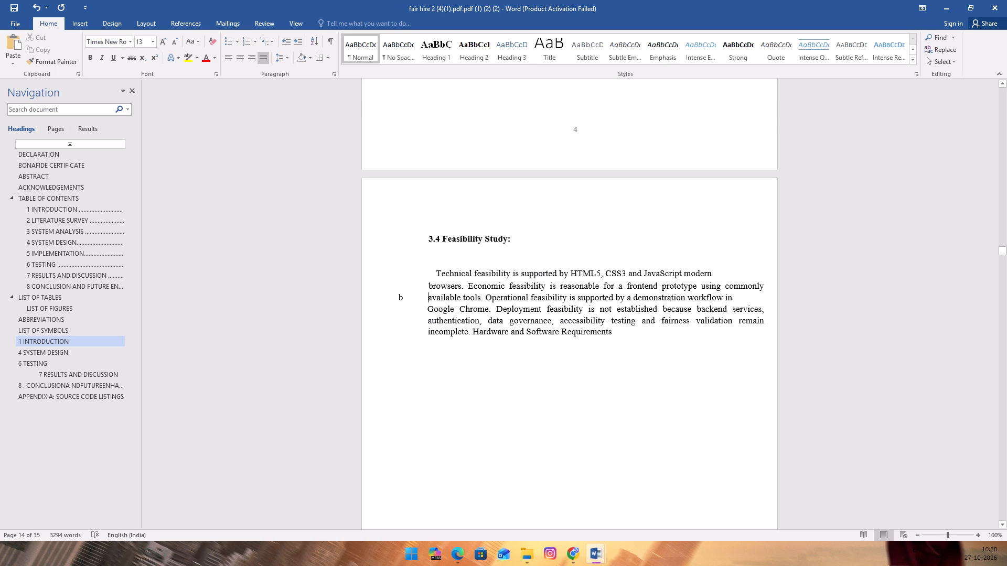
Replace the indent before "Technical feasibility" with spaces so the line starts near the paragraph's left edge.
click(433, 269)
key(BackSpace)
key(space)
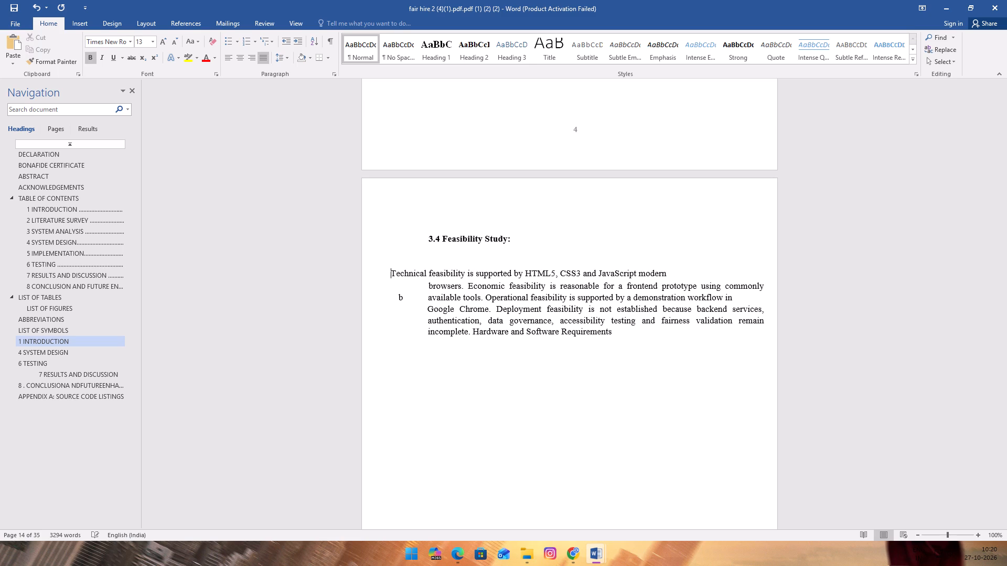
key(space)
key(space)
key(space)
key(space)
key(space)
key(space)
key(space)
key(space)
key(space)
key(space)
key(space)
key(space)
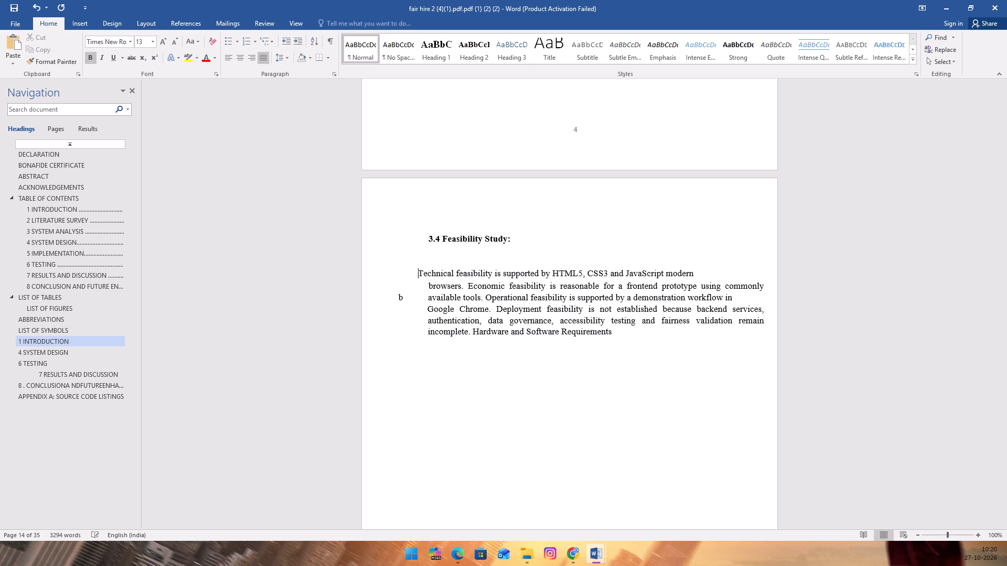
key(space)
key(space)
key(space)
key(space)
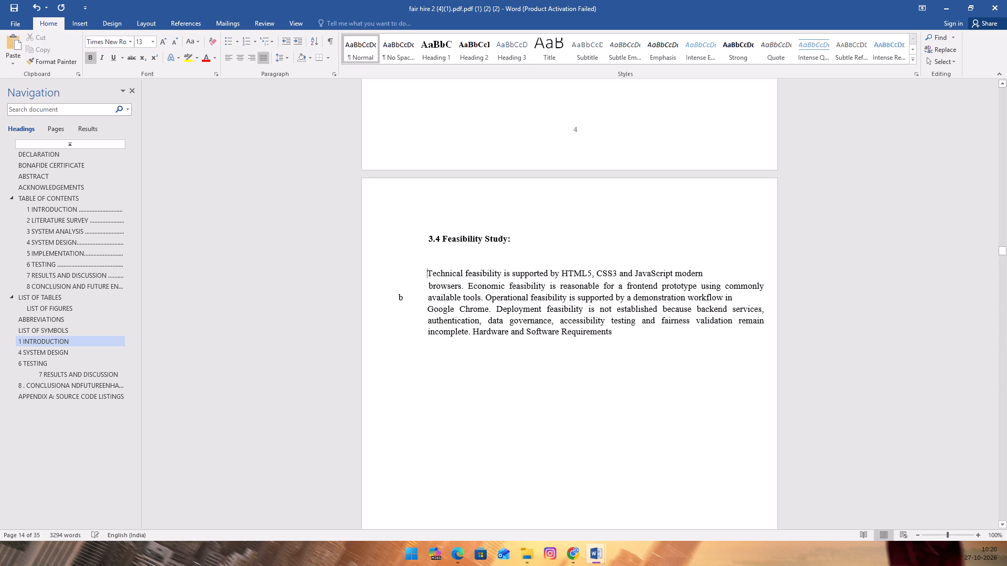
key(BackSpace)
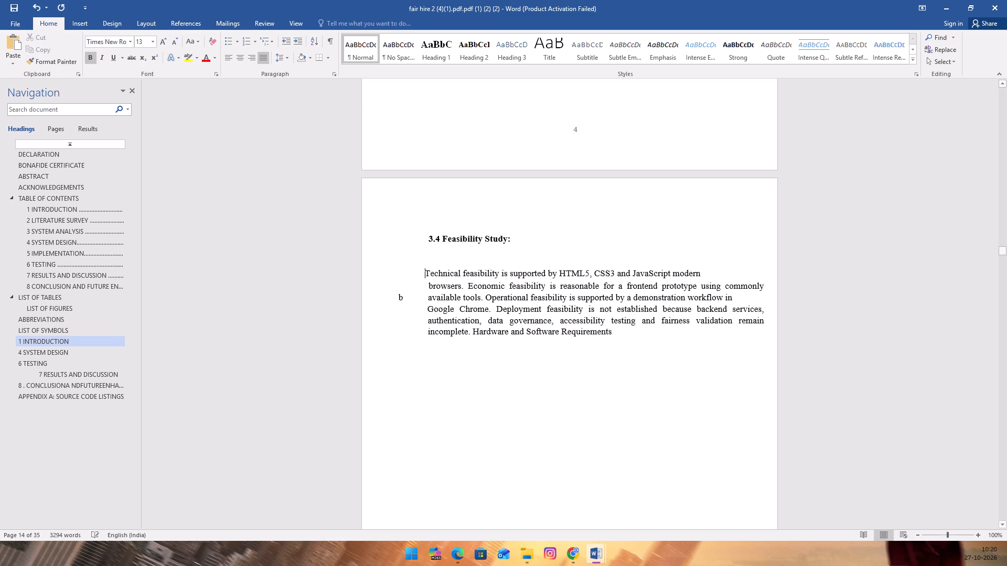
Add "browers." after "JavaScript modern" at the end of the Technical feasibility line.
click(715, 285)
click(705, 268)
key(space)
text(b)
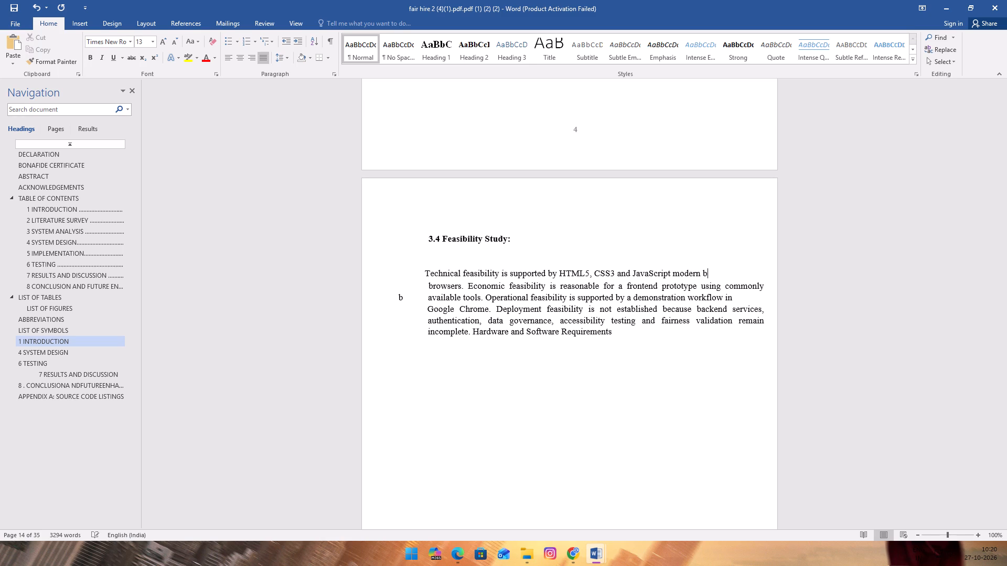
text(rowers)
key(period)
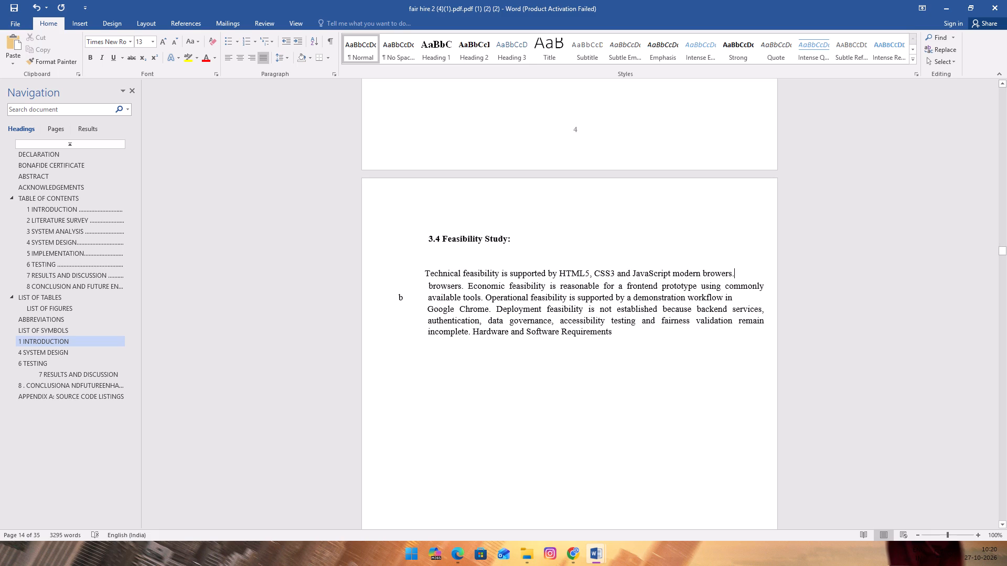
Delete the word "browsers." before "Economic feasibility" so the line starts with Economic.
click(466, 282)
key(BackSpace)
key(BackSpace)
key(BackSpace)
key(BackSpace)
key(BackSpace)
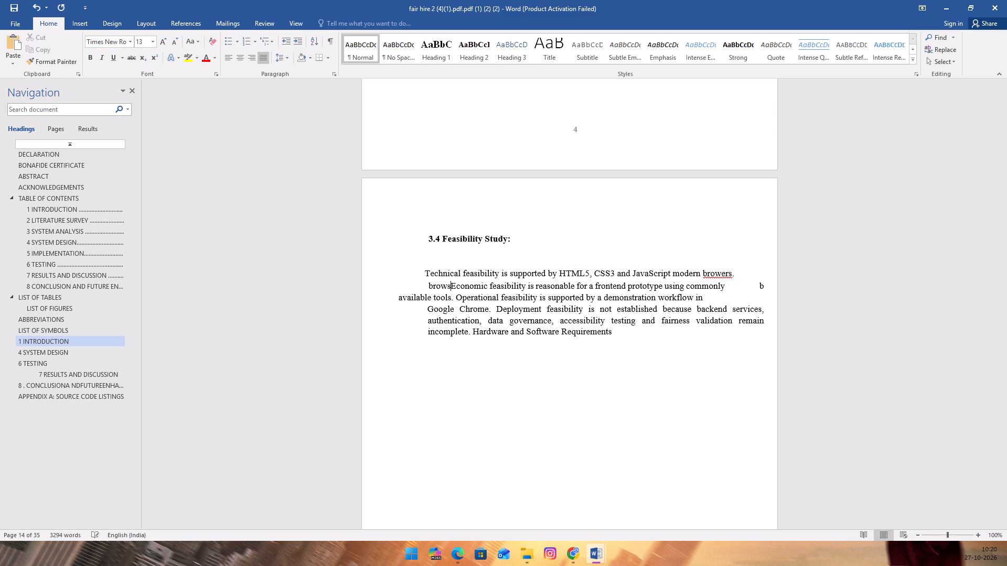
key(BackSpace)
key(BackSpace)
key(BackSpace)
key(BackSpace)
key(BackSpace)
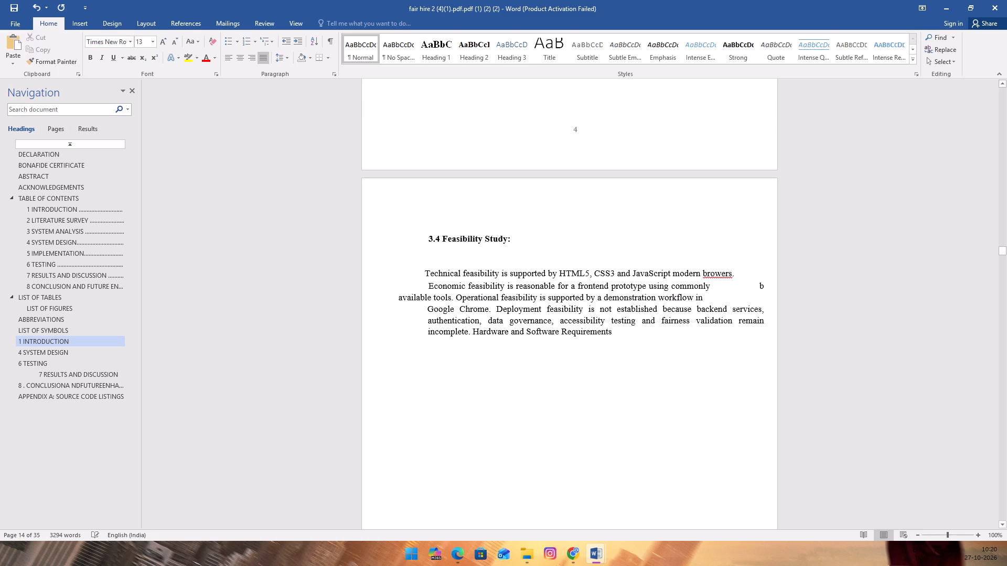
Delete the stray "b" at the end of the Economic feasibility line.
click(768, 285)
key(BackSpace)
key(BackSpace)
key(BackSpace)
key(BackSpace)
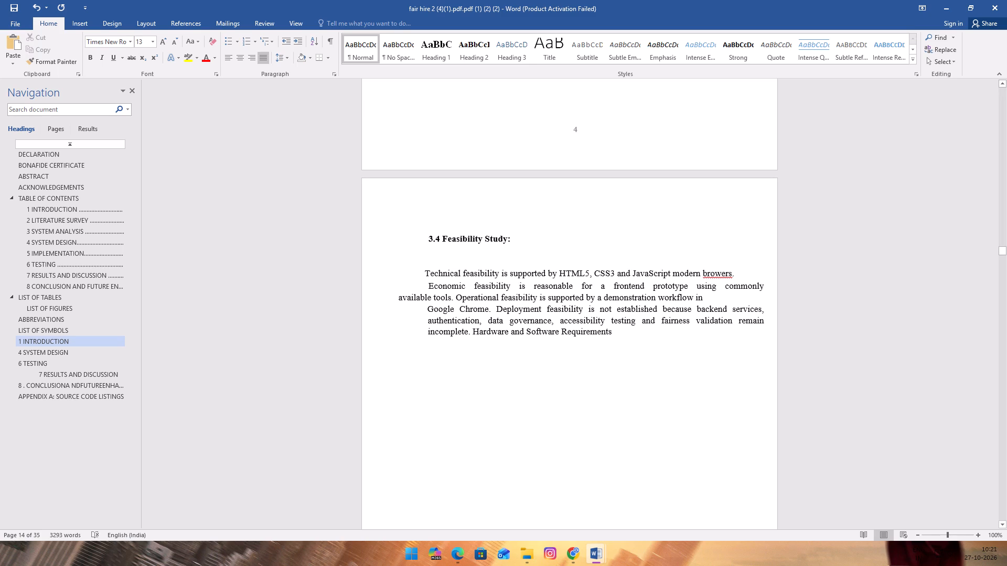
Insert five spaces after "demonstration workflow in" at the end of the "available tools" line.
click(394, 294)
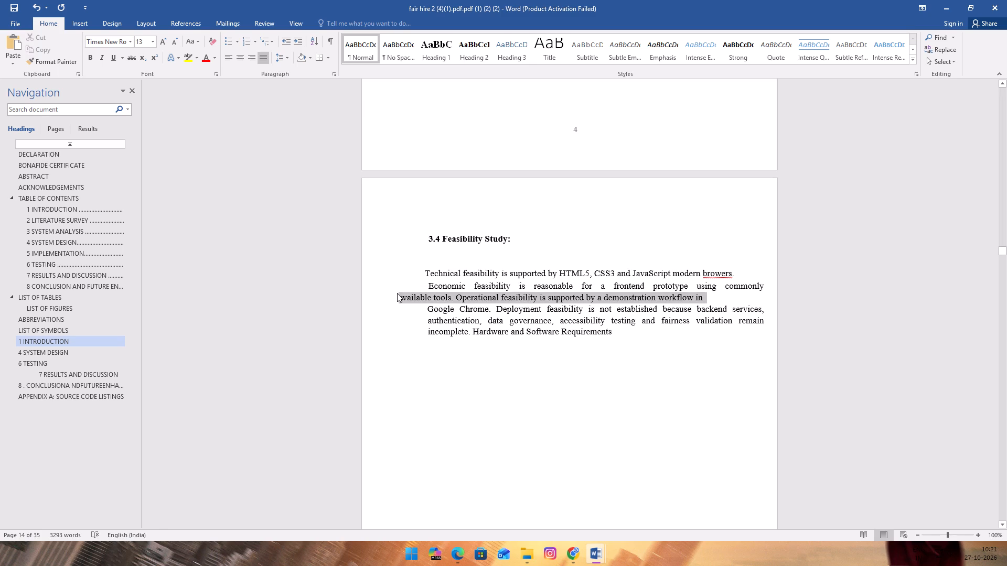
click(401, 306)
click(773, 292)
key(space)
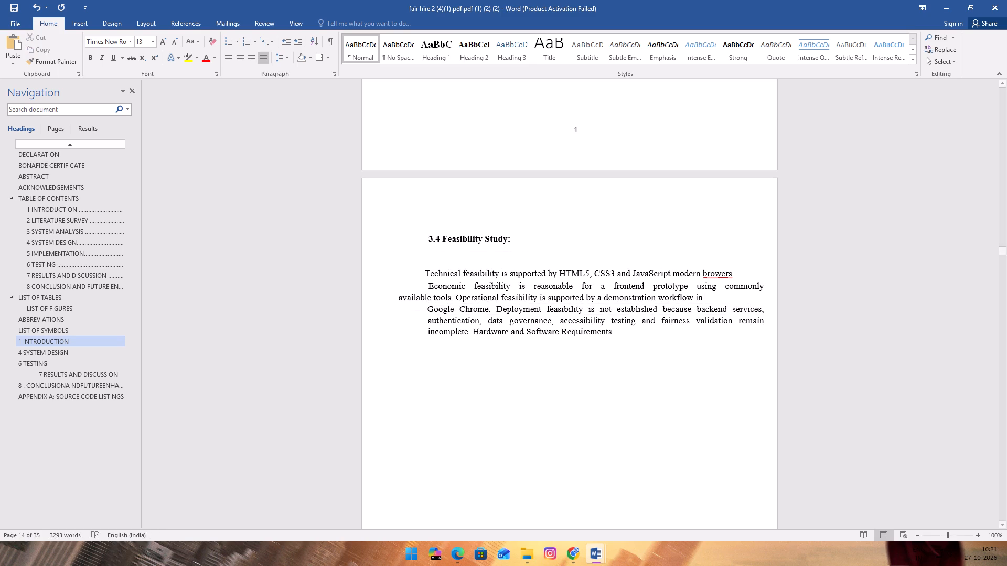
key(space)
key(space)
key(space)
key(space)
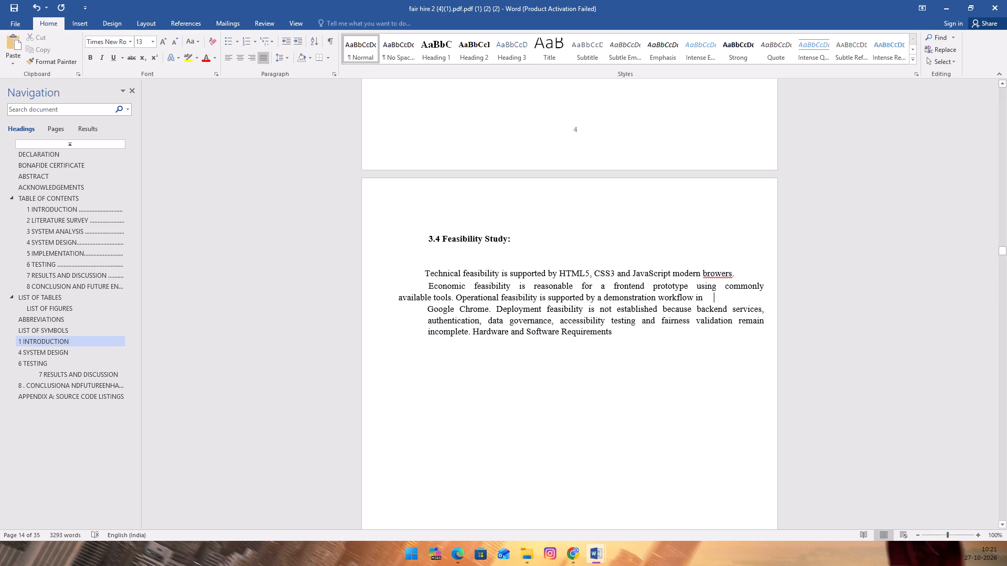
Insert spaces and the letters "bv" before "available tools" to shift the start of that line.
click(399, 293)
key(space)
key(space)
key(space)
key(space)
key(space)
text(bv)
key(space)
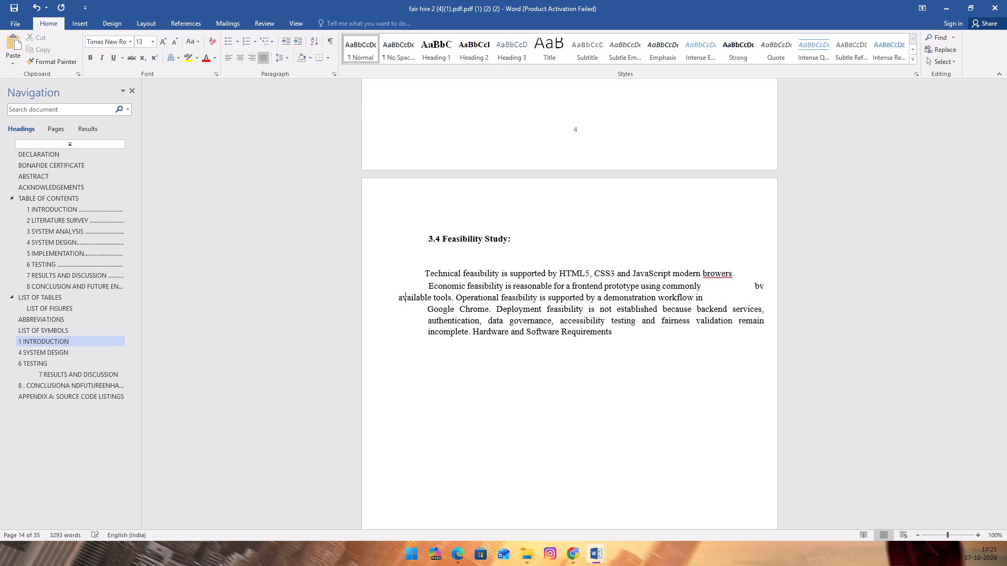
key(space)
key(space)
key(space)
Undo the latest insertions before "available tools" back to the single letter "b".
key(ctrl+z)
key(ctrl+z)
key(ctrl+z)
key(ctrl+z)
key(ctrl+z)
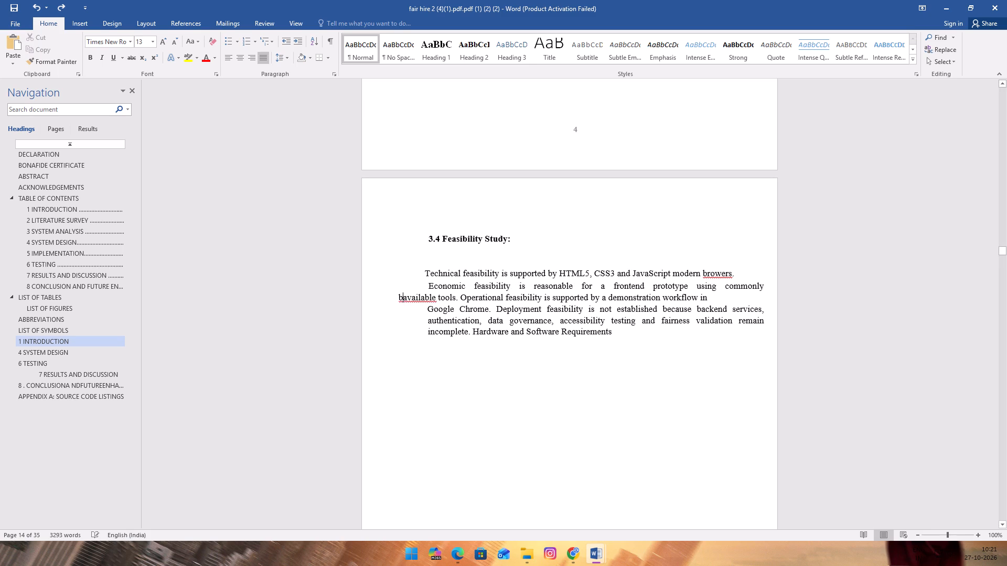
Insert a run of spaces between the letter "b" and "available tools" to shift the line's start.
key(space)
key(space)
key(space)
key(space)
key(space)
key(space)
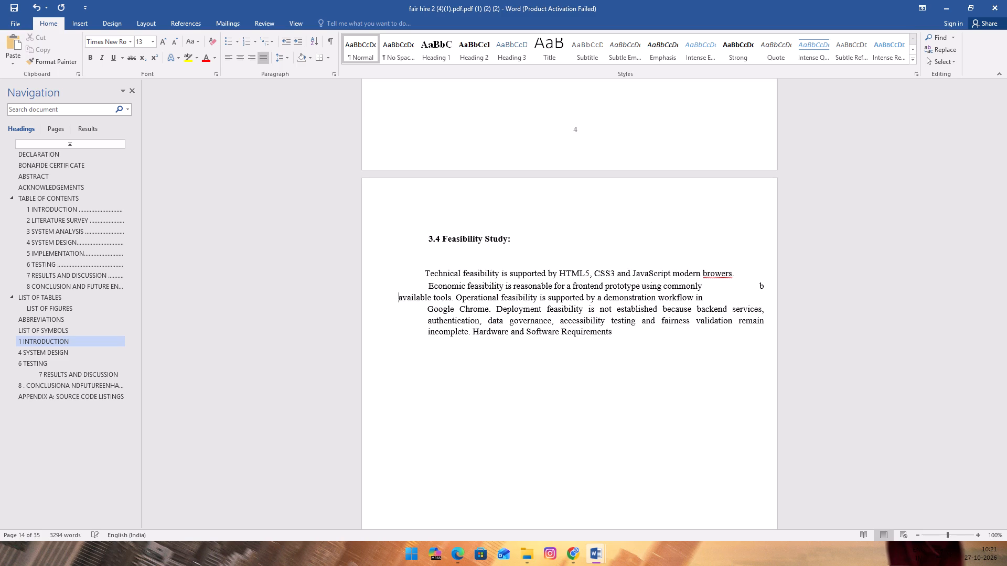
key(space)
key(space)
key(space)
key(space)
key(space)
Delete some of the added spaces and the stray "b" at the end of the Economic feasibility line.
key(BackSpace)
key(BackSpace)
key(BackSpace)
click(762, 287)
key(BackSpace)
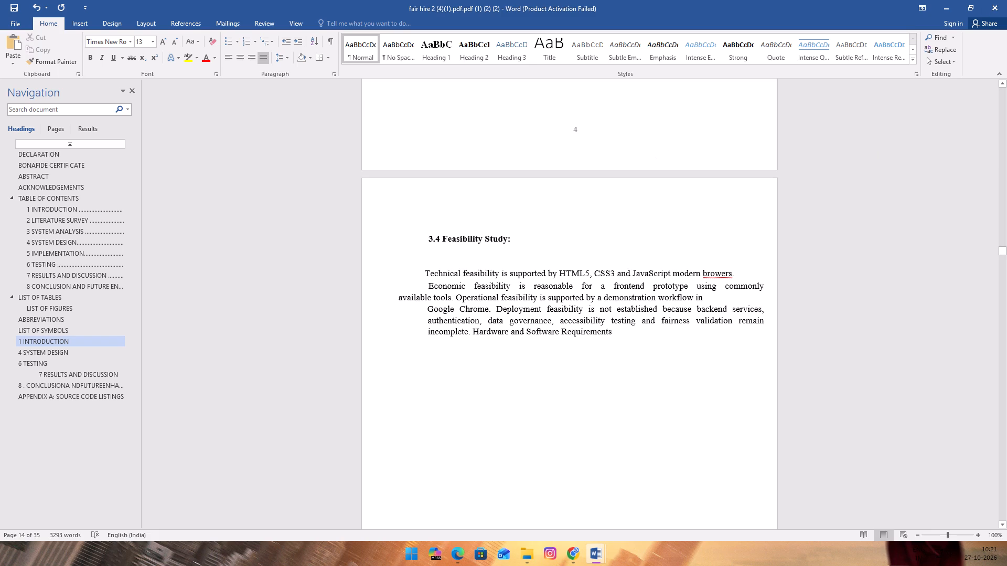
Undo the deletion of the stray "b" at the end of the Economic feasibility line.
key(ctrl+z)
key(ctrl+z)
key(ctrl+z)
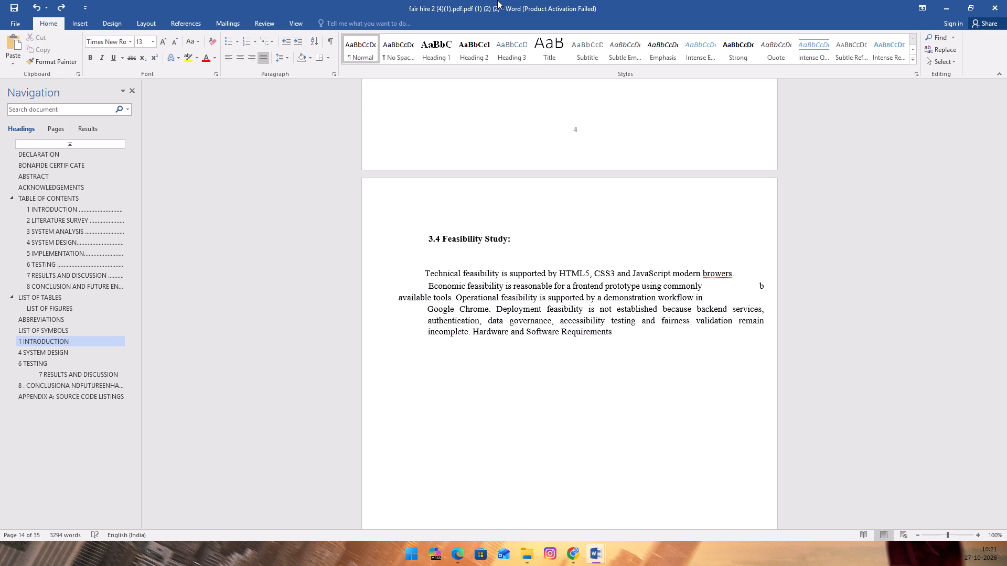
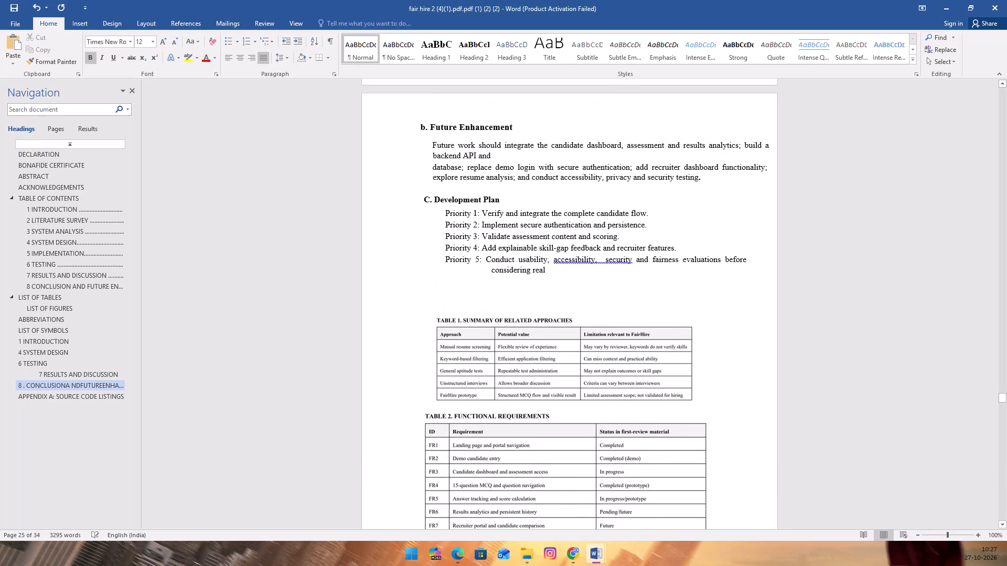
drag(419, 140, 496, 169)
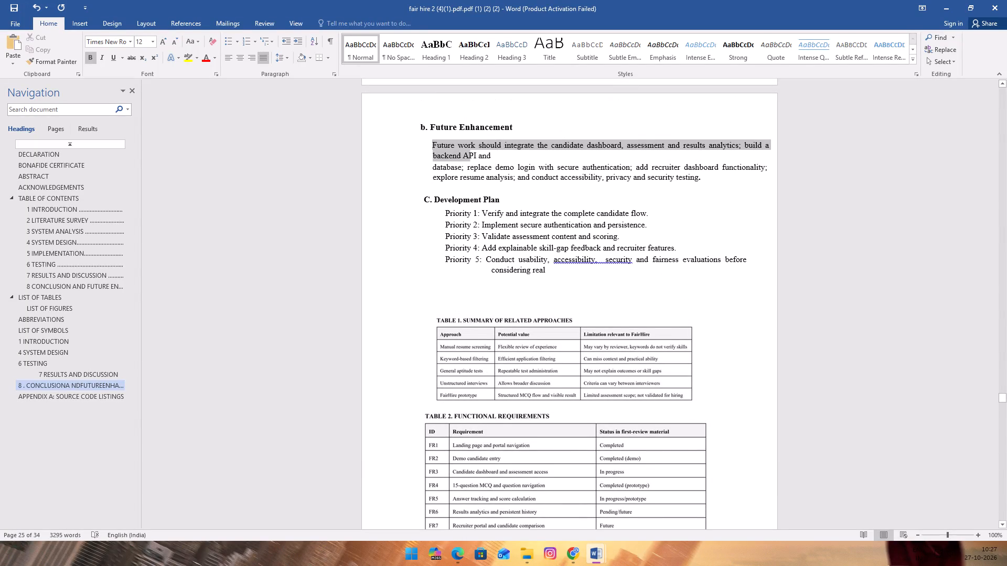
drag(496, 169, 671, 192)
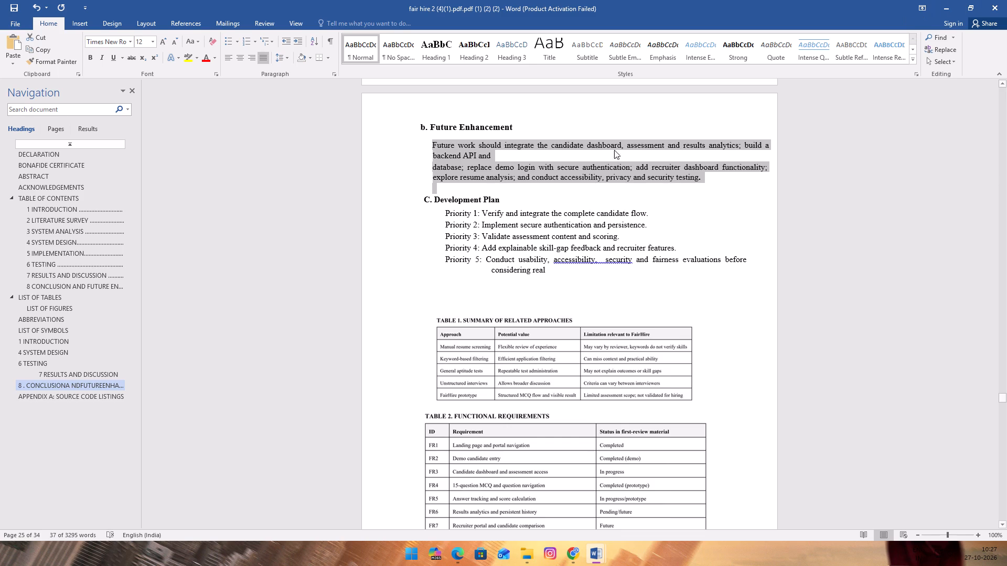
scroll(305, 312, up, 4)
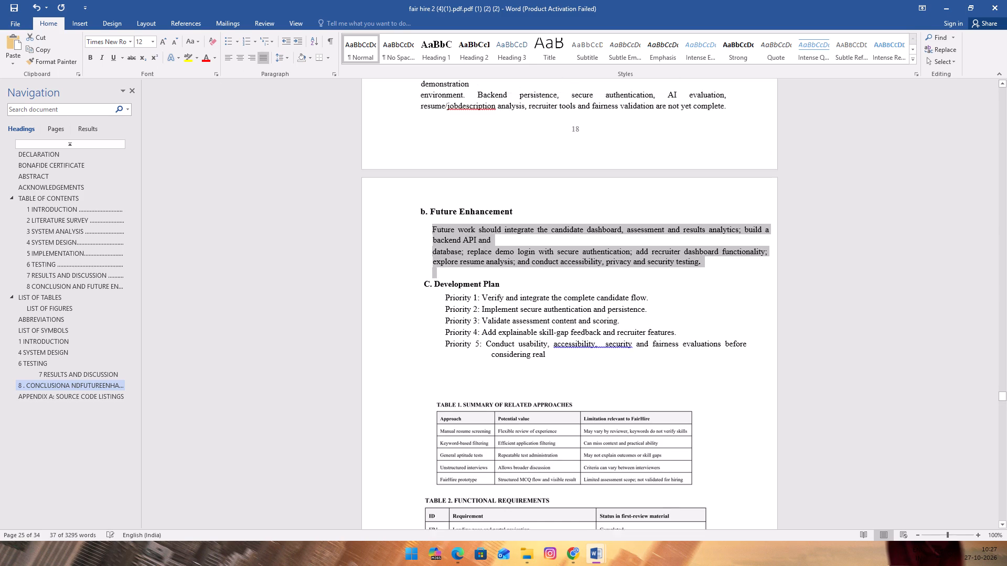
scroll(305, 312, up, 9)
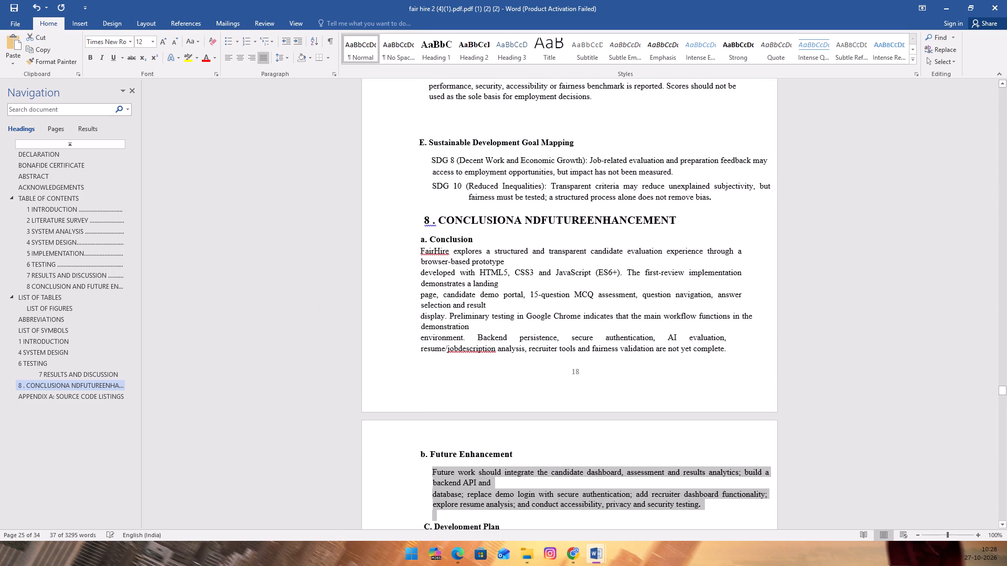
Insert an empty line after the "a. Conclusion" heading and undo the automatic list lettering it triggers.
click(373, 275)
click(575, 239)
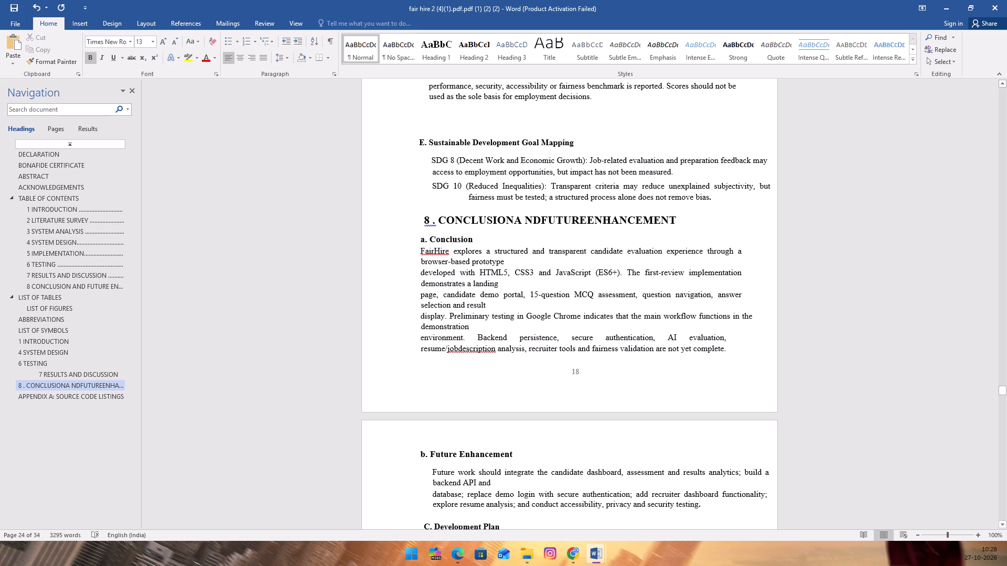
key(Return)
key(BackSpace)
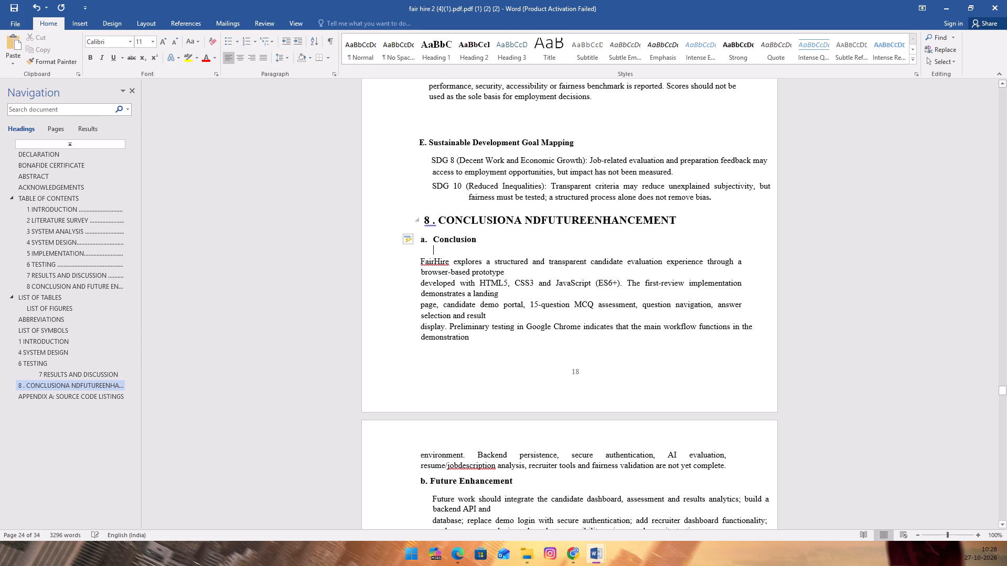
key(ctrl+z)
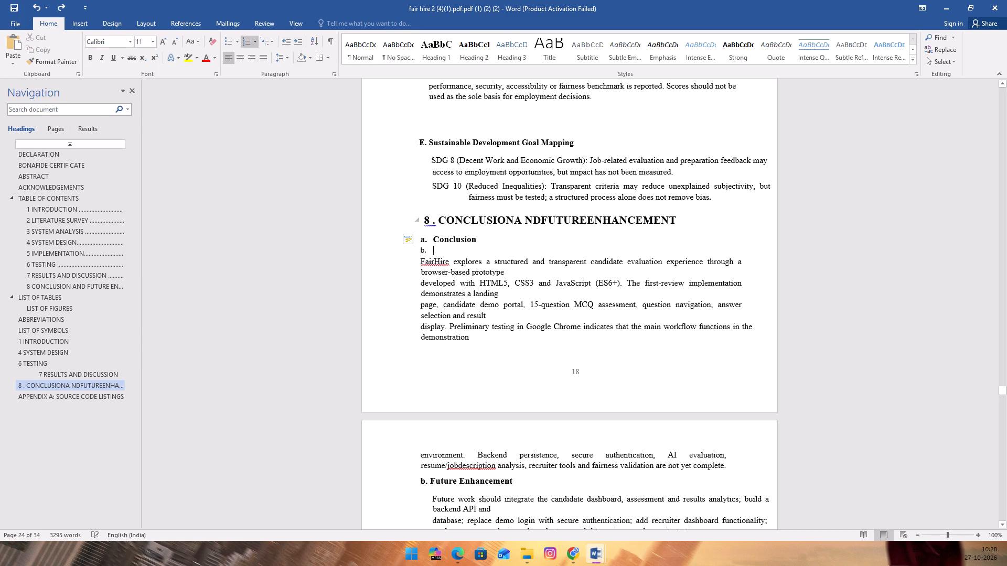
key(ctrl+z)
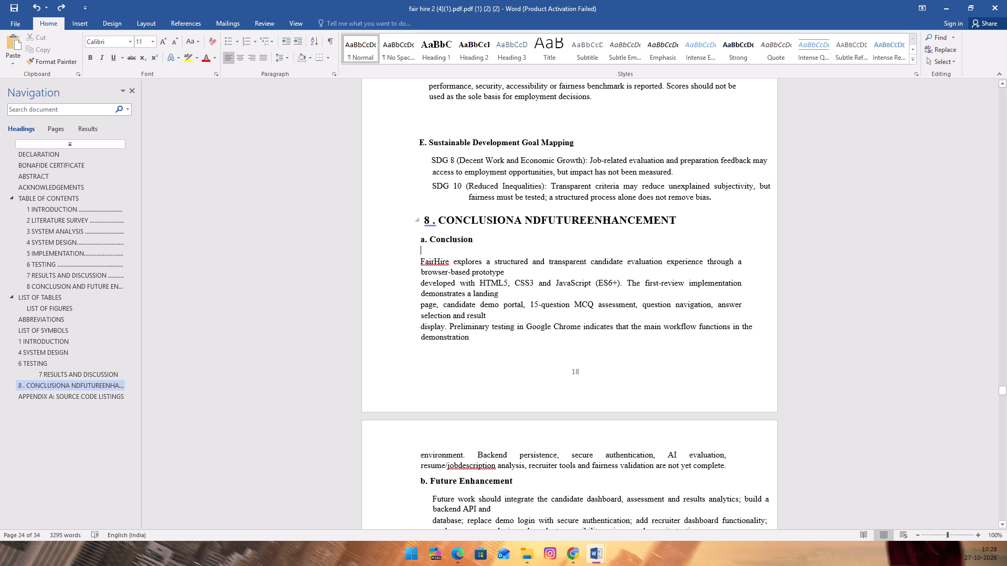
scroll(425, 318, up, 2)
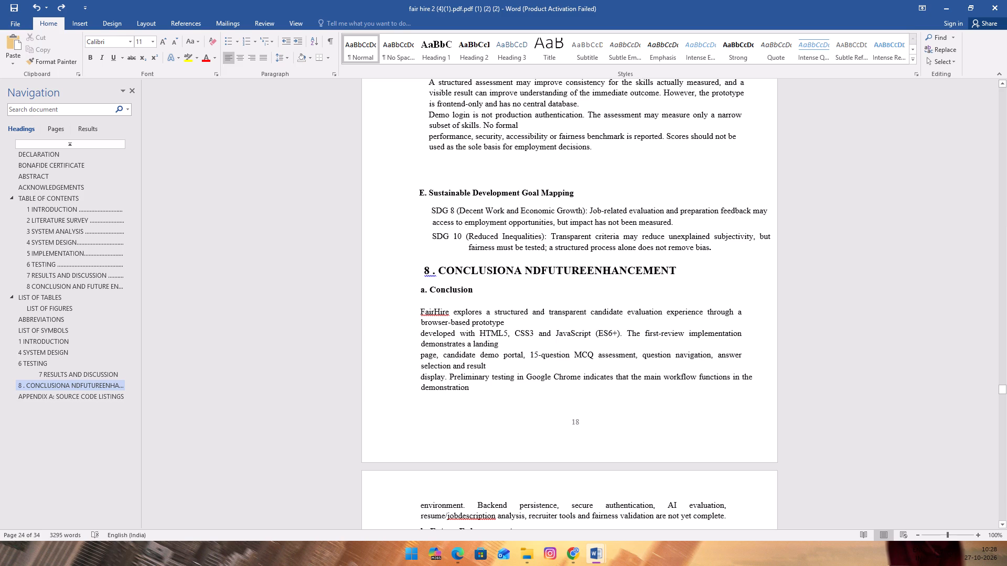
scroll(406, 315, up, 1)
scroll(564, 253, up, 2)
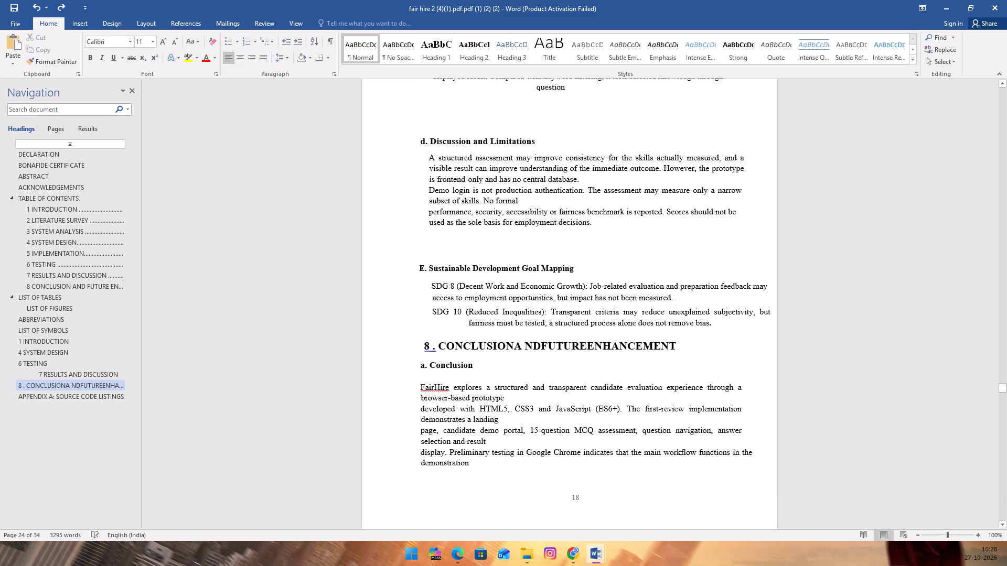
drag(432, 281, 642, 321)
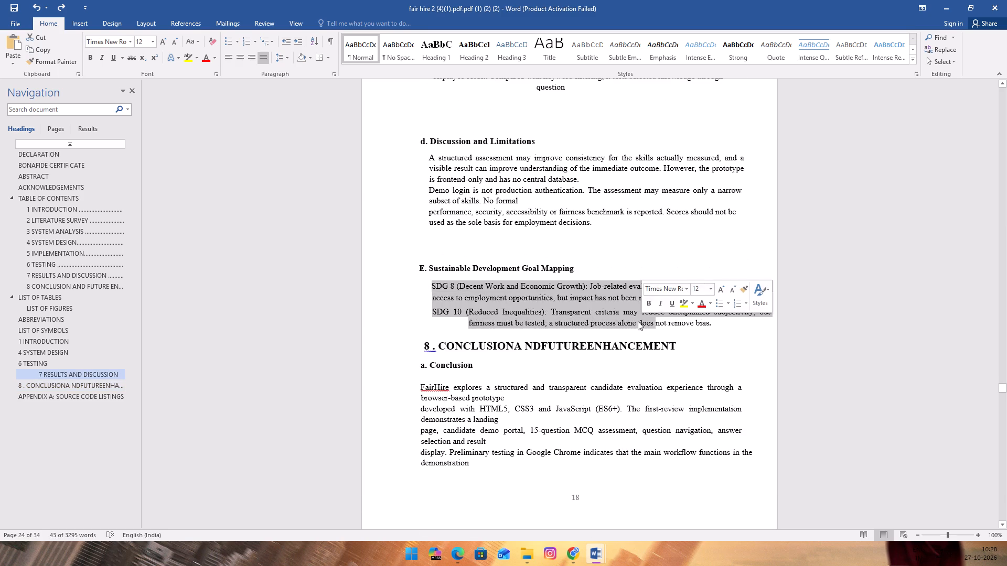
Add an empty line above the "b.1 Performance Analysis" heading to push it onto the following page.
scroll(549, 179, up, 5)
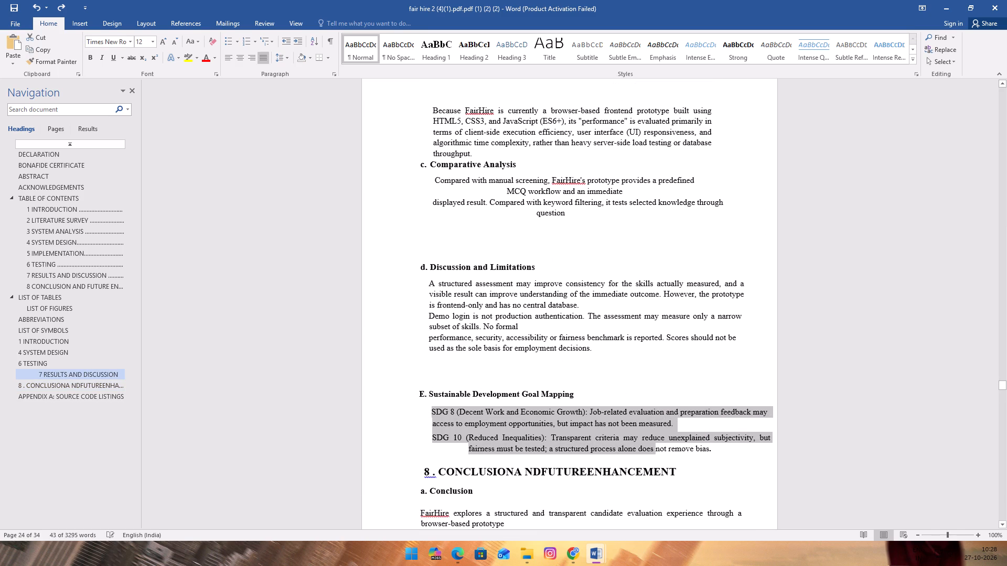
scroll(611, 304, up, 8)
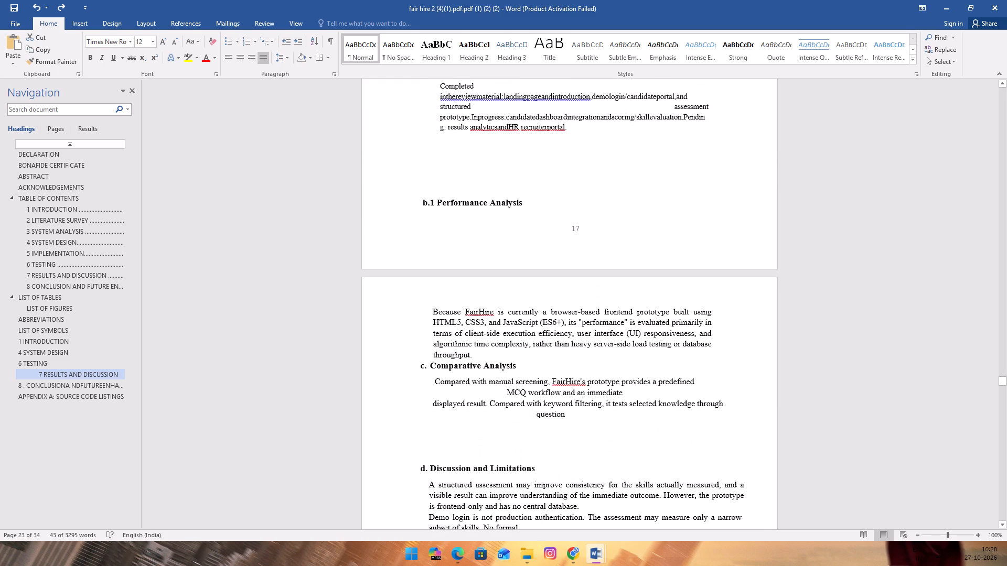
scroll(601, 312, up, 8)
click(434, 385)
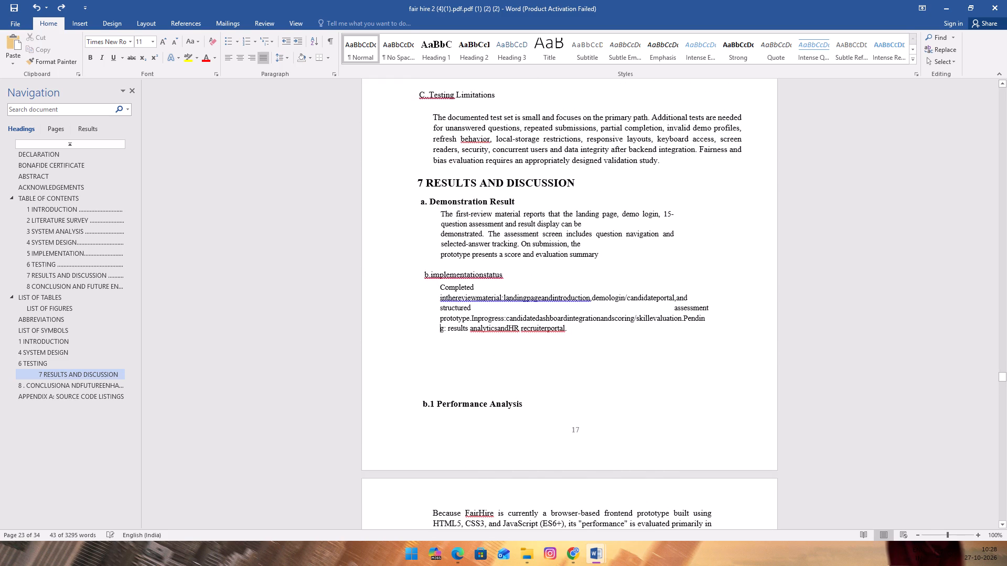
scroll(434, 385, down, 3)
click(448, 307)
click(527, 299)
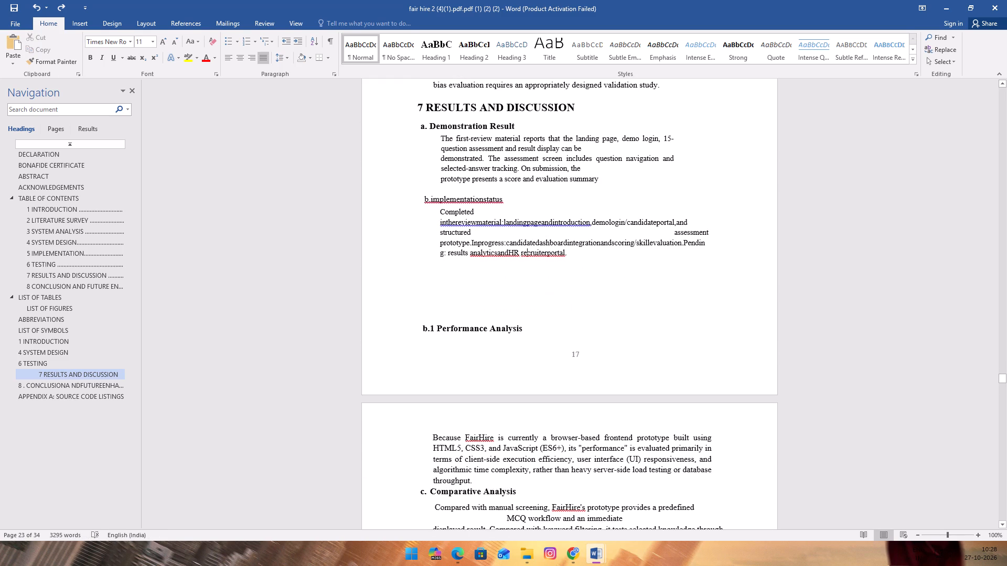
click(608, 267)
key(Return)
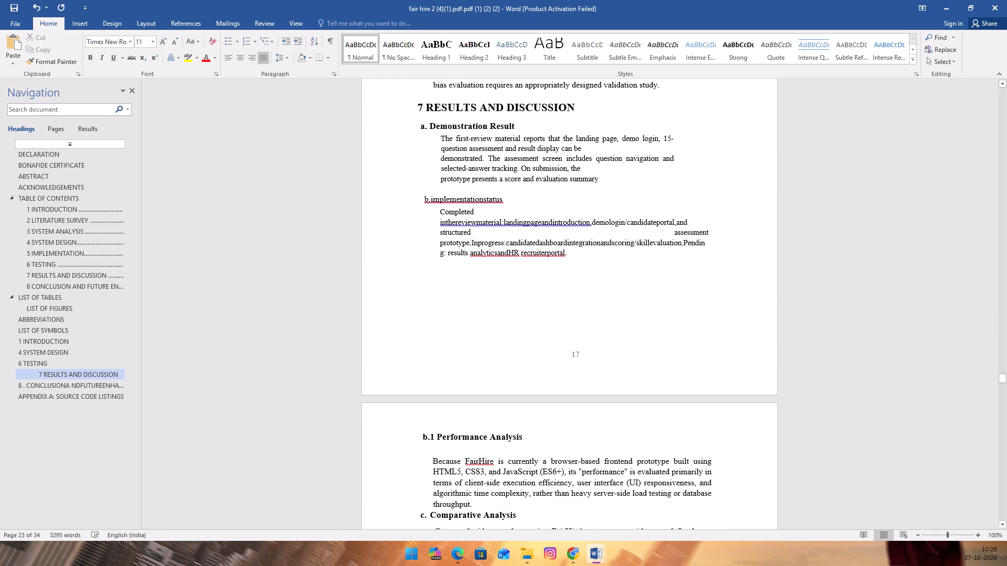
scroll(491, 337, up, 4)
scroll(491, 337, down, 4)
Set 1.5 line spacing for the text from the Demonstration Result paragraph through the implementation status paragraph.
drag(439, 136, 506, 220)
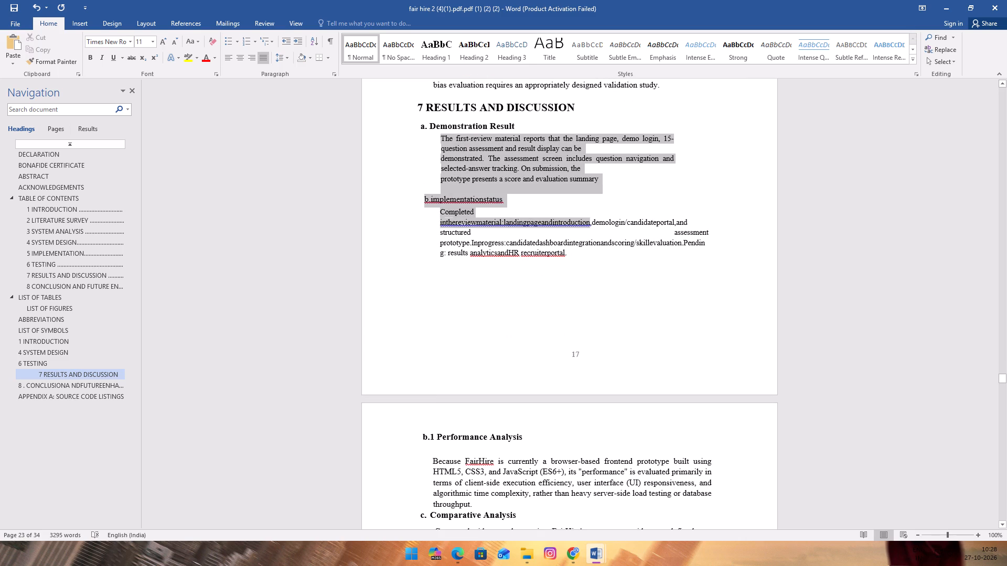
drag(506, 220, 537, 247)
click(282, 55)
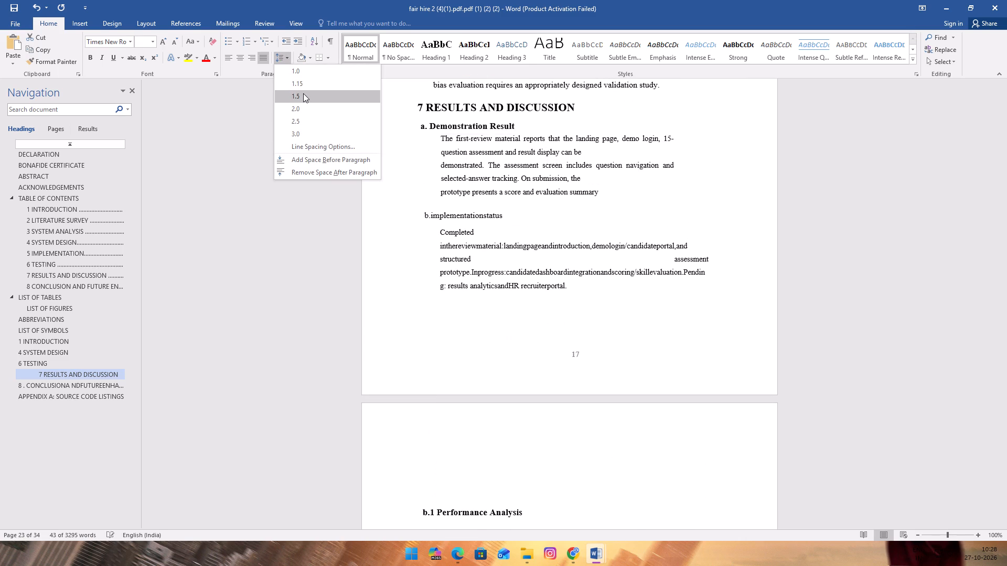
click(303, 93)
Delete two empty lines above the "b.1 Performance Analysis" heading.
scroll(356, 282, down, 5)
click(522, 367)
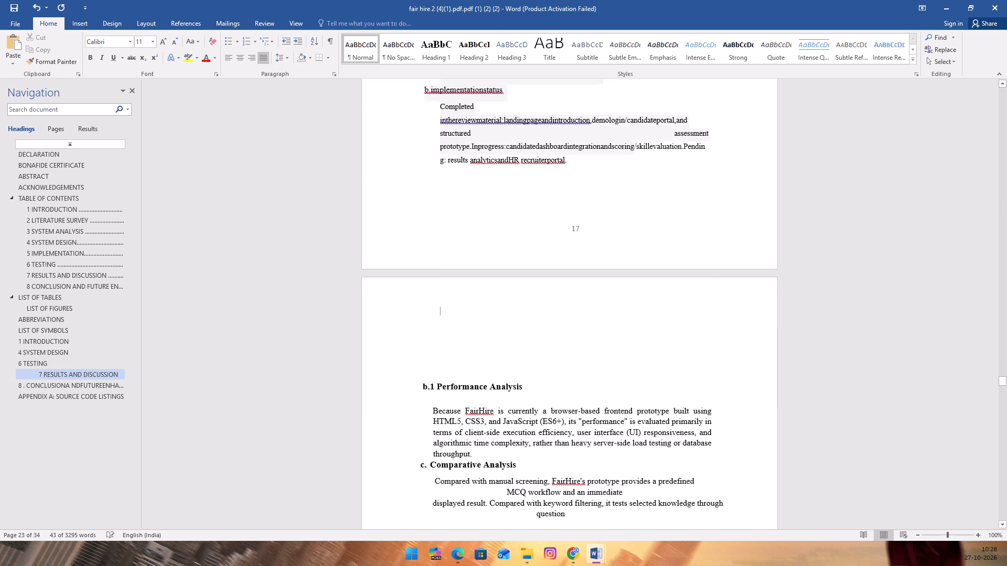
key(BackSpace)
key(BackSpace)
Review the page layout of sections 7 and 8, from Performance Analysis through Development Plan.
scroll(462, 385, down, 17)
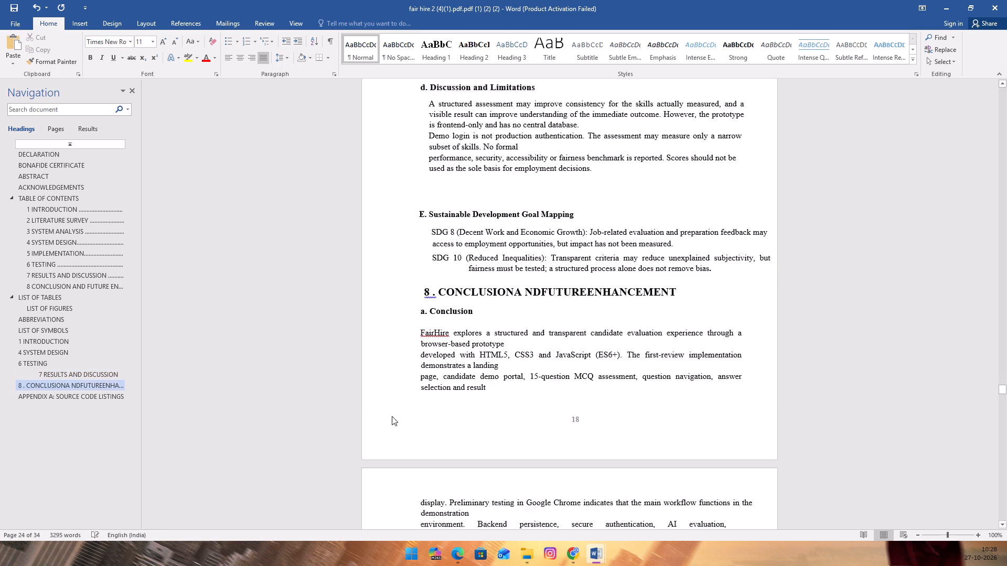
scroll(334, 411, down, 7)
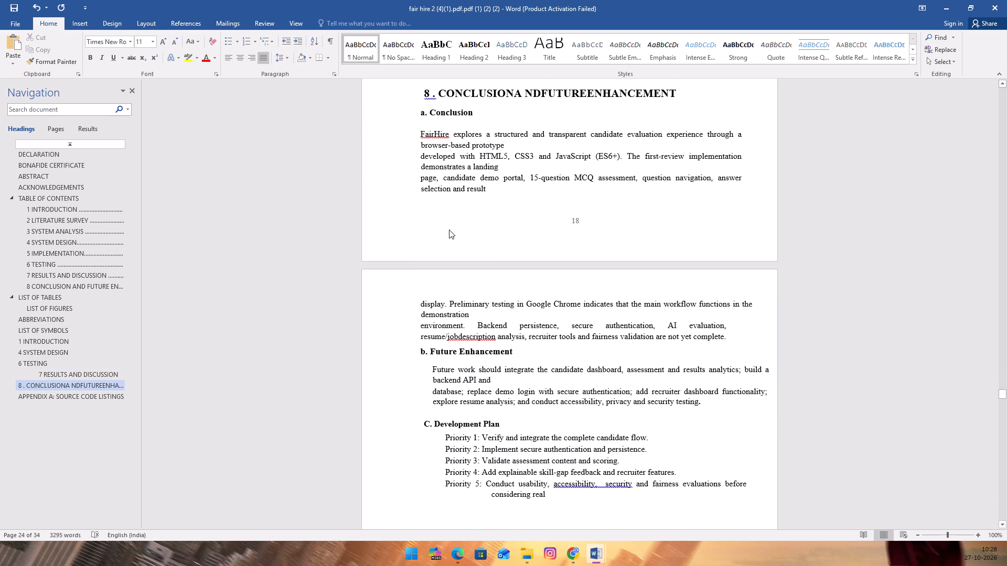
click(449, 230)
scroll(405, 290, down, 6)
scroll(331, 351, up, 12)
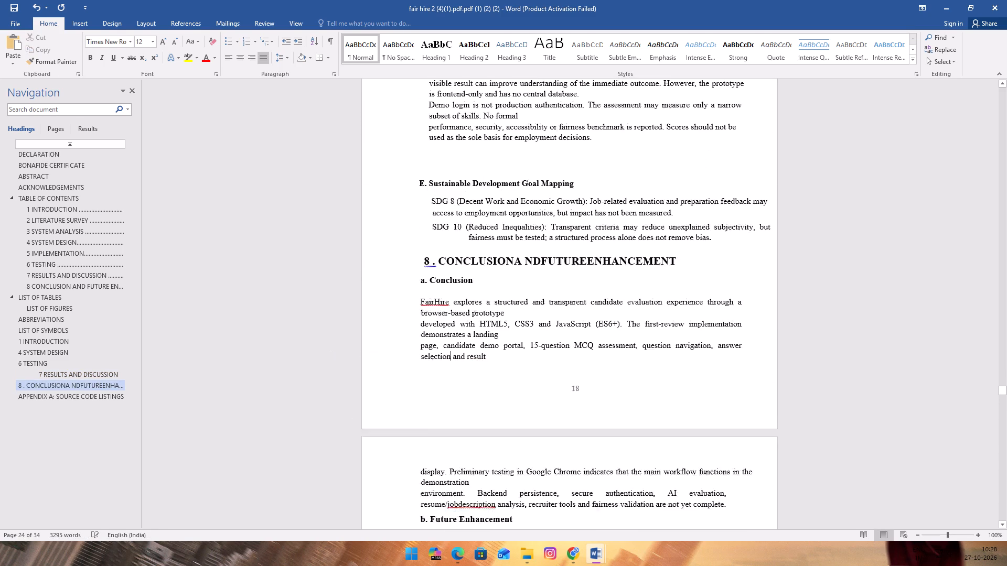
scroll(331, 351, up, 17)
scroll(475, 310, up, 4)
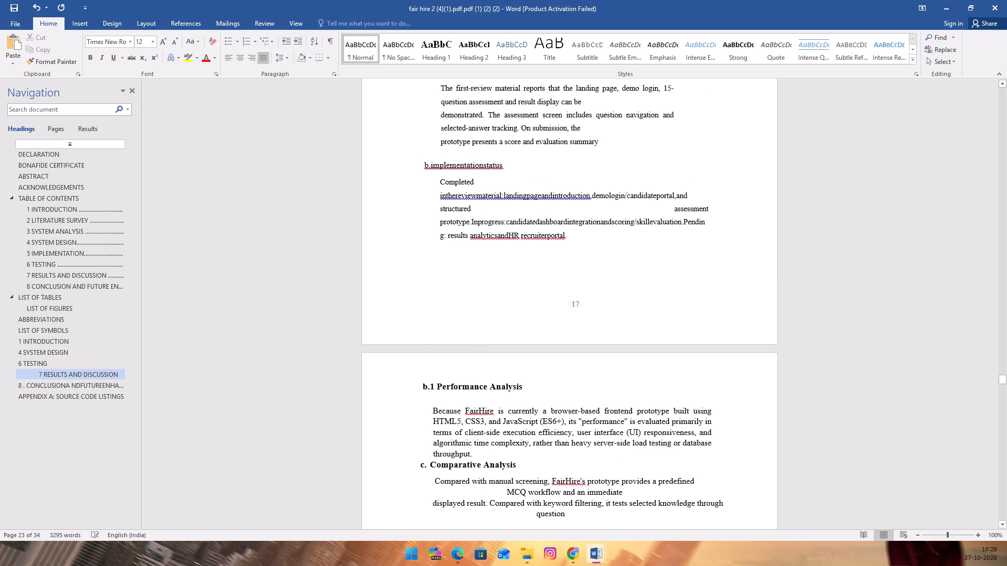
click(489, 289)
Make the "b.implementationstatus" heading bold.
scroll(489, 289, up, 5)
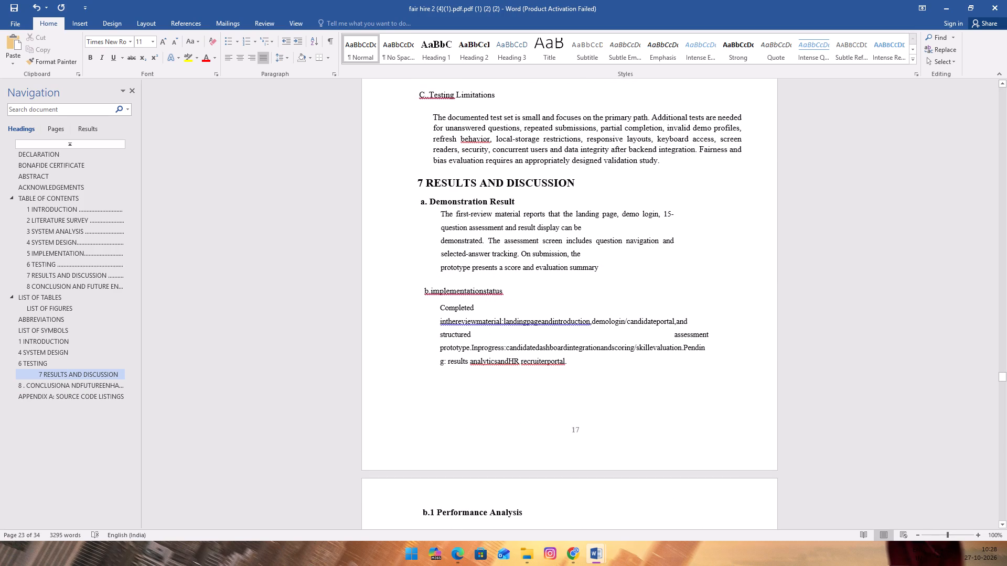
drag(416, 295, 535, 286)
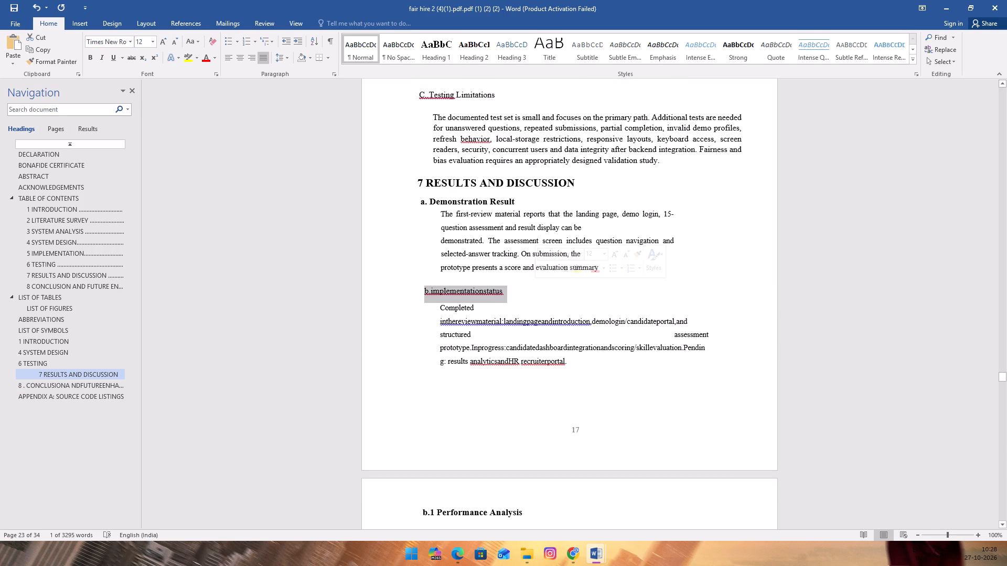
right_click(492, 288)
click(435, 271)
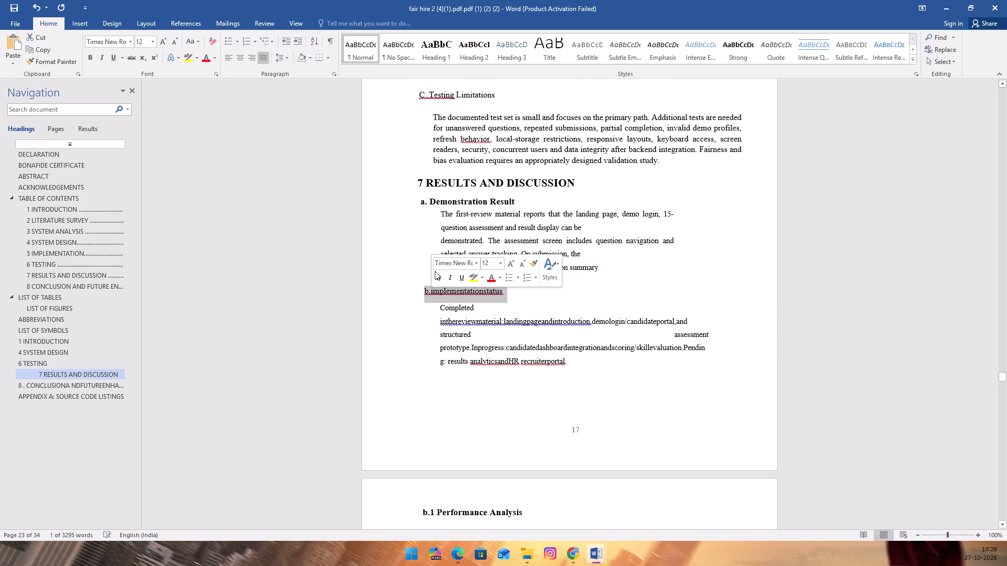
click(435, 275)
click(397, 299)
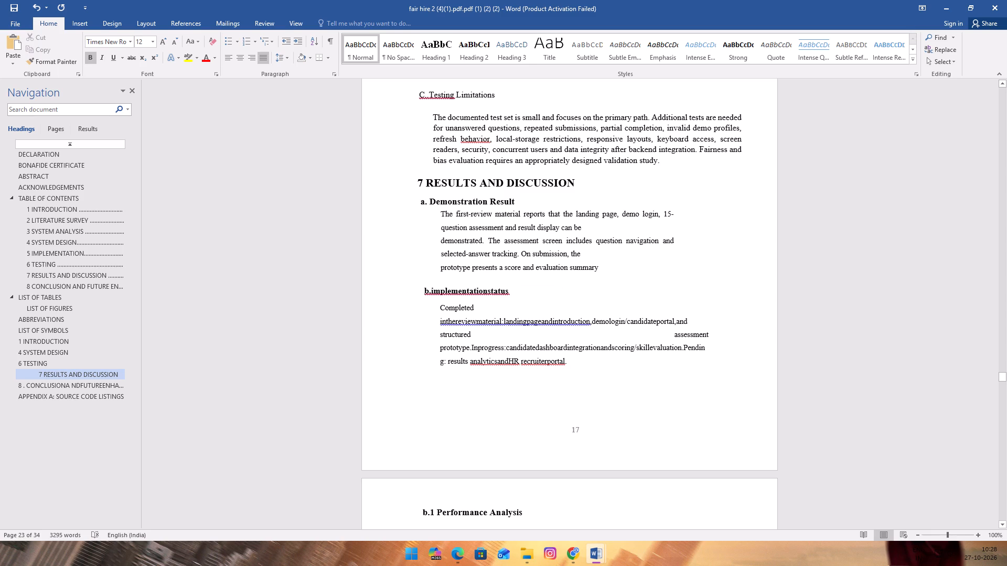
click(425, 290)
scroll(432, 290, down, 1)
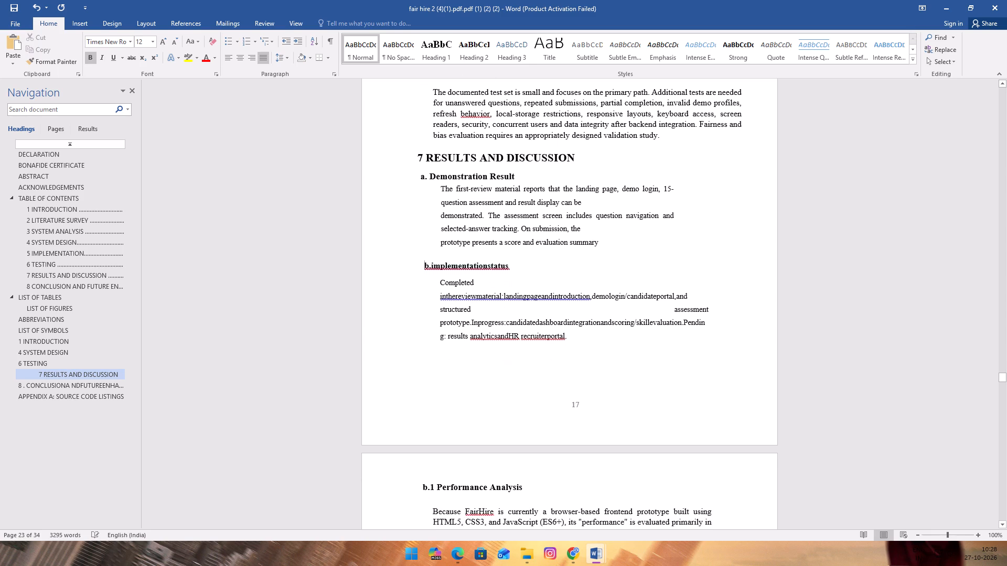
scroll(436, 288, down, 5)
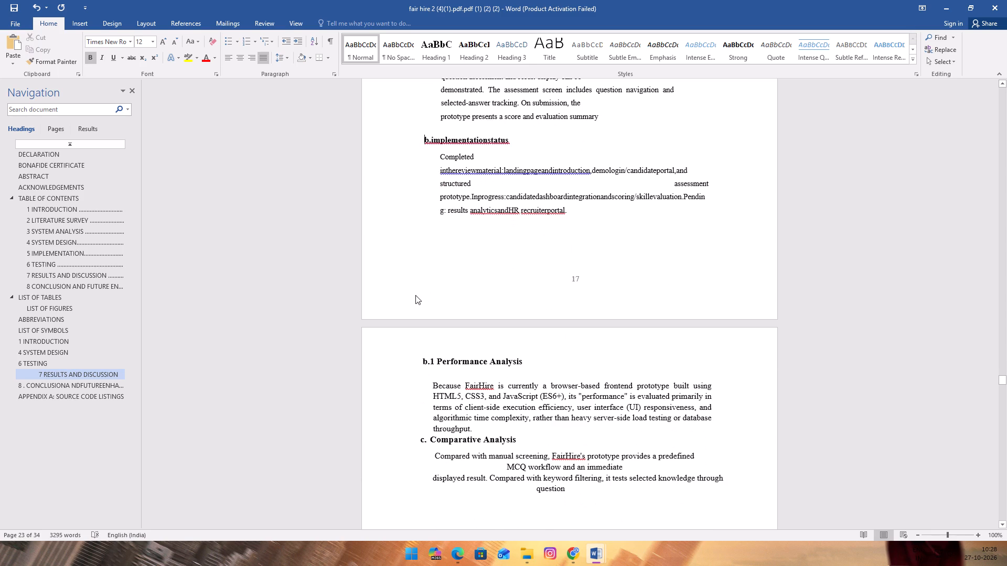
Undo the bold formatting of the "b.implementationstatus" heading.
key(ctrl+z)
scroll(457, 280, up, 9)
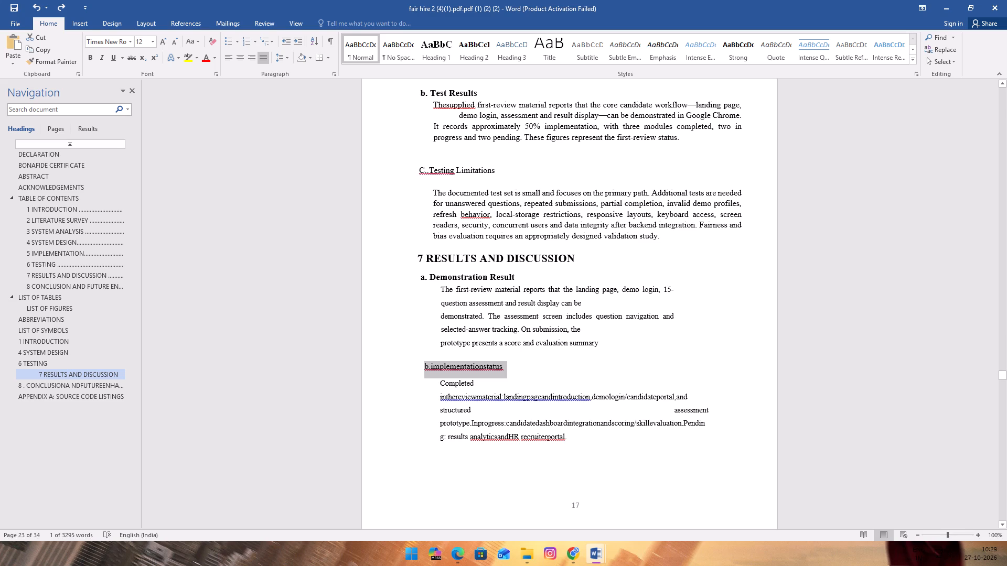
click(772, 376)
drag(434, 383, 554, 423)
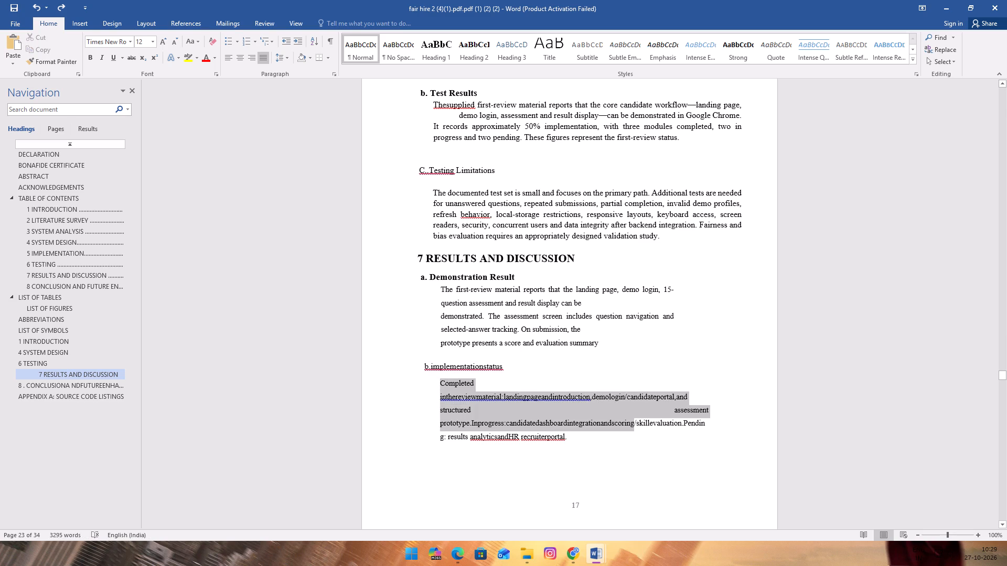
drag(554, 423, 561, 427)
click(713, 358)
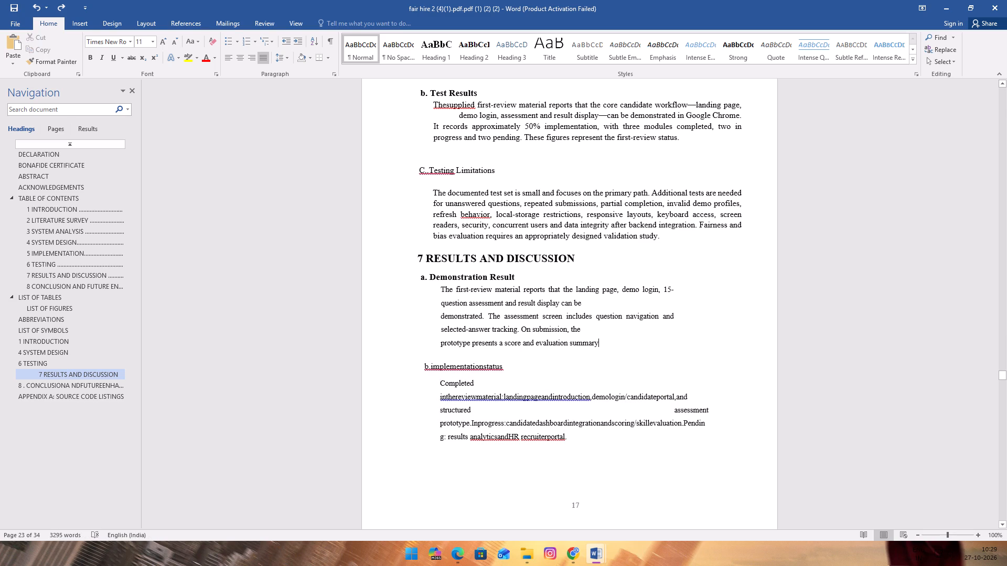
Replace the character just before "structured" in the implementation status paragraph with a space.
click(440, 411)
key(BackSpace)
key(space)
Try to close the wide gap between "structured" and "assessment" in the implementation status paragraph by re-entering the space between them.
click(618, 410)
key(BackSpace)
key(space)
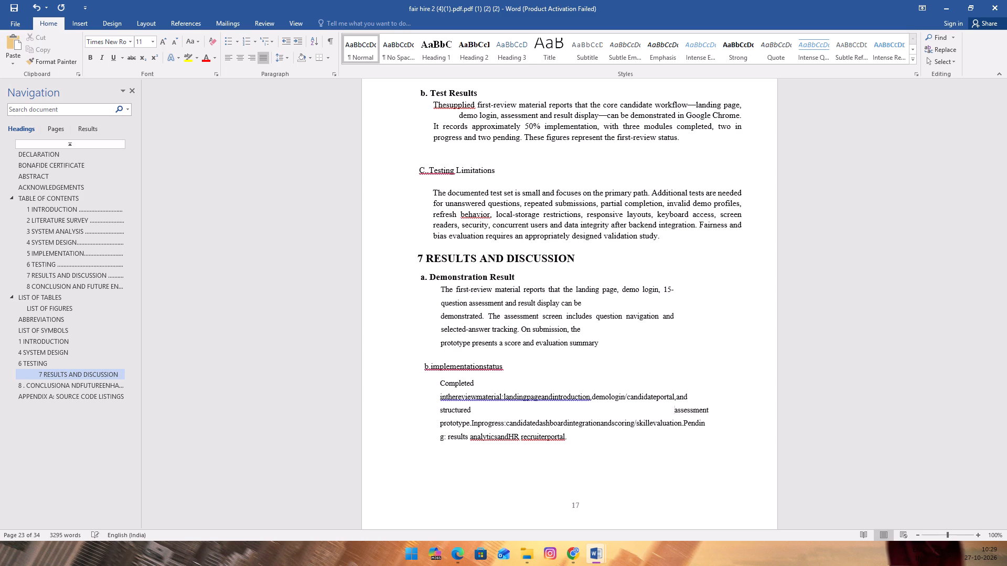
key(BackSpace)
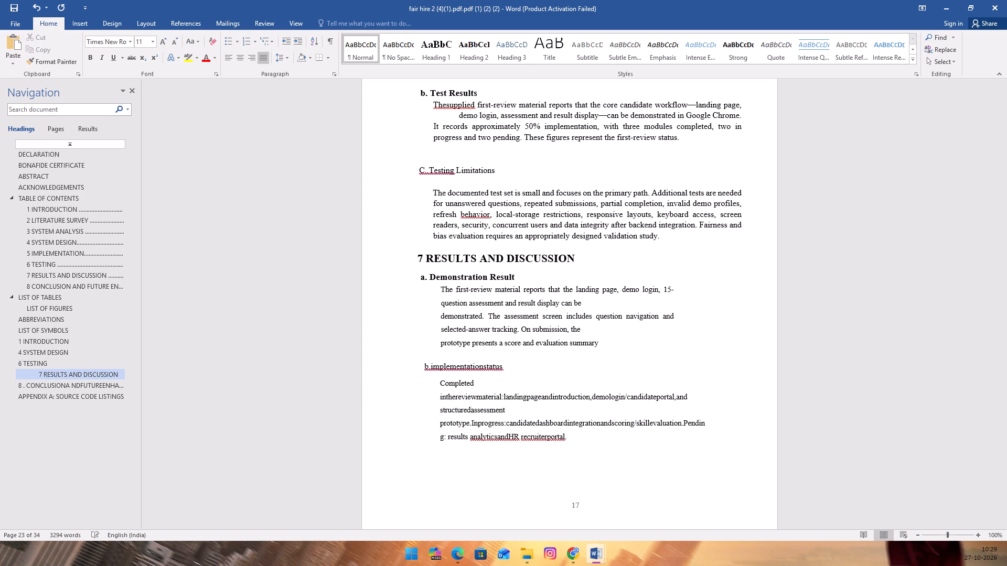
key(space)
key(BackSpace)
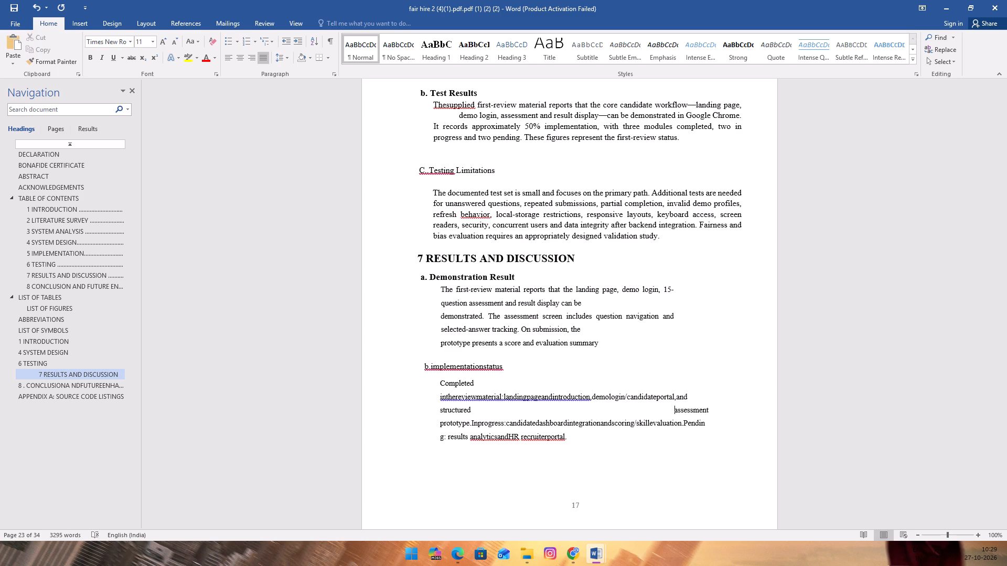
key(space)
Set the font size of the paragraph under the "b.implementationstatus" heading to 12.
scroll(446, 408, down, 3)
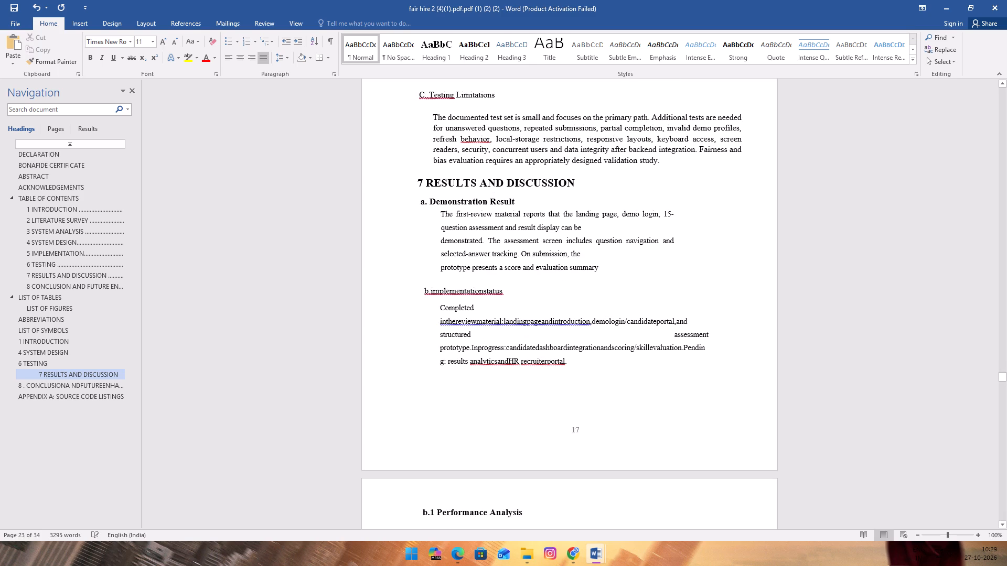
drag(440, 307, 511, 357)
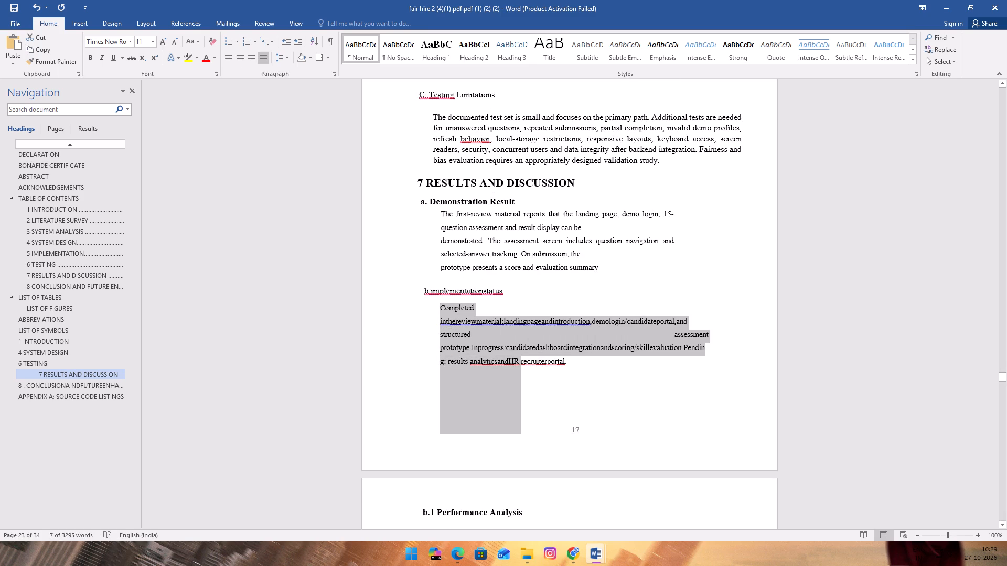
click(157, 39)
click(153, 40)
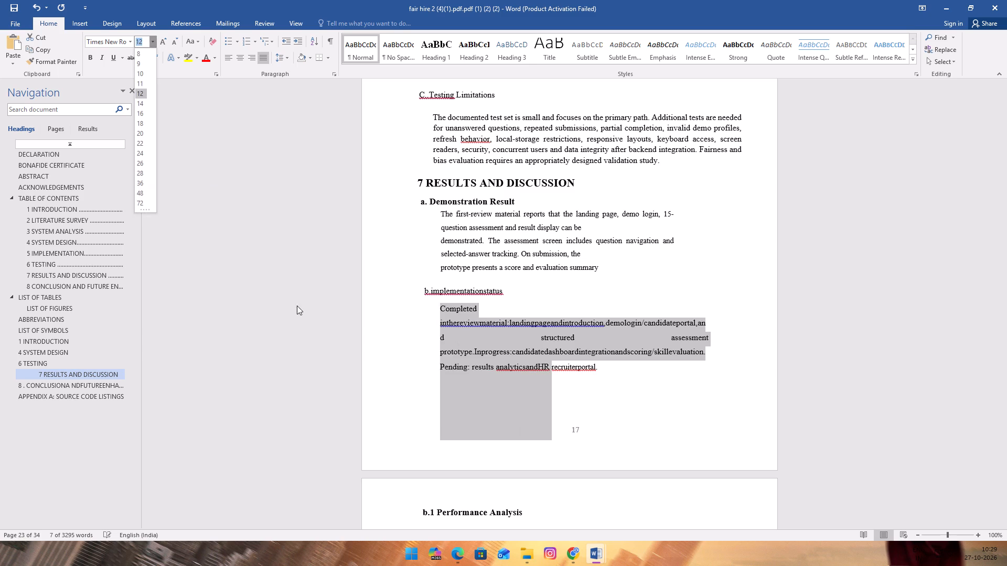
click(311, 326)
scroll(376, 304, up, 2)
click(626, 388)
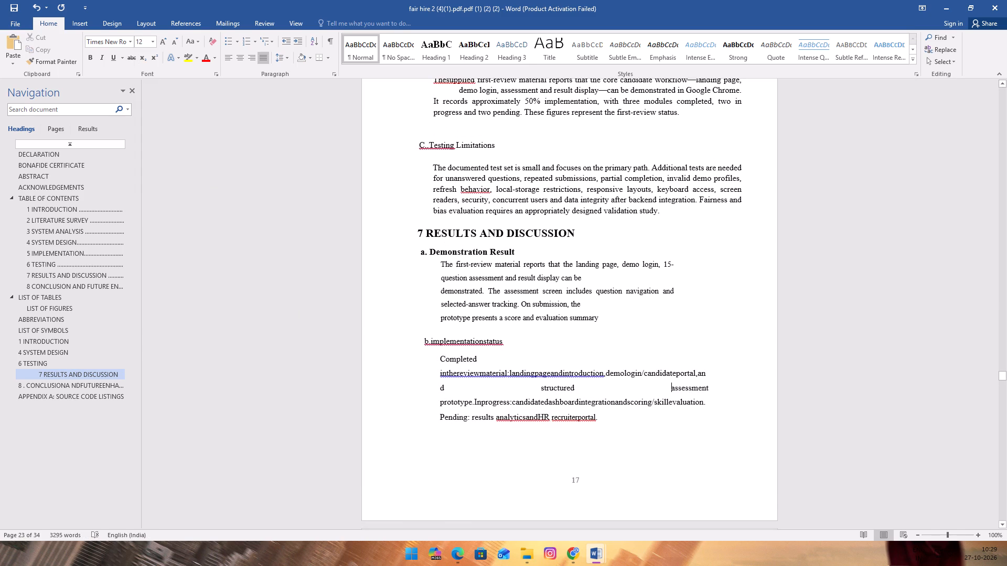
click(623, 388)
Undo the recent font size, word gap and line spacing edits in the Results and Discussion section, back to the tighter original layout.
key(ctrl+z)
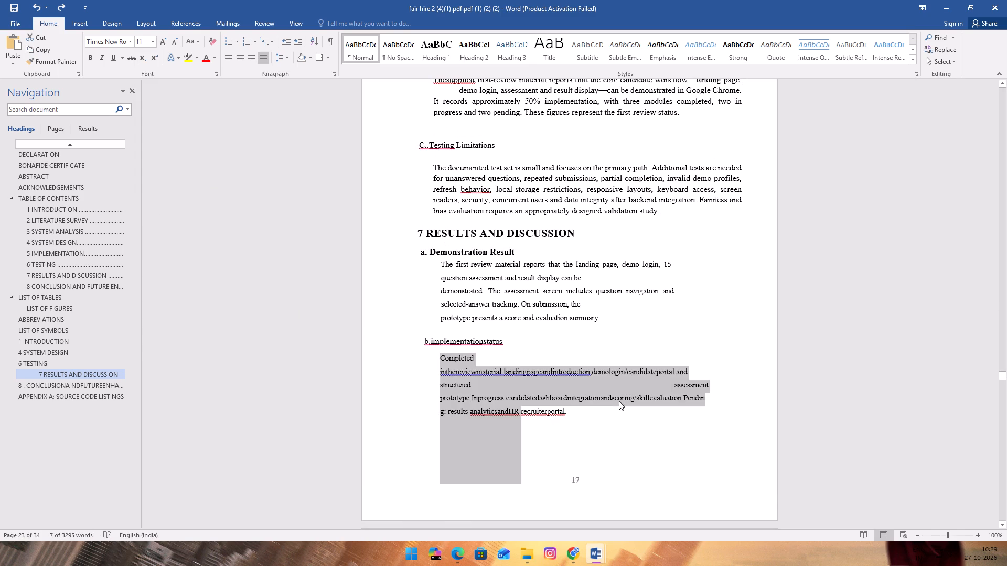
key(ctrl+z)
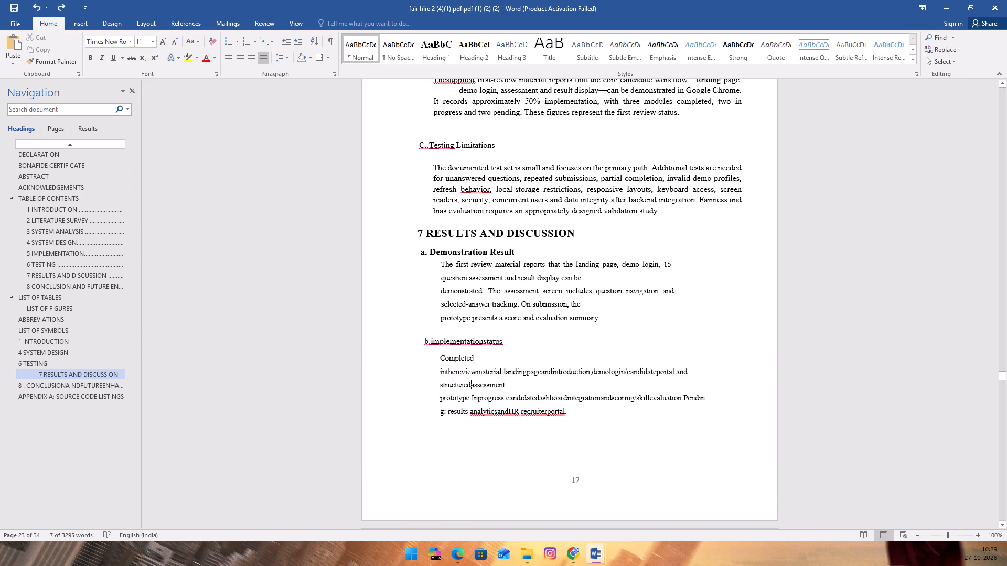
key(ctrl+z)
key(ctrl+z)
key(ctrl+z)
key(ctrl+z)
key(ctrl+z)
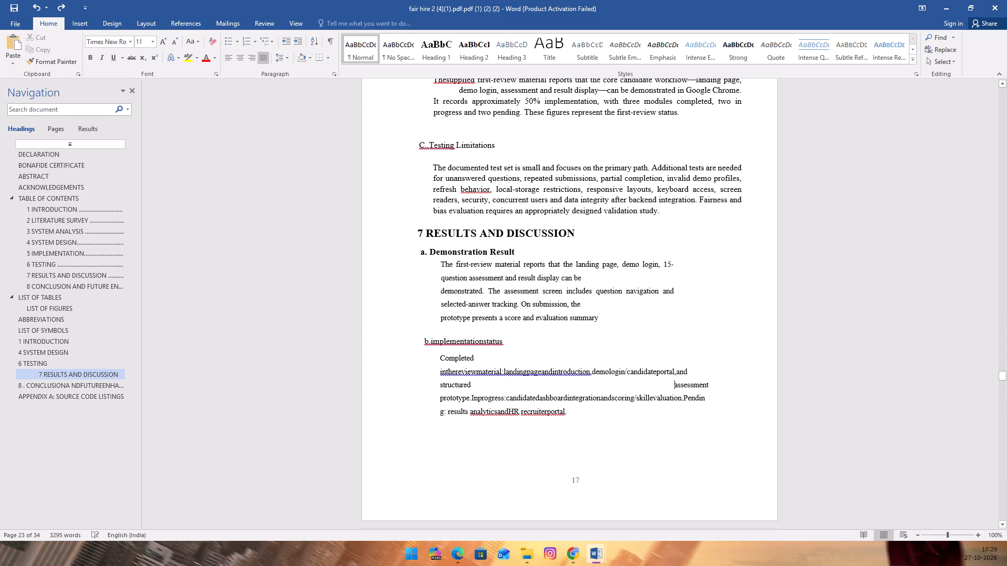
key(ctrl+z)
key(ctrl+z)
key(ctrl+z)
key(ctrl+z)
key(ctrl+z)
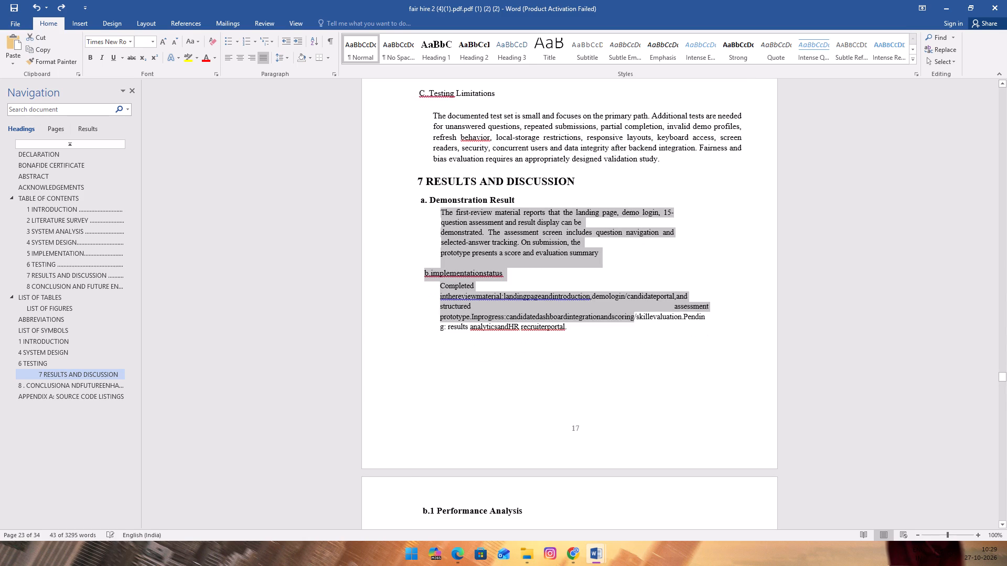
key(ctrl+z)
Examine the page layout of sections 7 and 8, especially around the implementation status paragraph and the Performance Analysis heading.
ctrl+scroll(717, 338, down, 2)
scroll(671, 345, down, 5)
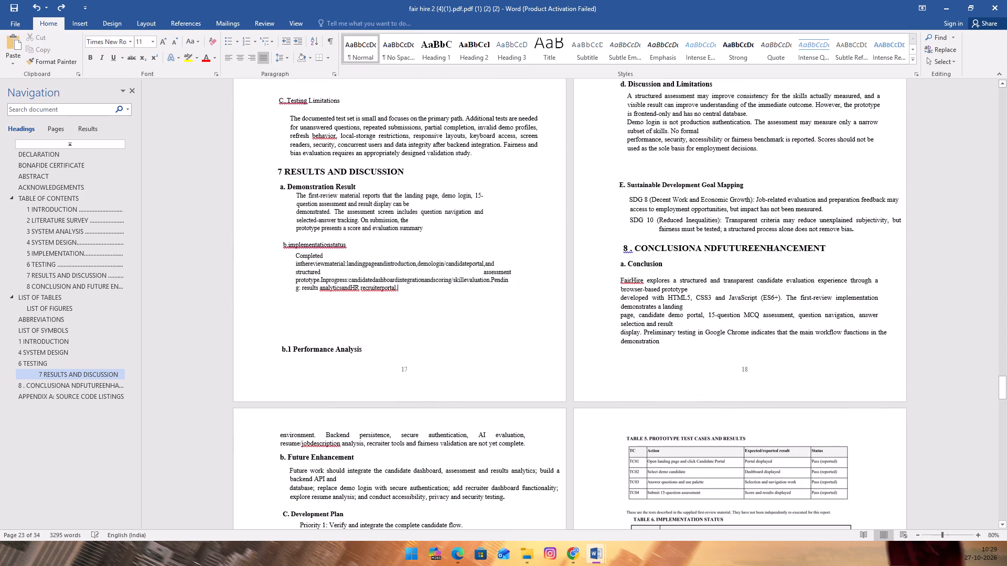
ctrl+scroll(551, 379, up, 6)
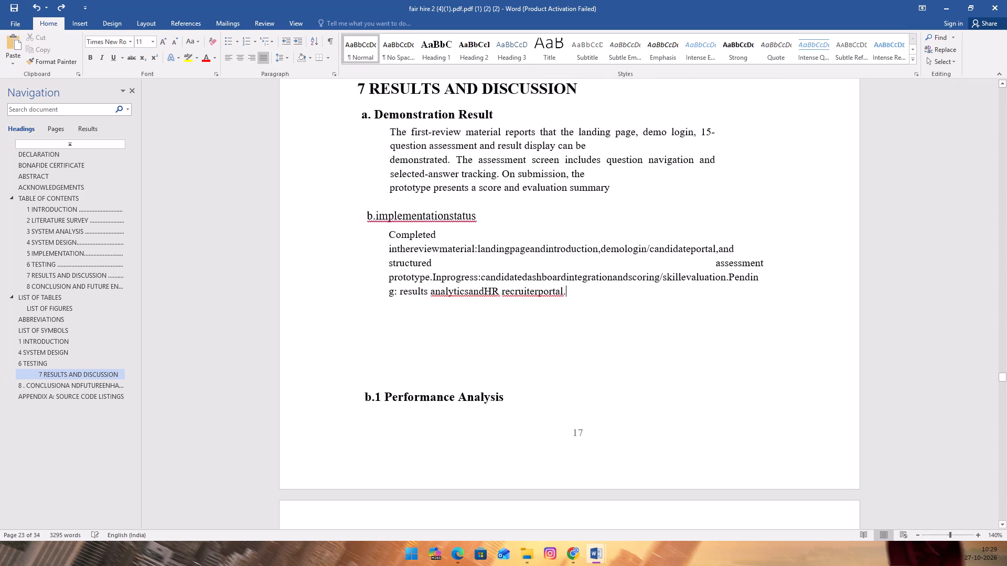
ctrl+scroll(551, 379, down, 5)
scroll(548, 399, down, 5)
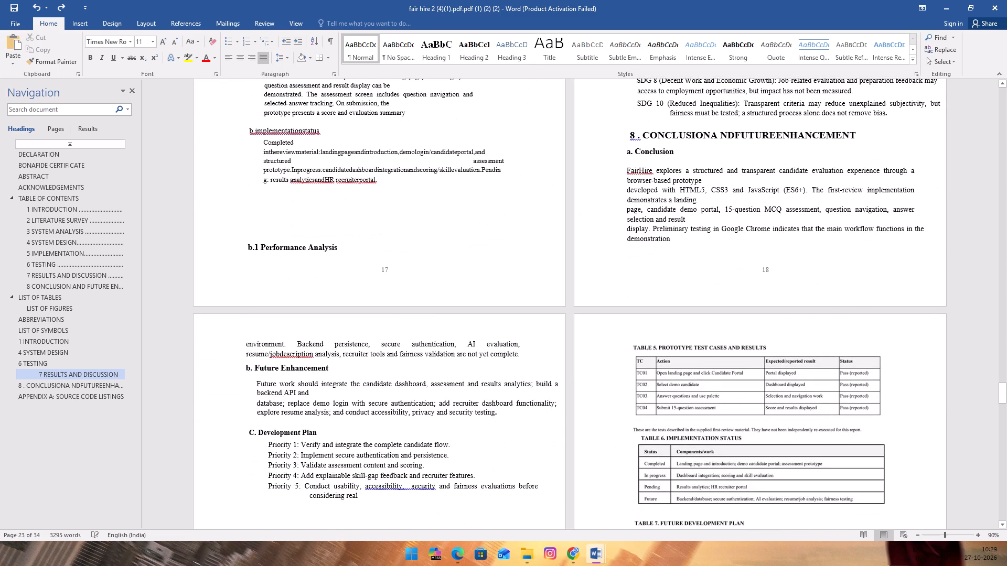
scroll(550, 405, up, 6)
ctrl+scroll(550, 405, up, 3)
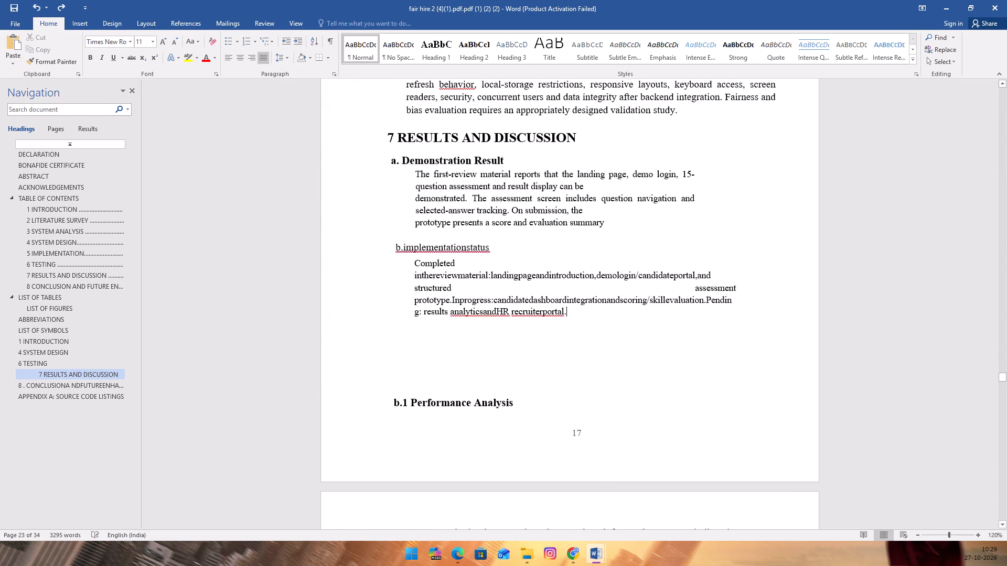
scroll(550, 405, up, 3)
scroll(517, 397, down, 9)
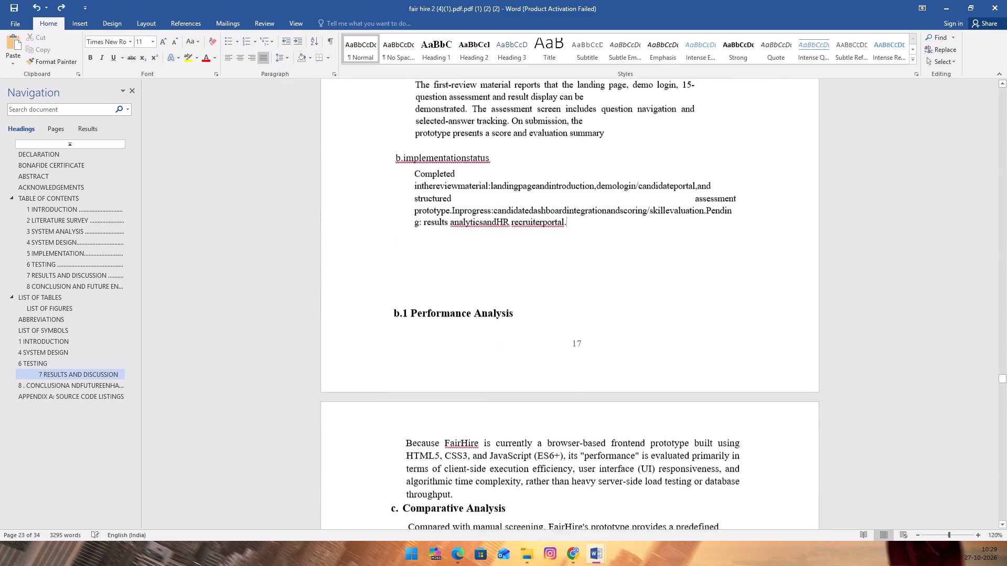
scroll(517, 397, down, 3)
scroll(384, 191, up, 3)
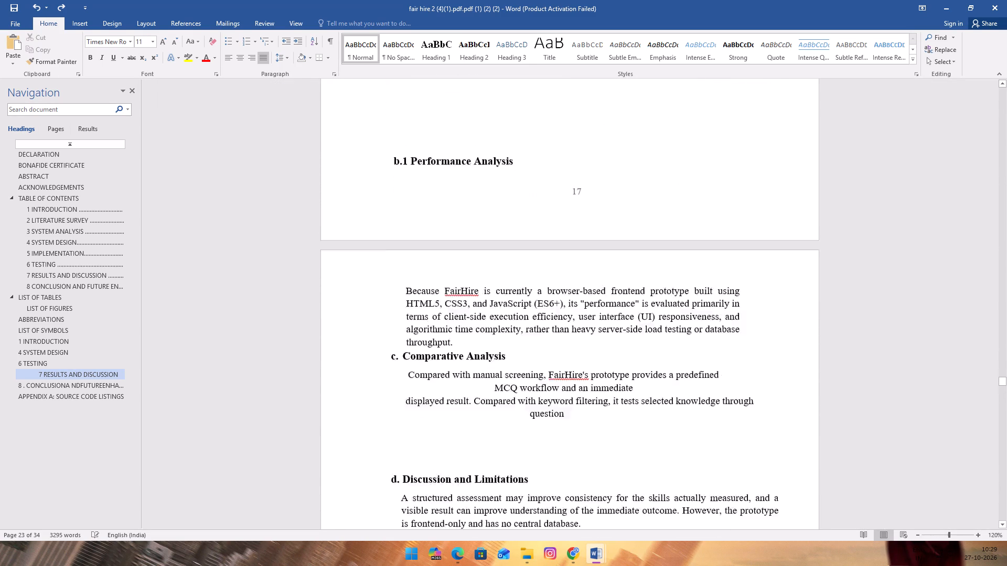
scroll(393, 212, up, 5)
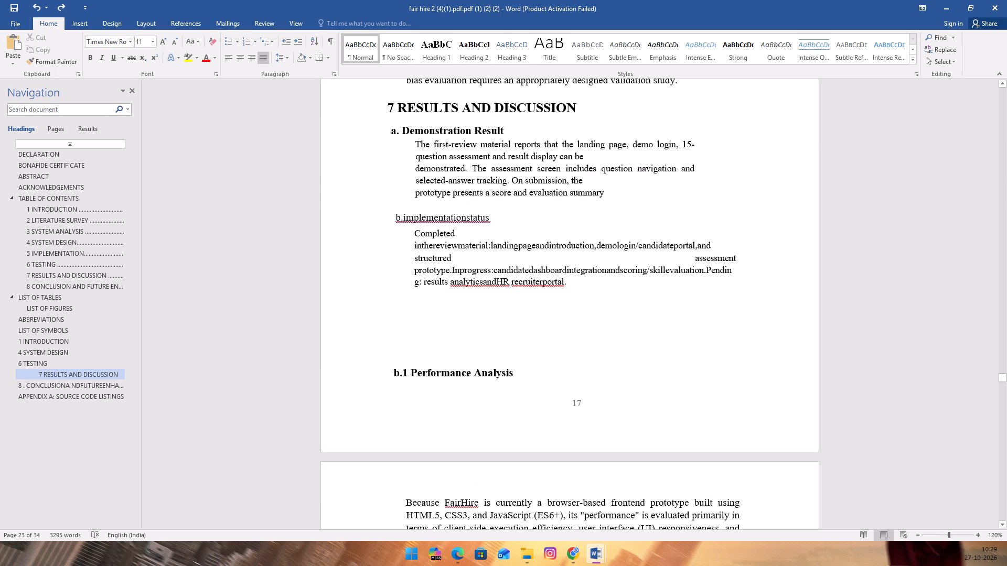
Delete the words "structured assessment" from the implementation status paragraph, keeping a space after "and".
click(689, 257)
drag(689, 257, 520, 258)
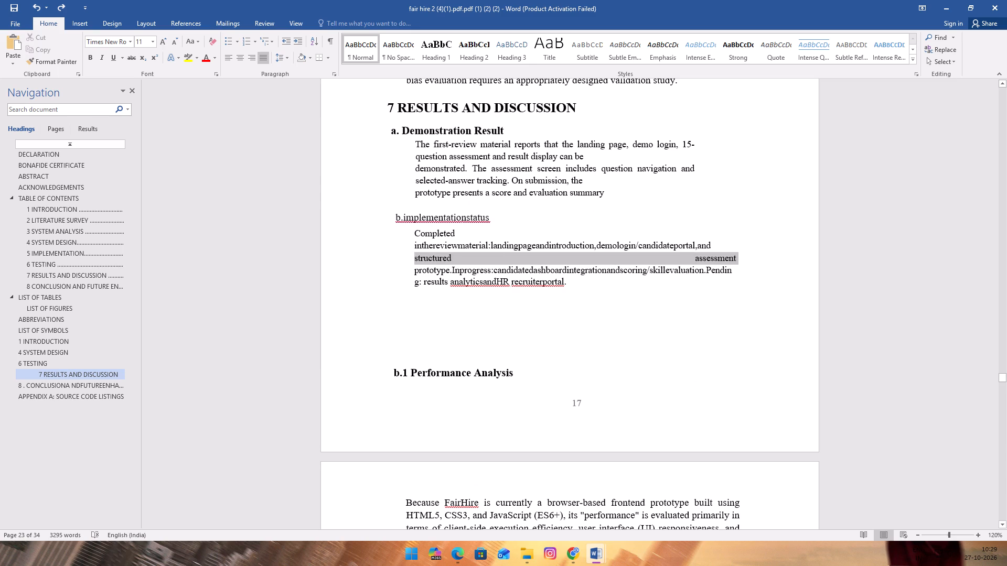
drag(520, 258, 523, 258)
click(754, 242)
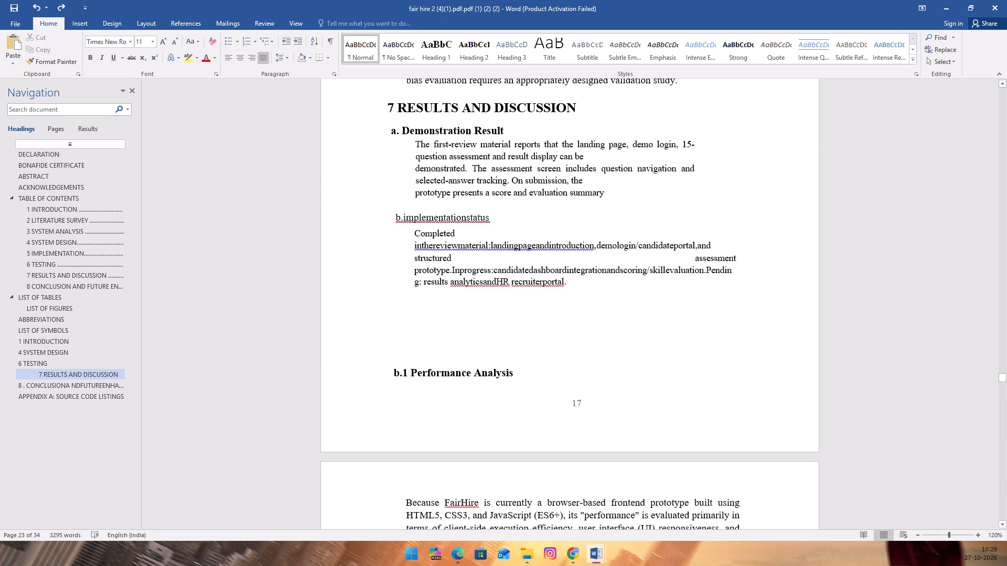
key(Down)
key(Right)
key(Right)
key(Right)
key(Right)
key(Right)
key(BackSpace)
key(BackSpace)
key(BackSpace)
key(BackSpace)
key(BackSpace)
key(BackSpace)
key(BackSpace)
key(BackSpace)
key(BackSpace)
key(BackSpace)
key(BackSpace)
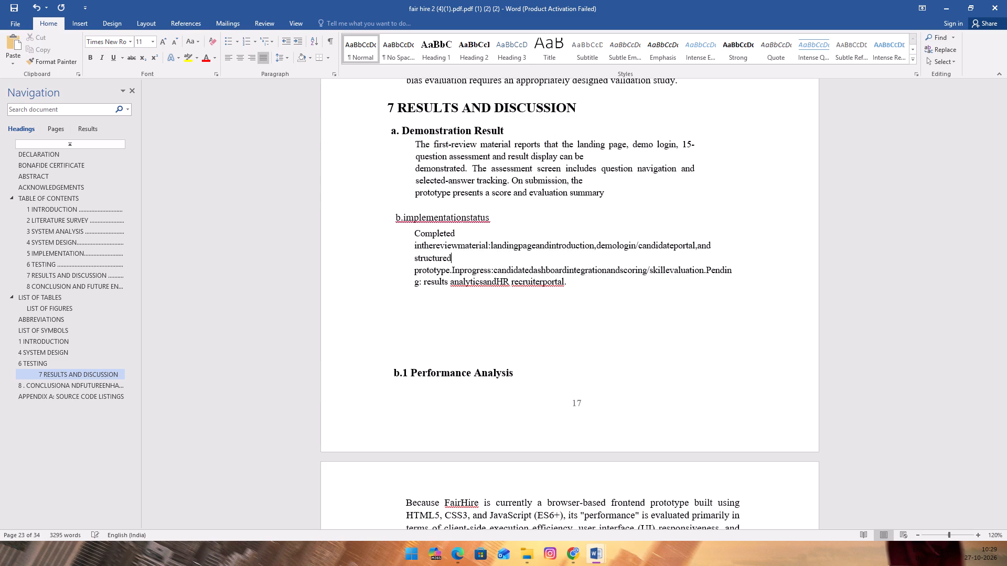
key(BackSpace)
key(BackSpace)
text(e a)
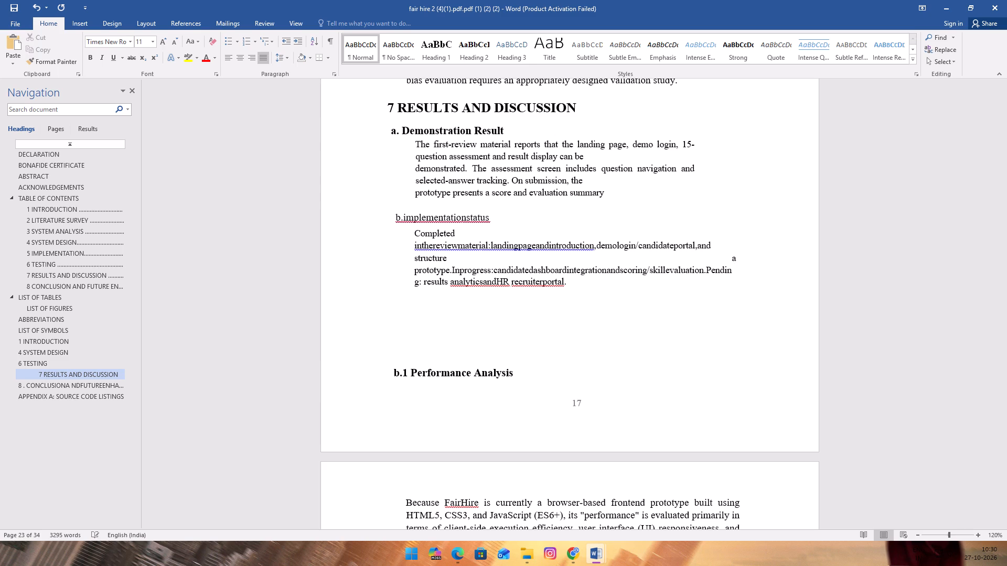
key(BackSpace)
key(BackSpace)
key(BackSpace)
key(BackSpace)
key(BackSpace)
key(BackSpace)
key(BackSpace)
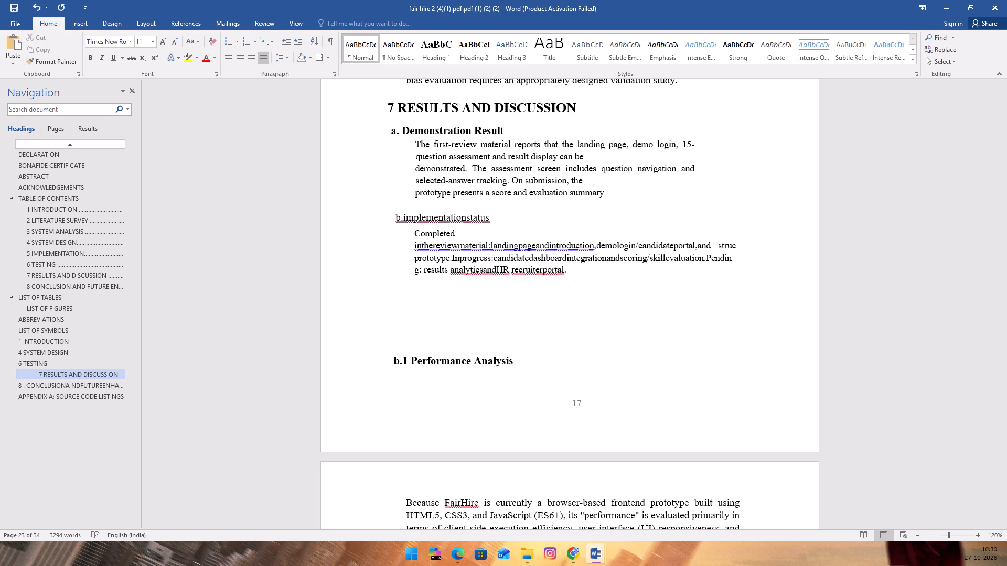
key(BackSpace)
key(BackSpace)
key(BackSpace)
key(BackSpace)
key(BackSpace)
key(space)
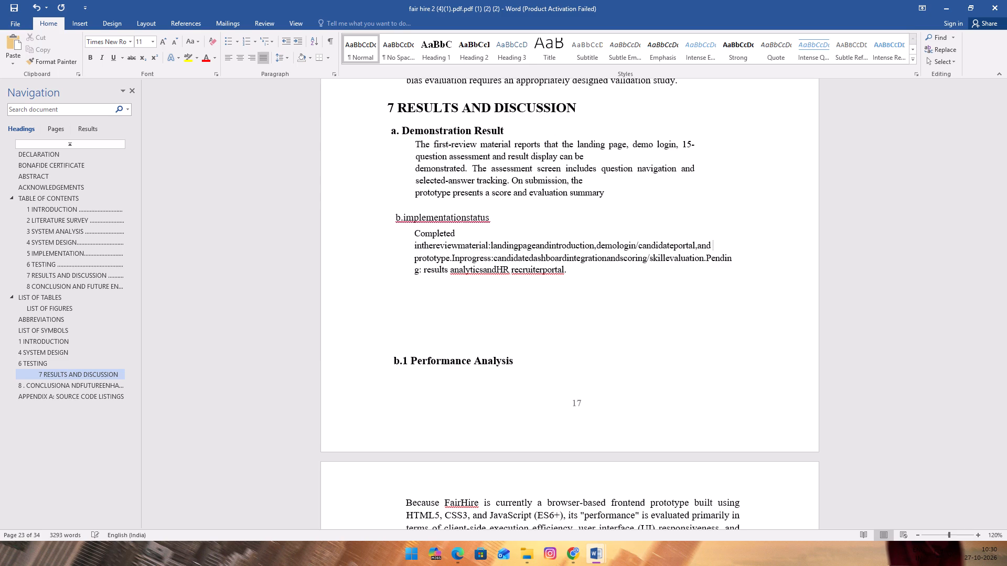
Join the "b.1 Performance Analysis" heading to the end of the implementation status paragraph and split it back onto its own line.
click(423, 355)
click(424, 344)
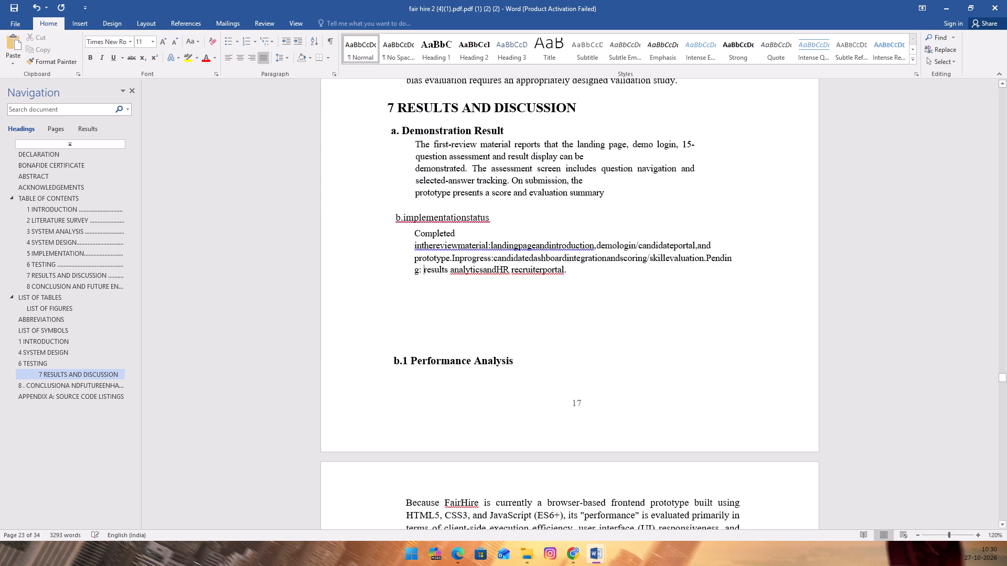
click(424, 325)
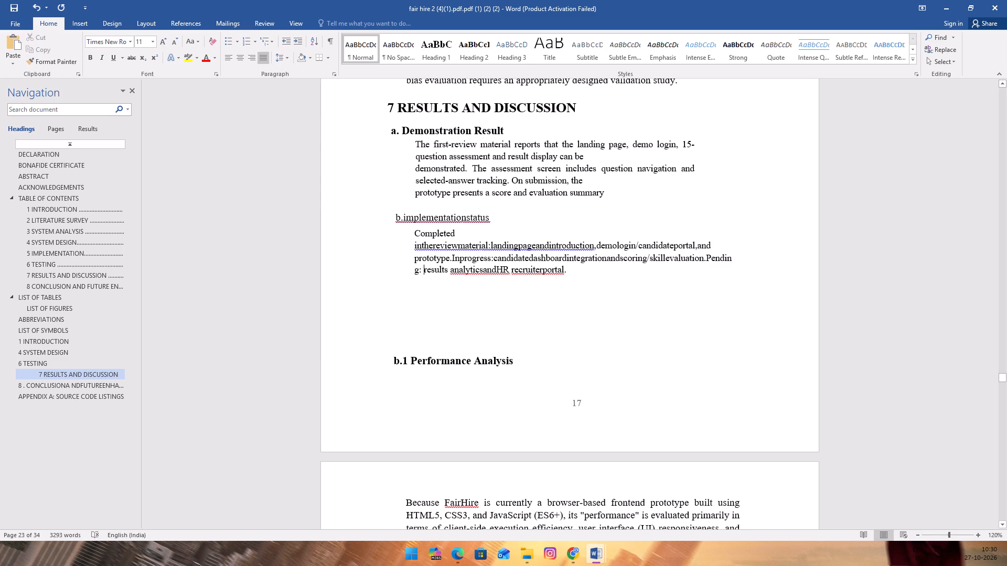
click(383, 364)
key(BackSpace)
key(BackSpace)
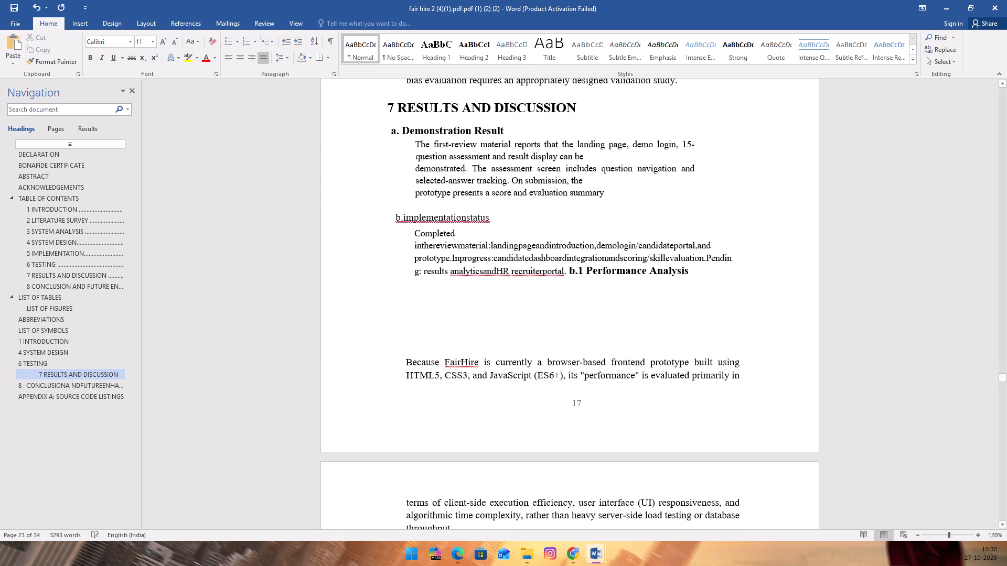
key(Return)
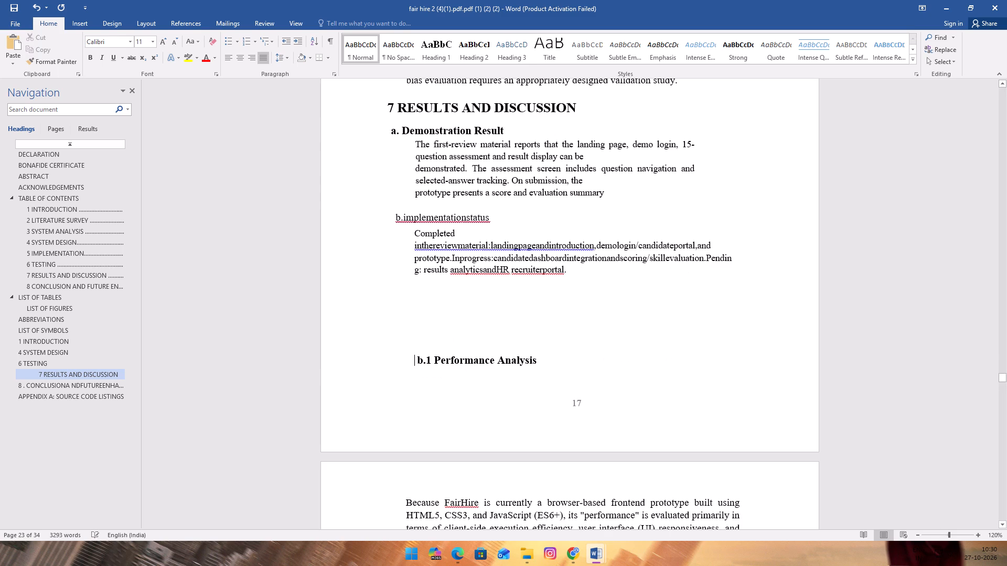
Insert a paragraph break before "ults" in the word "results" in the last line of the implementation status paragraph.
scroll(94, 72, down, 6)
scroll(382, 285, up, 4)
scroll(380, 296, down, 6)
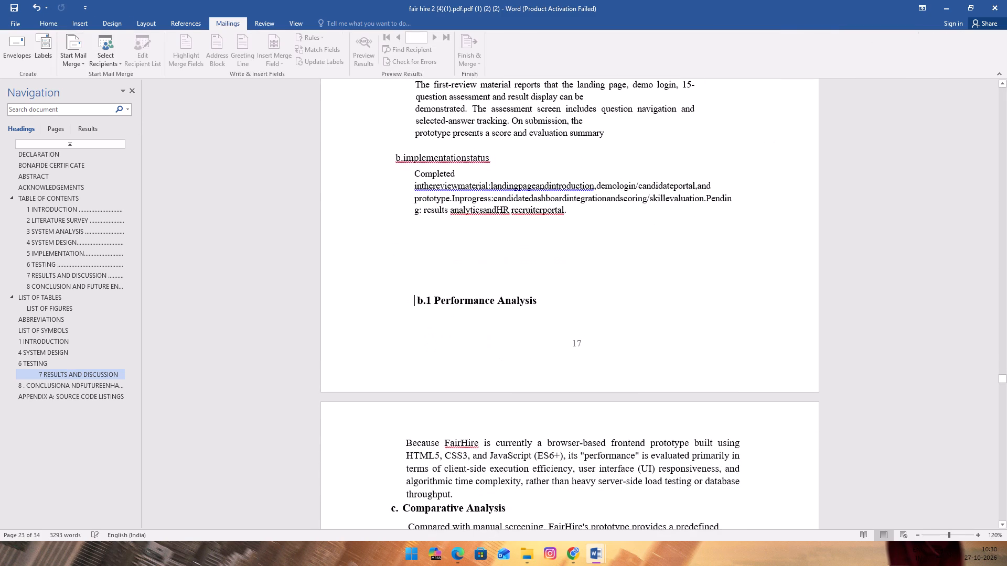
click(434, 273)
key(Return)
scroll(436, 319, down, 5)
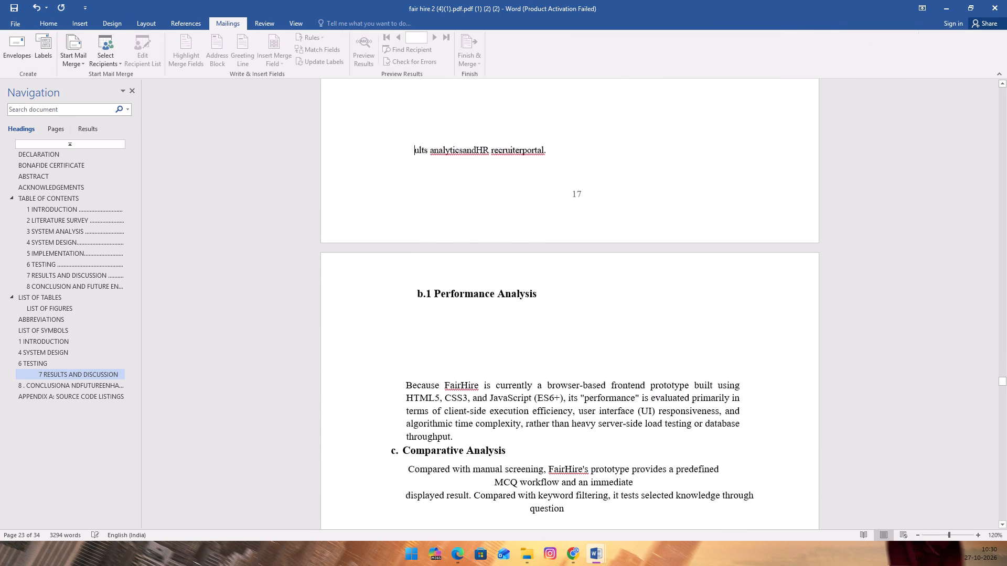
Undo the paragraph break inside "results" and the preceding heading and text edits around the implementation status paragraph.
scroll(436, 337, up, 5)
key(ctrl+z)
key(ctrl+z)
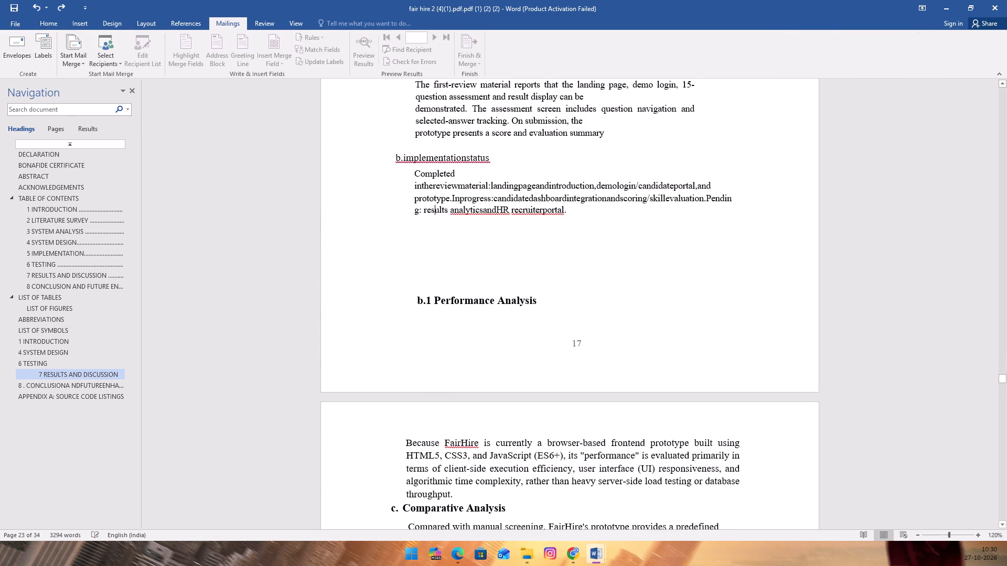
key(ctrl+z)
key(ctrl+z)
key(ctrl+z)
Examine the page layout of sections 7 and 8, the testing section and the application figures, back to section 5 Implementation.
ctrl+scroll(433, 315, up, 5)
ctrl+scroll(427, 310, down, 18)
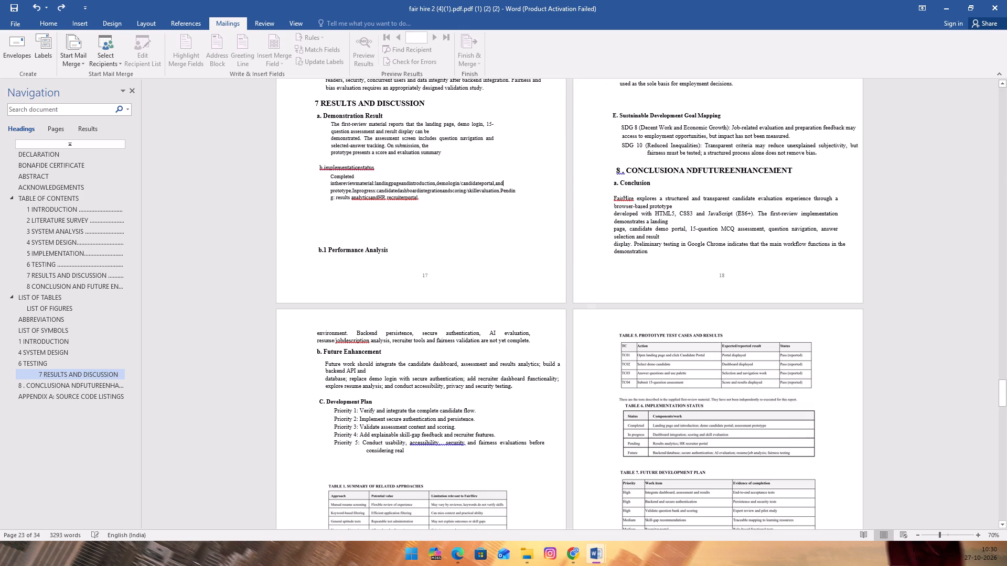
scroll(535, 321, up, 2)
ctrl+scroll(534, 322, up, 2)
scroll(540, 339, up, 3)
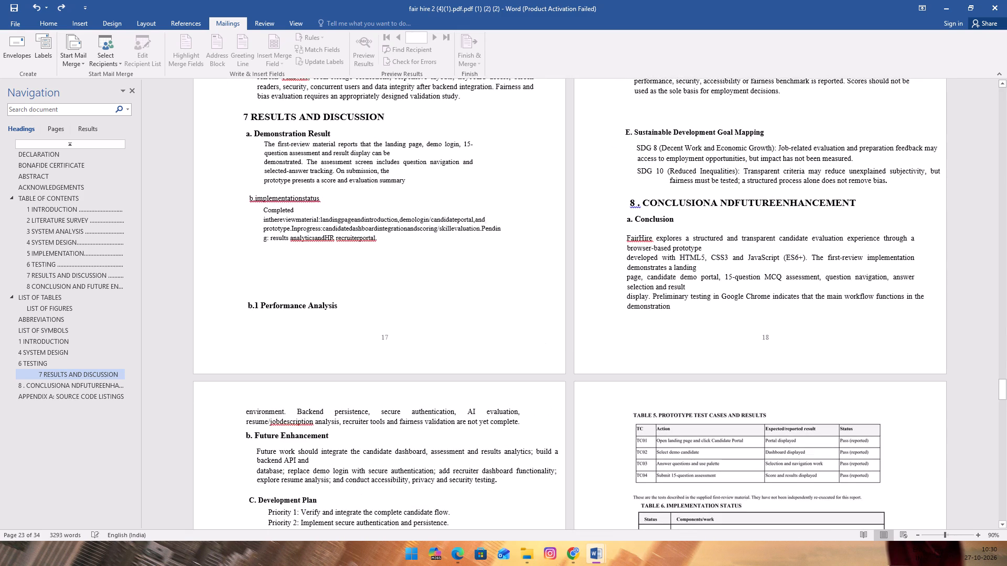
scroll(540, 339, up, 3)
scroll(490, 398, up, 6)
scroll(445, 399, up, 9)
scroll(445, 399, down, 2)
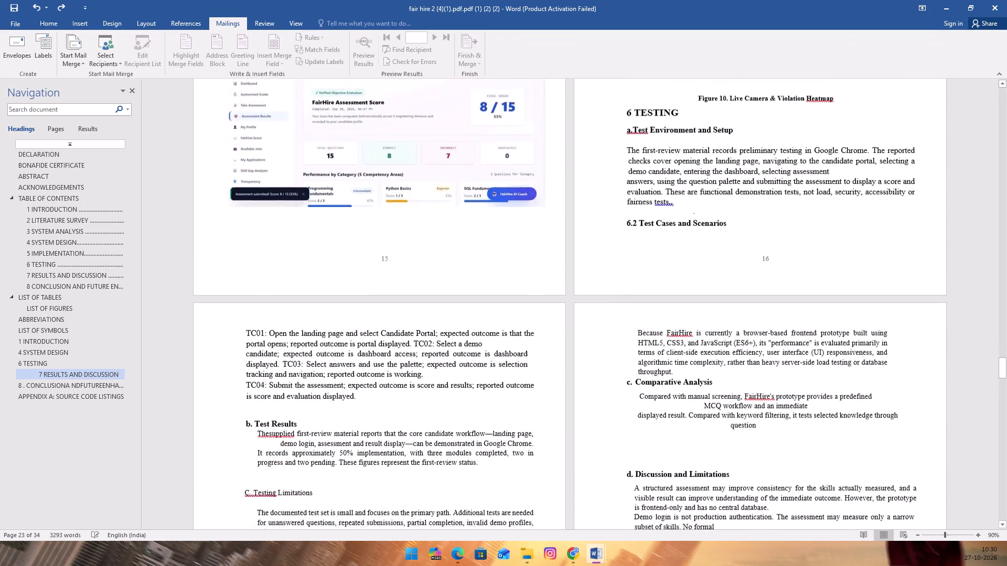
scroll(445, 399, down, 17)
scroll(445, 399, up, 20)
scroll(445, 399, up, 3)
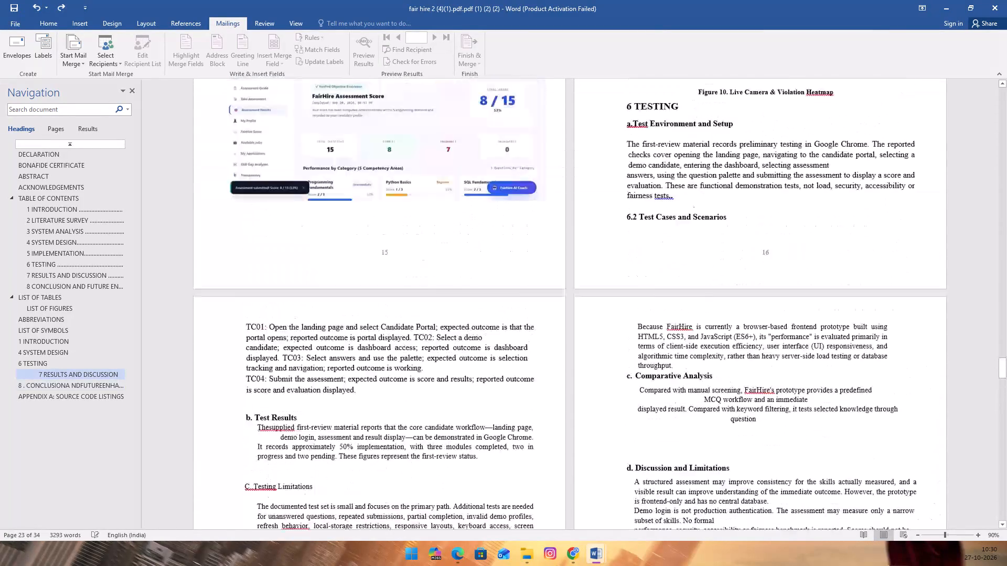
scroll(445, 399, up, 15)
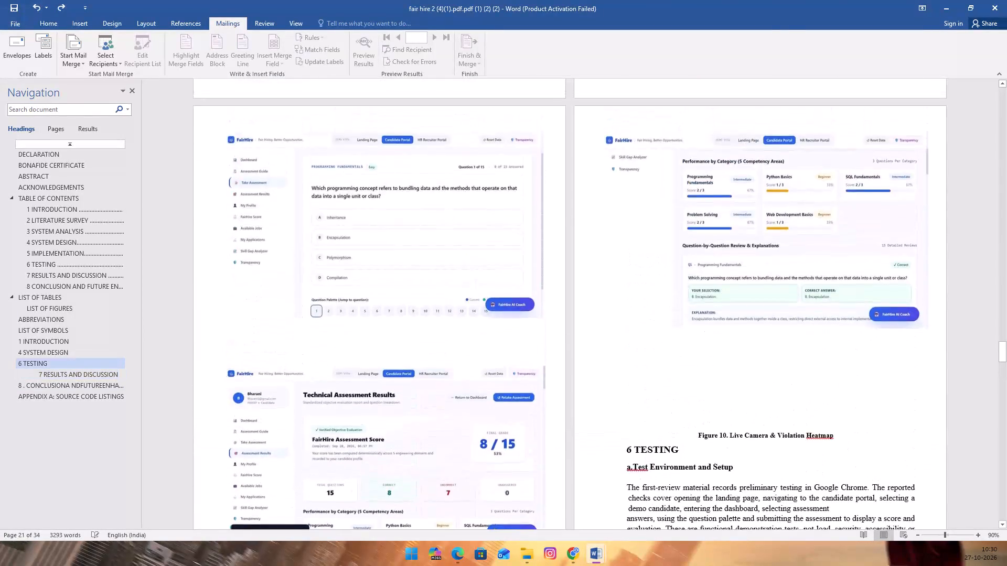
scroll(445, 399, up, 20)
scroll(445, 399, up, 16)
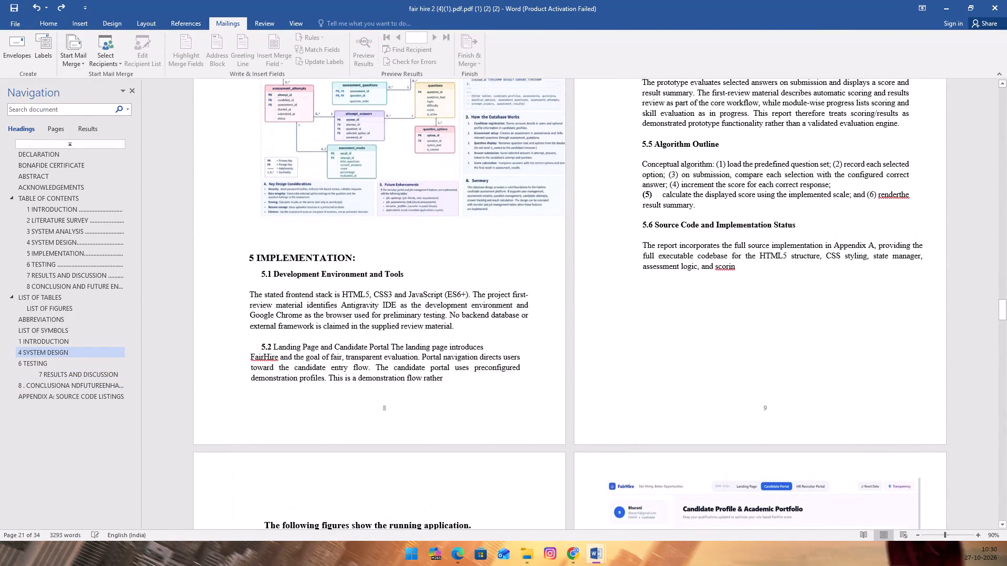
Justify the text from the 5.1 Development Environment and Tools heading through the end of the 5.2 paragraph.
drag(252, 284, 437, 346)
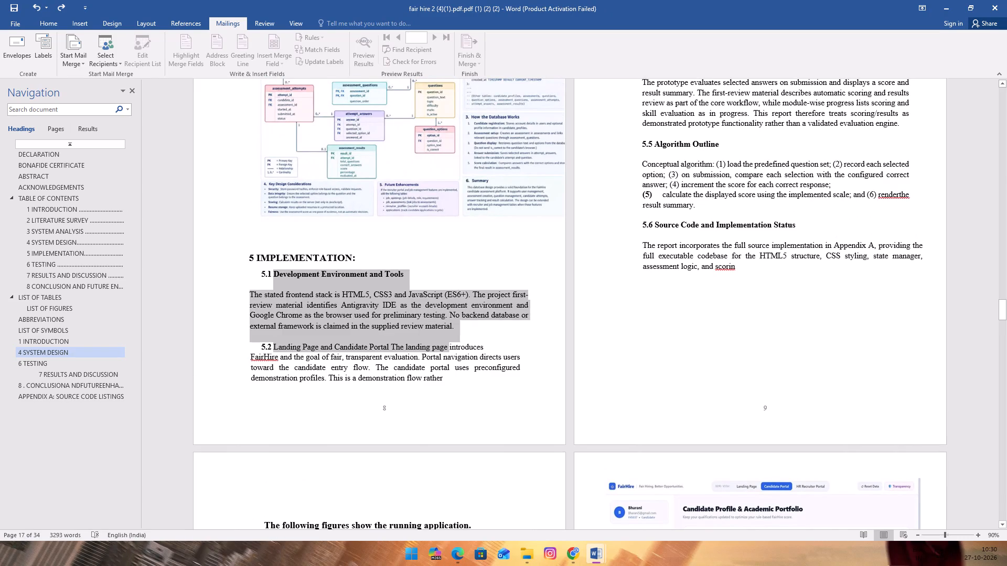
drag(437, 346, 486, 385)
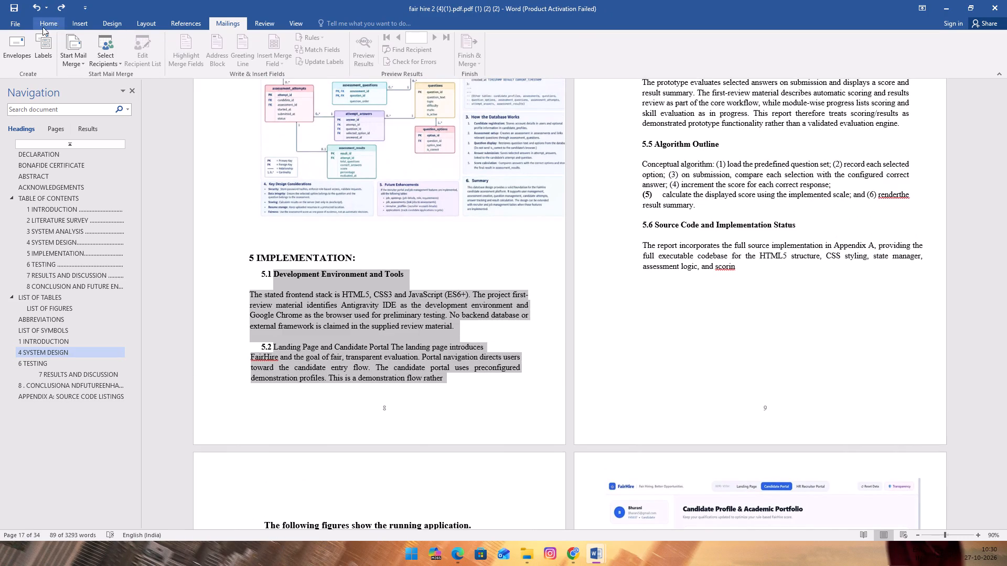
click(16, 20)
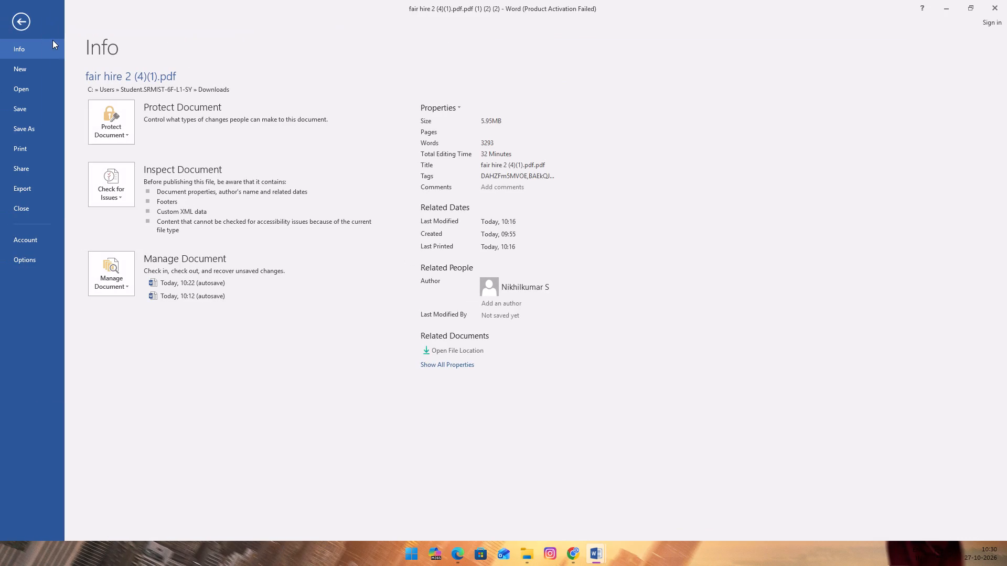
click(19, 25)
click(39, 17)
click(45, 25)
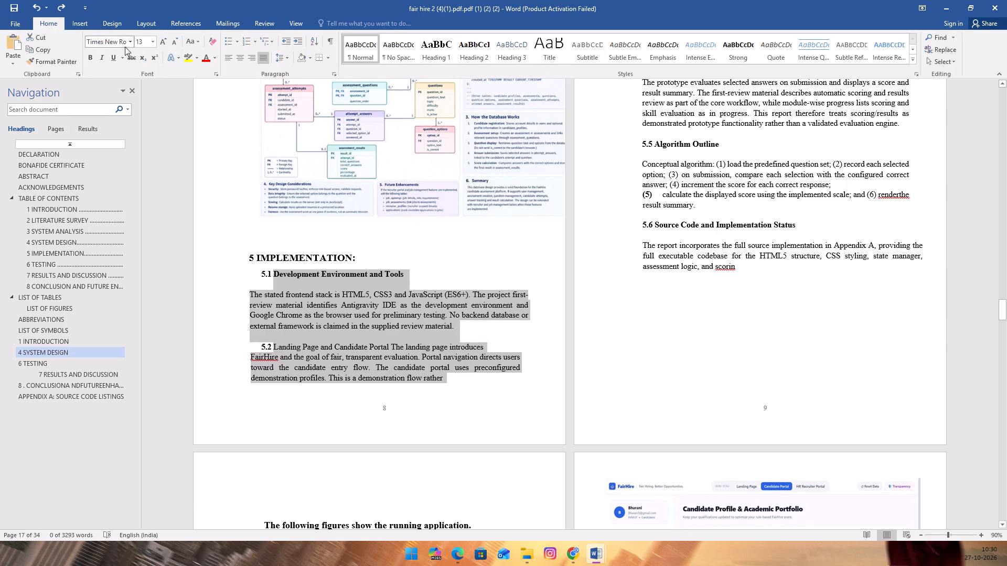
click(267, 62)
click(267, 62)
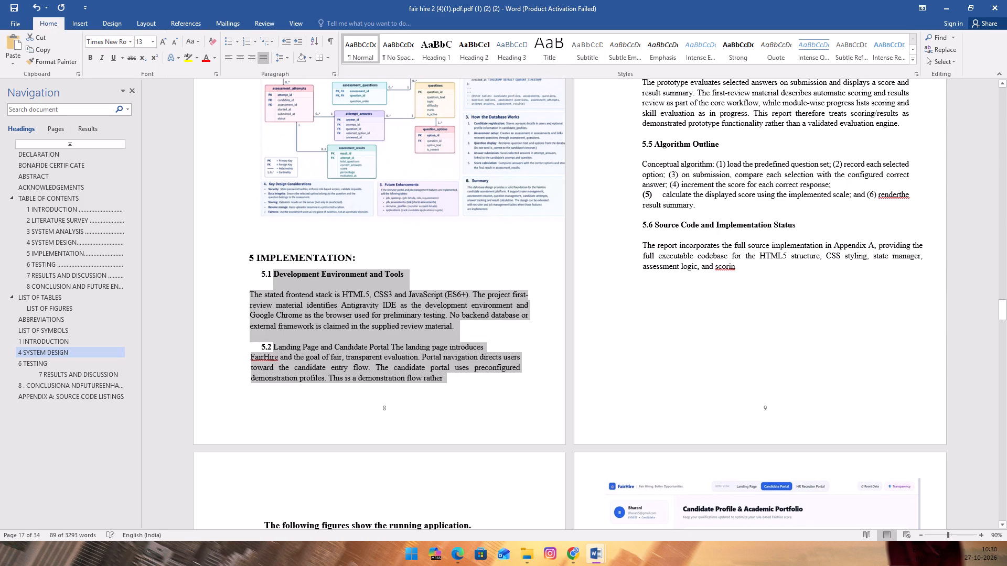
click(416, 440)
Examine the layout and text alignment from the Database Design page back through sections 4 to 1 and the List of Symbols.
scroll(367, 358, up, 5)
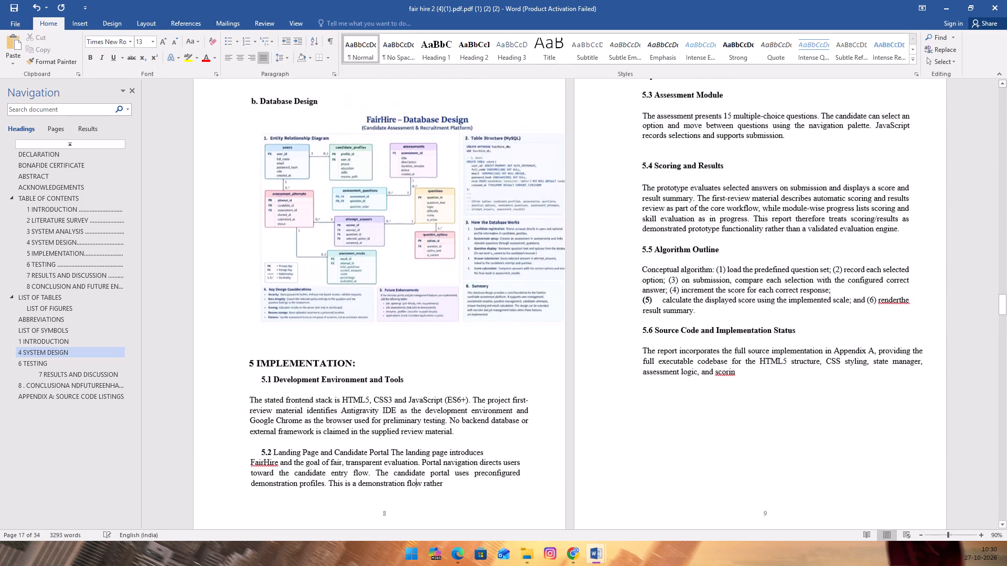
scroll(382, 362, up, 4)
scroll(473, 383, up, 16)
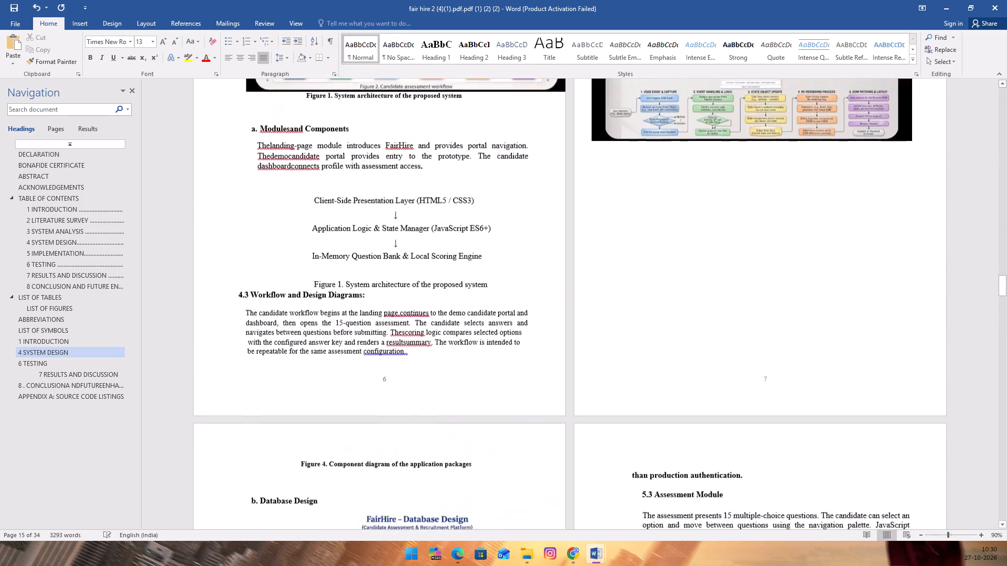
scroll(475, 367, up, 3)
scroll(408, 380, up, 17)
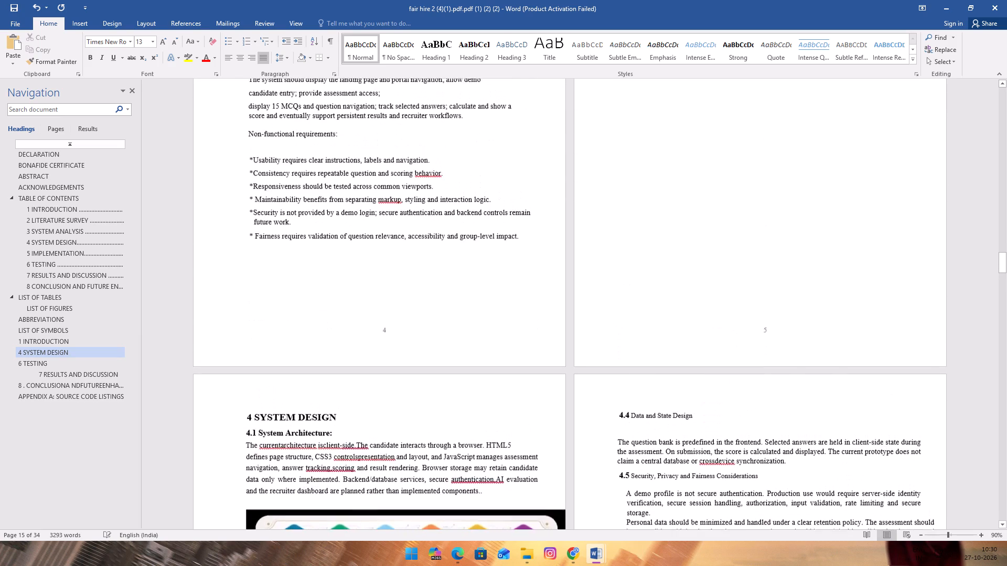
scroll(408, 380, up, 12)
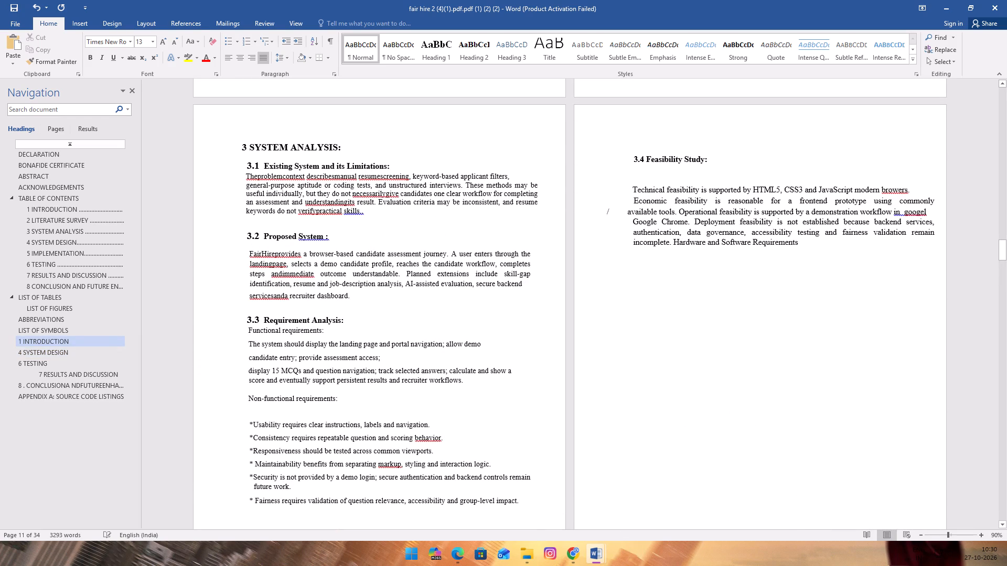
drag(634, 181, 758, 214)
click(744, 309)
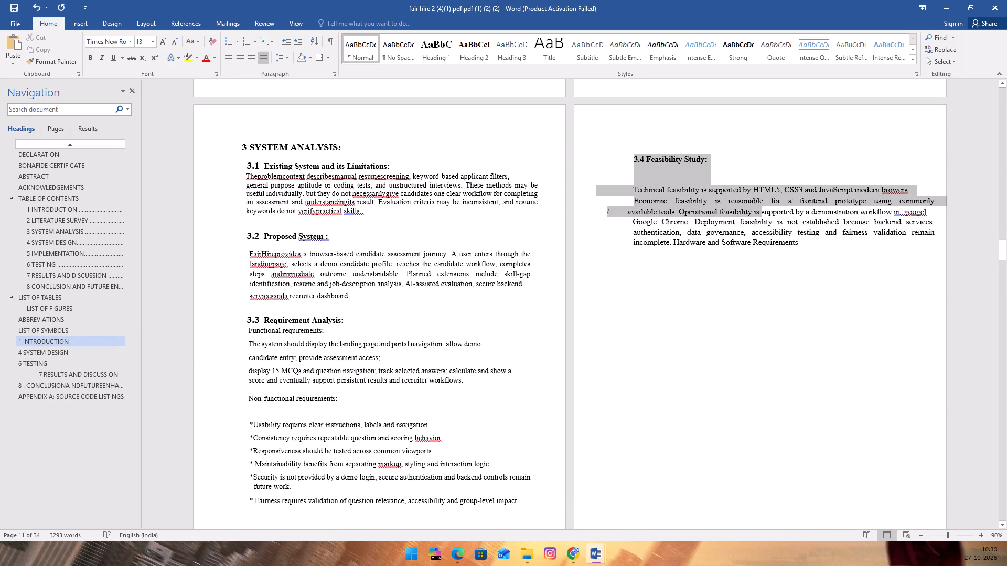
scroll(644, 309, up, 7)
scroll(378, 364, up, 19)
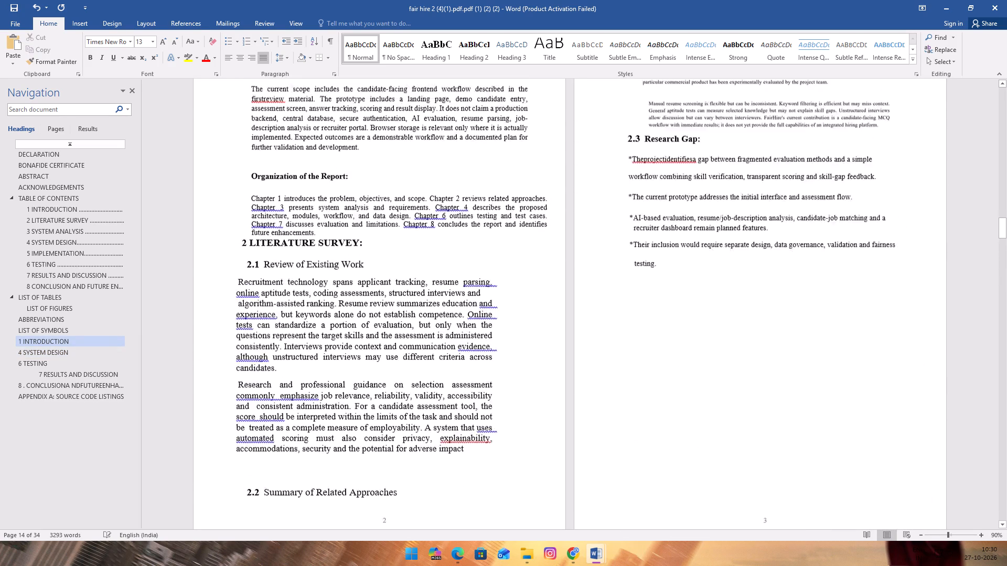
scroll(373, 343, up, 11)
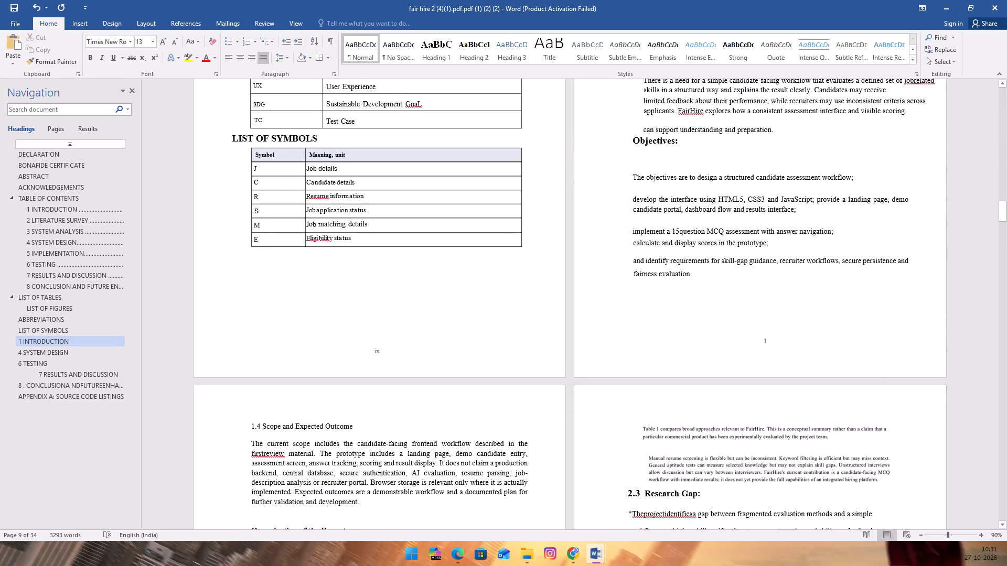
Save a copy of the FairHire report as a PDF named kiii in the Downloads folder.
scroll(638, 347, up, 12)
click(8, 14)
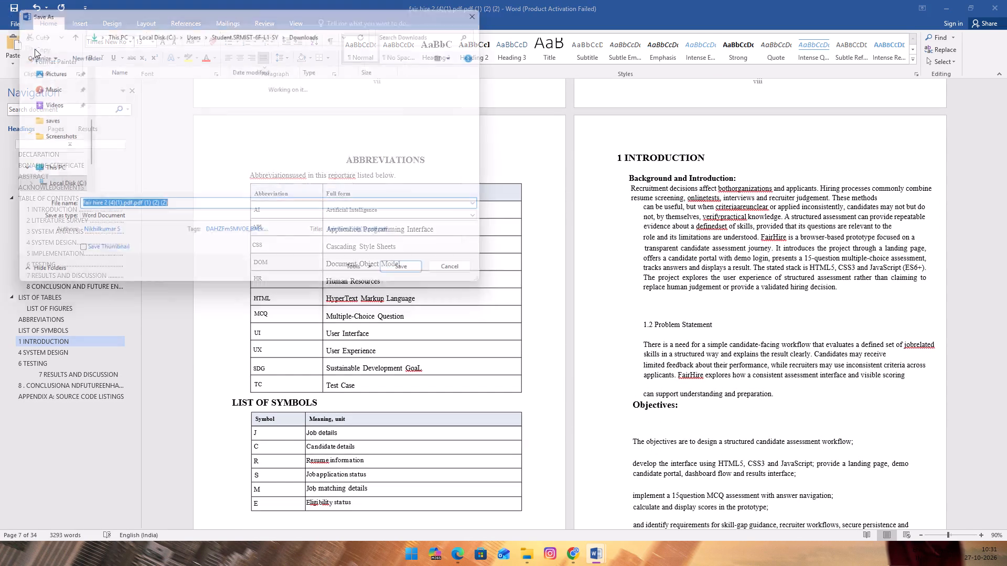
drag(192, 208, 67, 208)
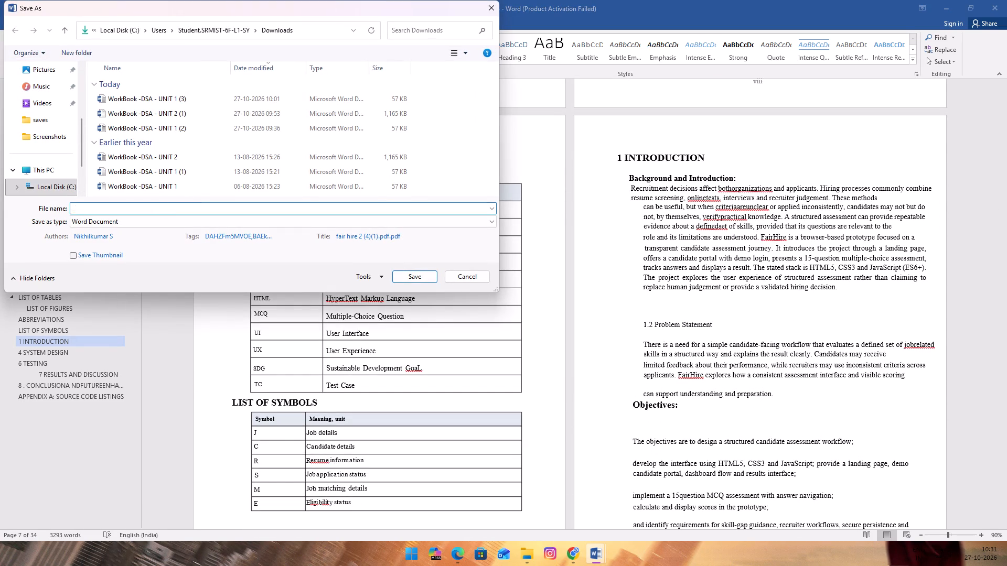
drag(67, 208, 49, 213)
key(BackSpace)
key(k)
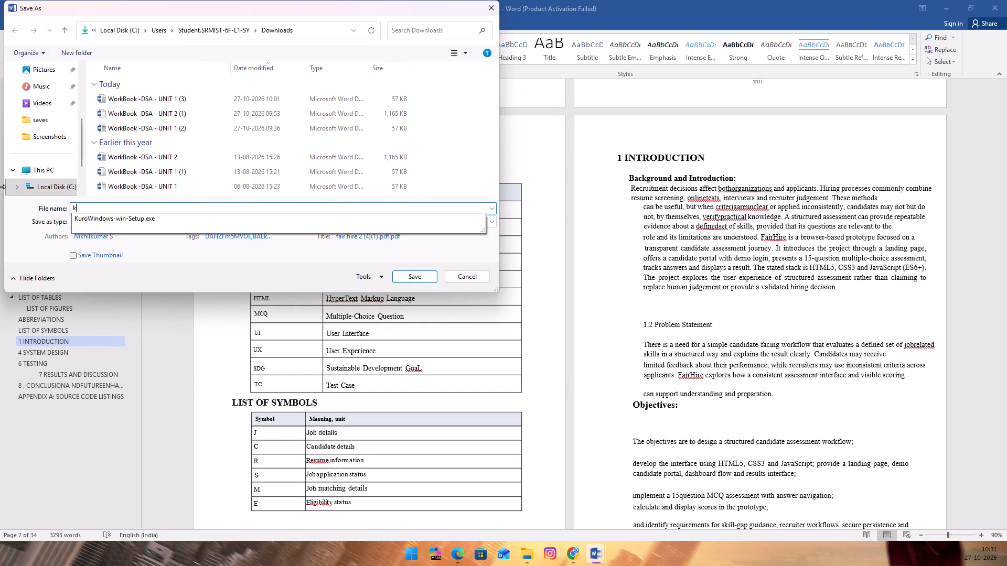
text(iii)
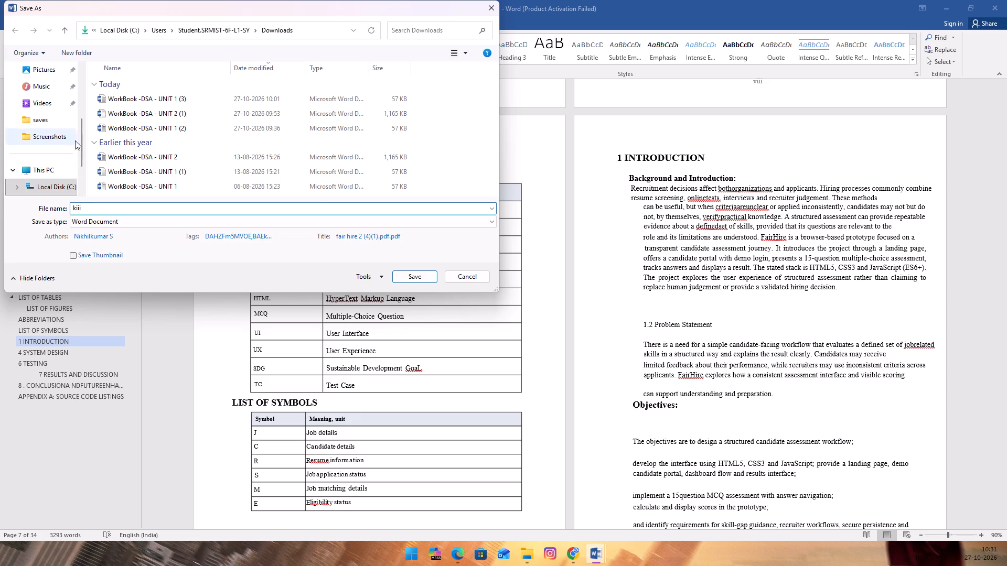
click(109, 223)
click(92, 280)
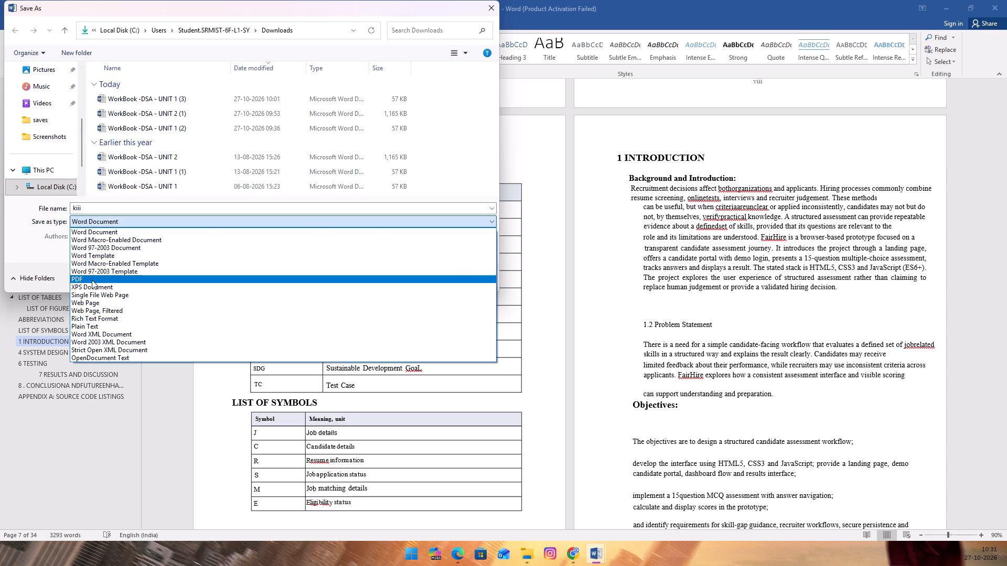
scroll(28, 183, down, 4)
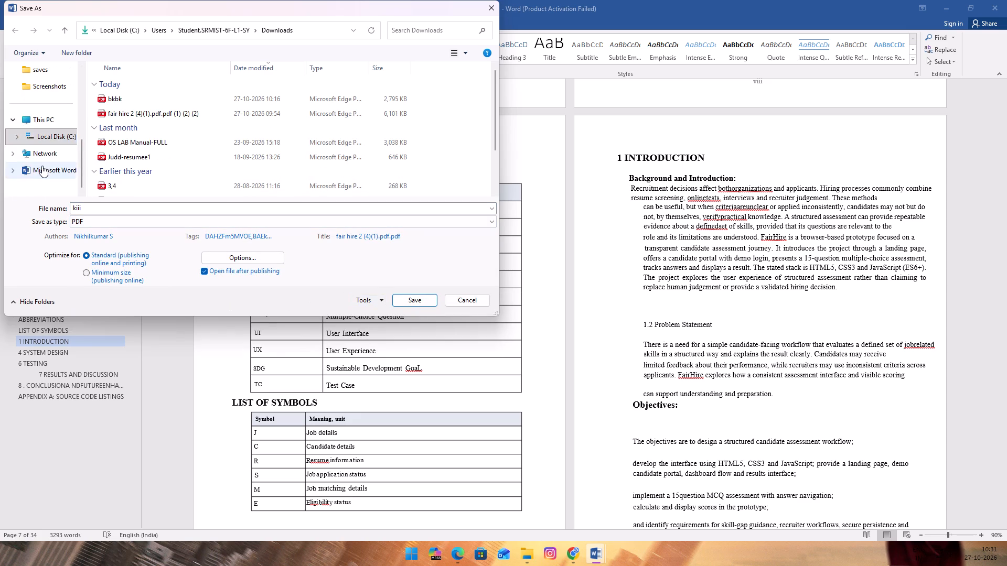
scroll(58, 147, up, 4)
click(52, 135)
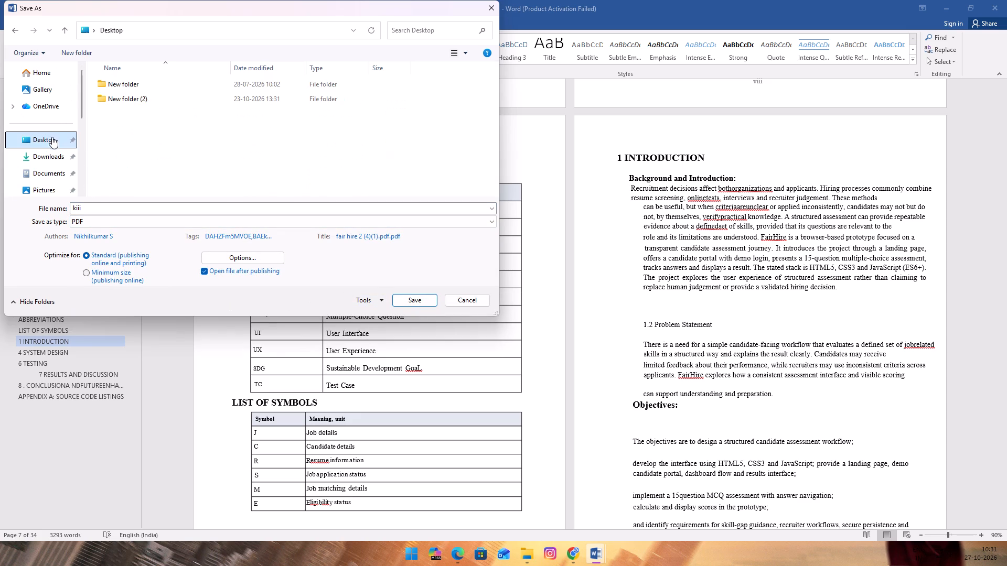
click(54, 157)
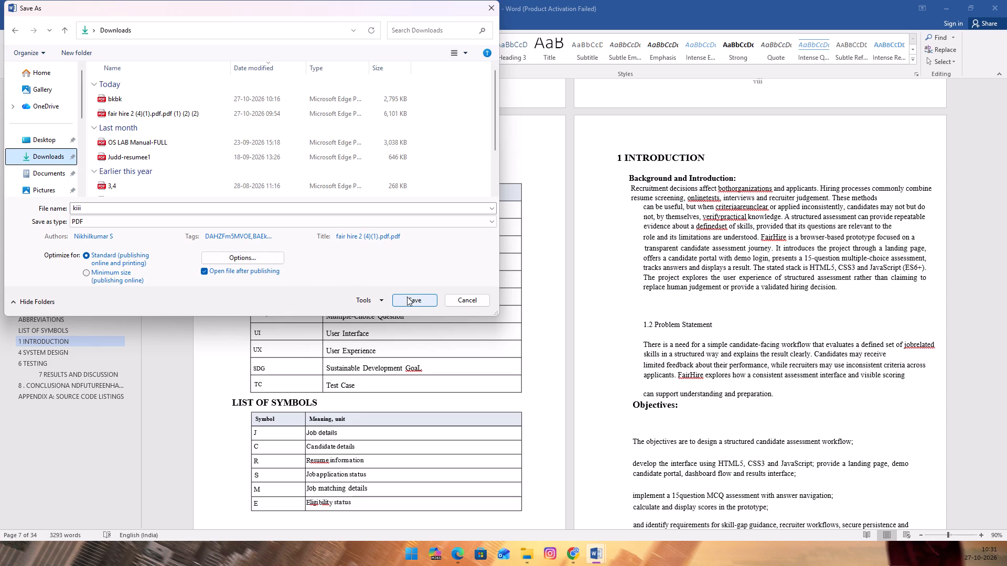
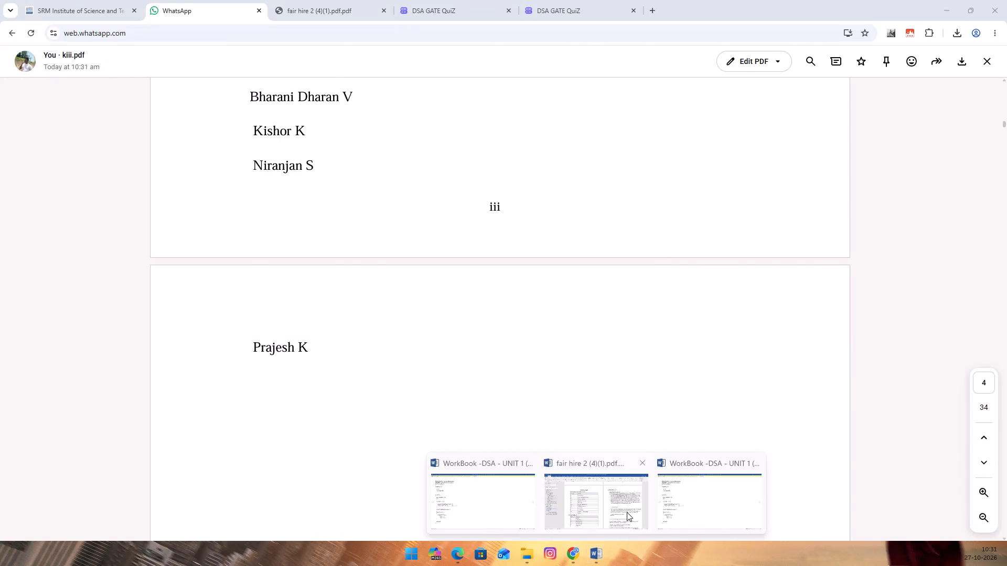
Try to close up the blank space between the Table 7 entry and the LIST OF FIGURES heading.
scroll(627, 512, up, 19)
scroll(487, 296, up, 6)
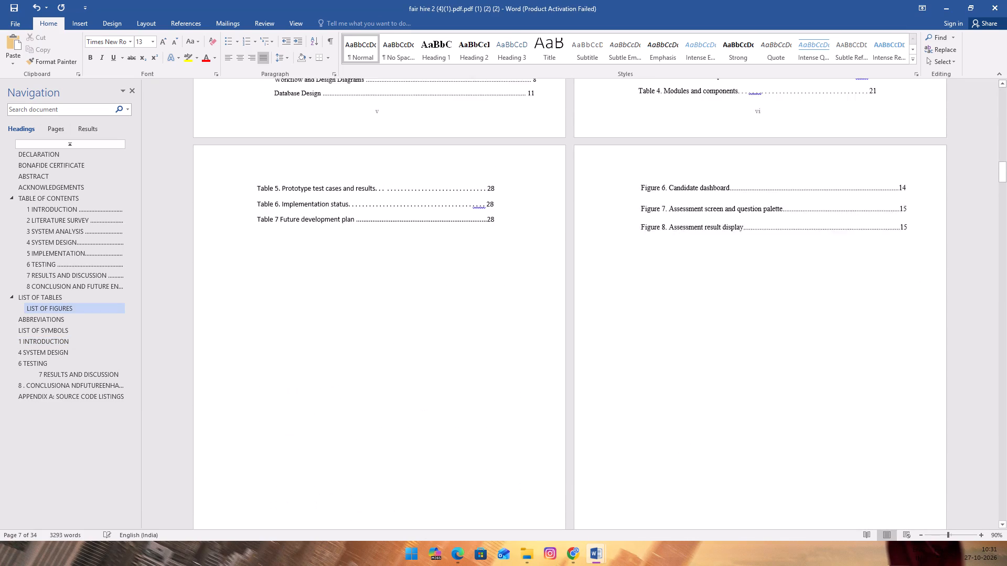
scroll(487, 296, up, 4)
scroll(376, 401, up, 7)
scroll(376, 401, down, 19)
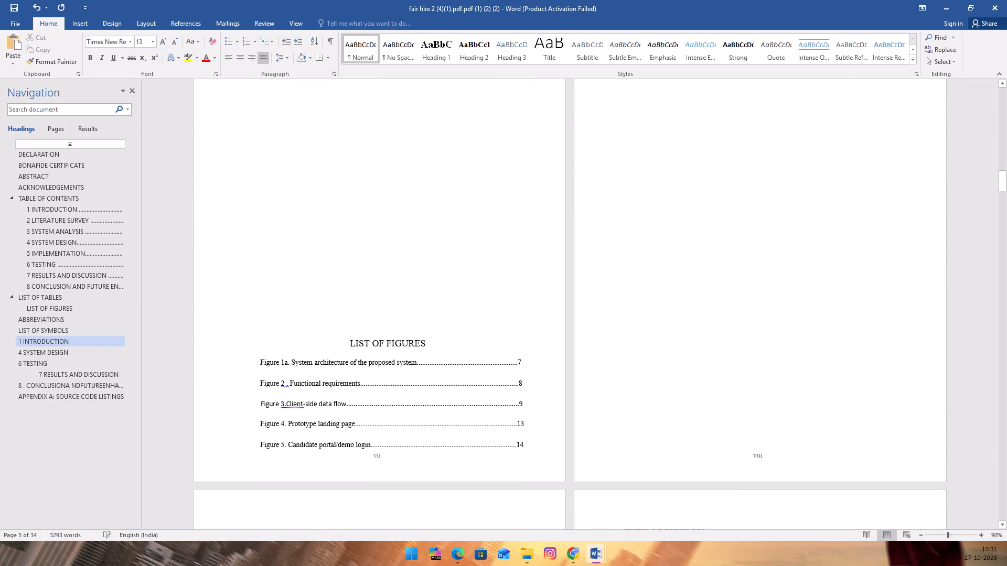
click(265, 242)
click(308, 310)
click(280, 389)
key(BackSpace)
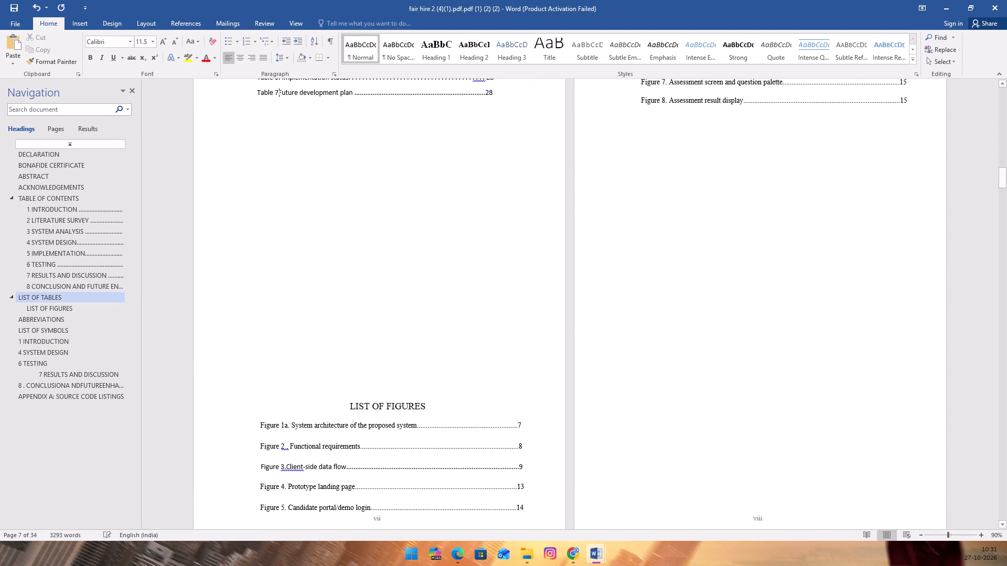
click(283, 384)
Examine the front-matter layout from the Table of Contents back to the Acknowledgements and Abstract page.
scroll(337, 267, up, 20)
scroll(337, 267, up, 18)
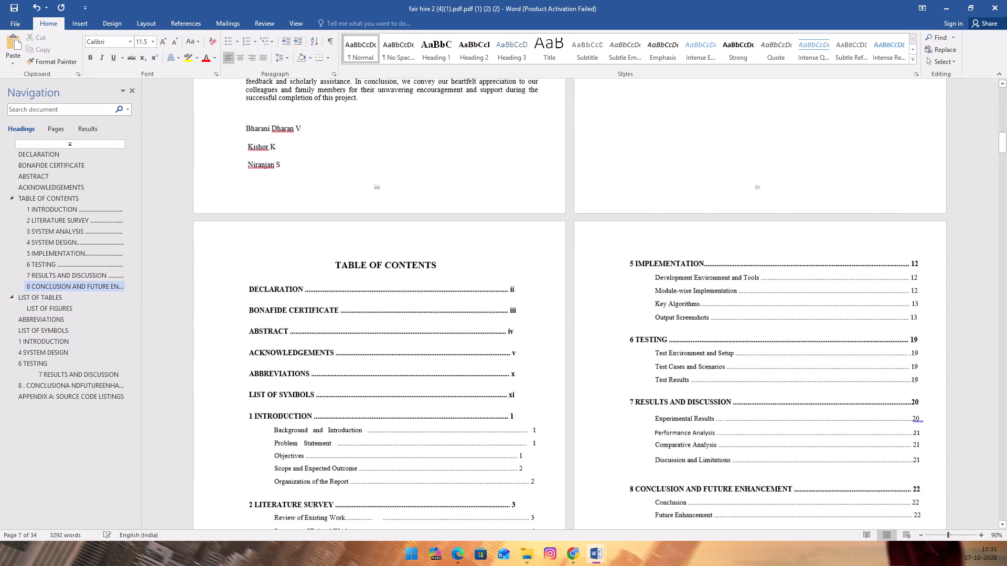
scroll(435, 312, up, 2)
scroll(300, 380, up, 16)
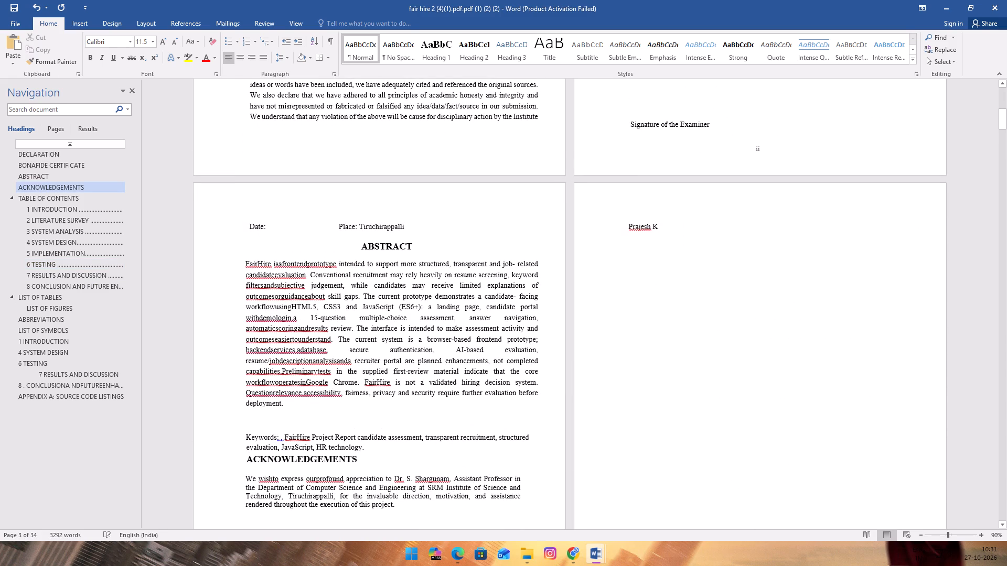
Pull the stray fourth student name from the otherwise empty page back onto the third name's line under Acknowledgements.
click(613, 203)
key(BackSpace)
key(BackSpace)
Remove the indent before the second name under Acknowledgements, keeping that name on its own line flush with the first.
scroll(485, 338, down, 8)
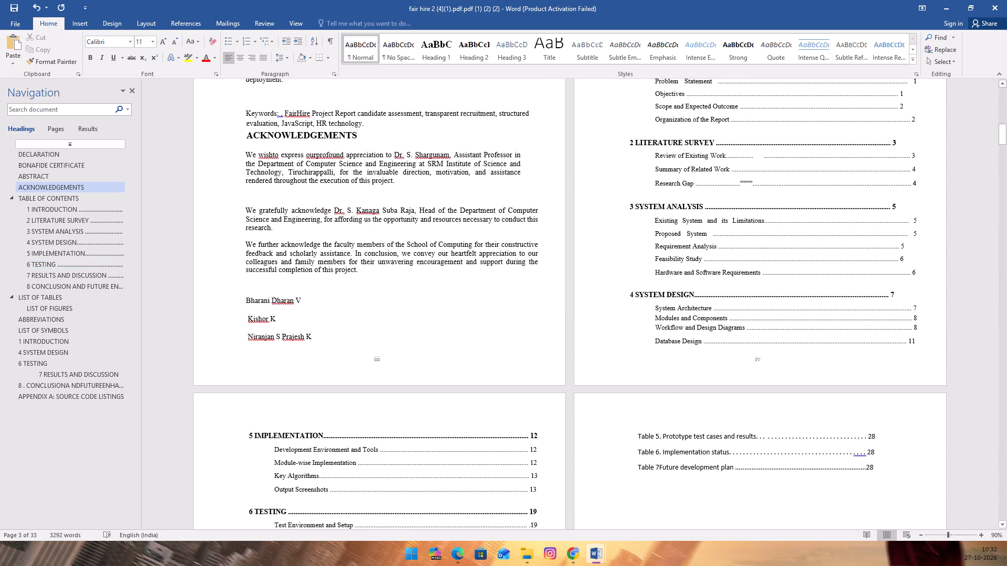
click(249, 314)
key(BackSpace)
key(BackSpace)
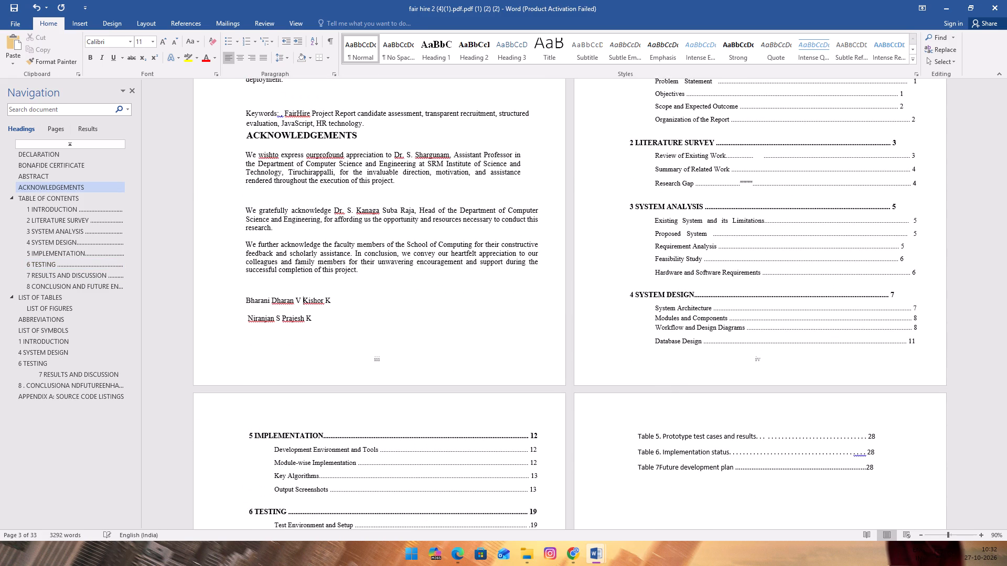
key(Return)
drag(243, 295, 258, 322)
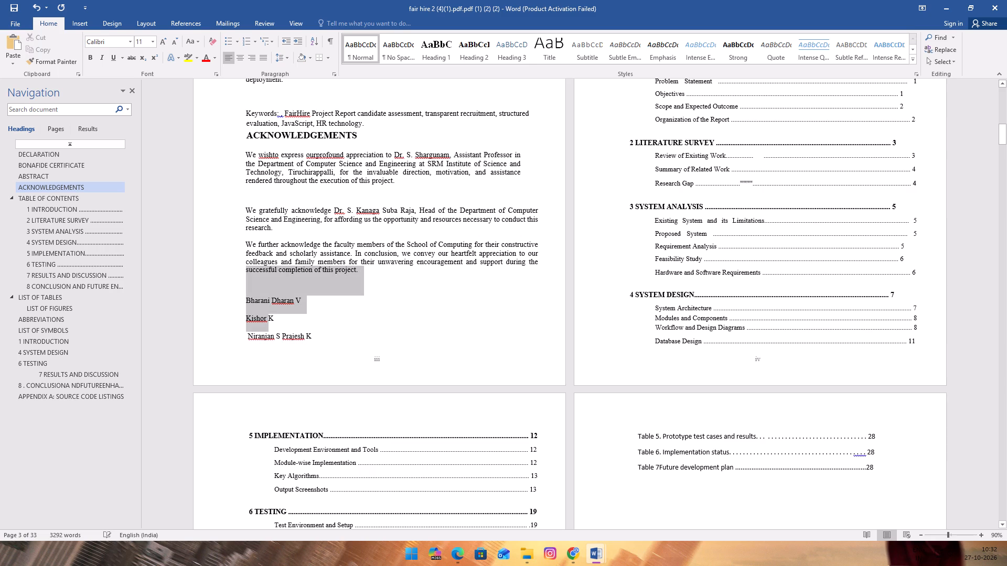
drag(258, 322, 265, 335)
click(189, 298)
Split the fourth name from the third so that it starts its own line in the Acknowledgements name list.
click(281, 340)
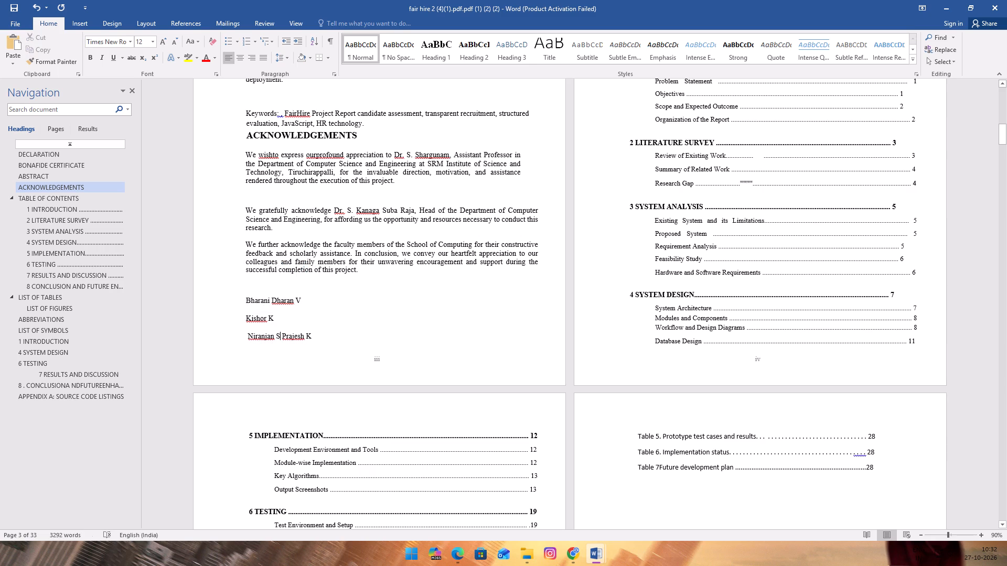
key(Return)
Justify the first three names under Acknowledgements and change their line spacing.
scroll(289, 356, down, 7)
drag(243, 333, 260, 352)
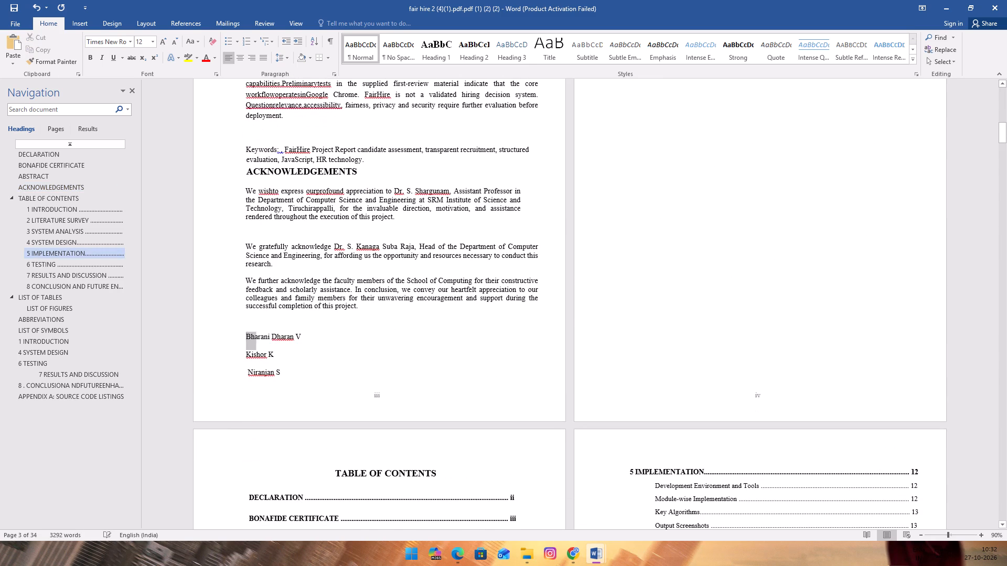
drag(260, 352, 273, 373)
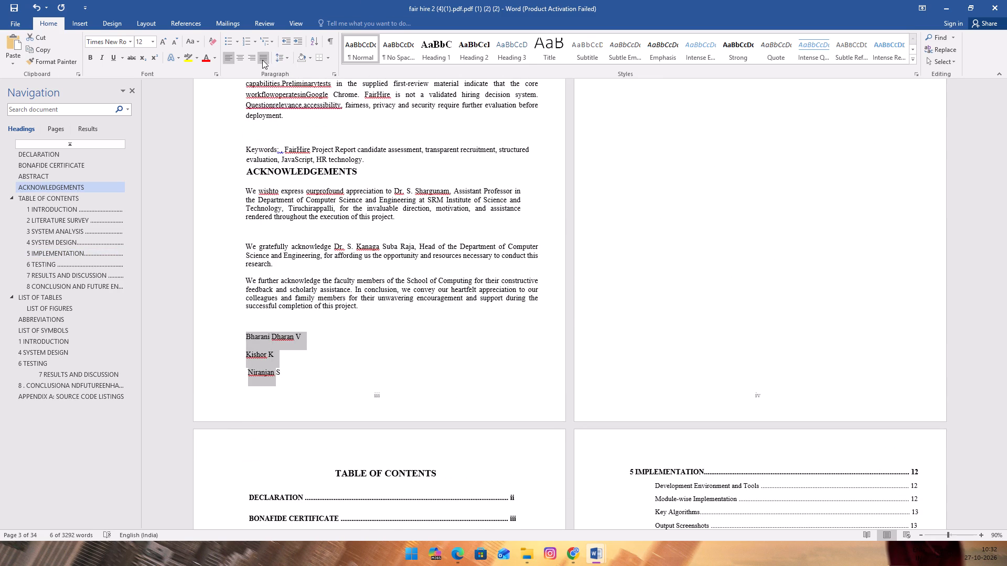
click(262, 60)
click(276, 60)
click(297, 69)
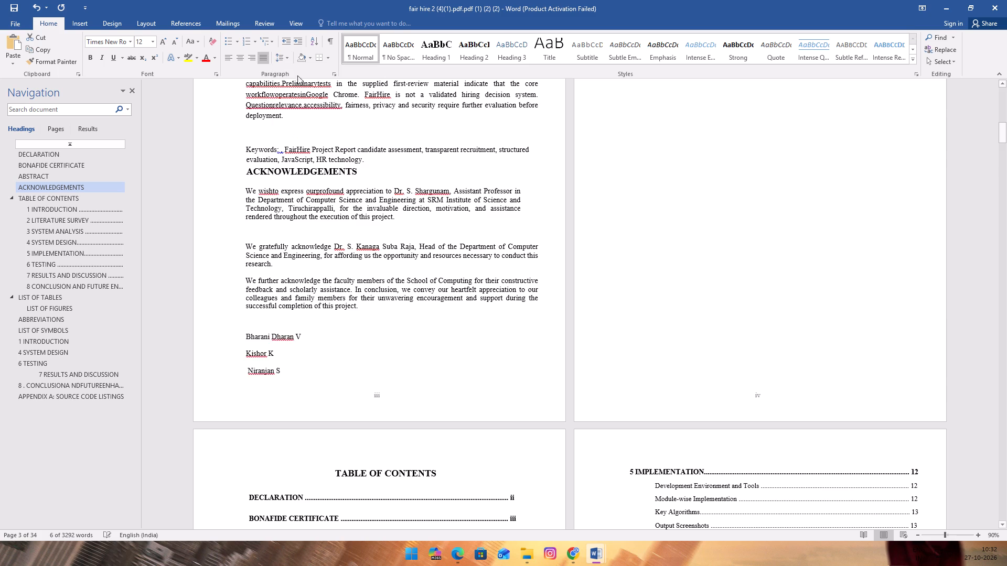
Replace the paragraph break between the last Acknowledgements paragraph and the first name with a fresh one.
click(271, 338)
click(259, 344)
click(244, 345)
key(BackSpace)
key(BackSpace)
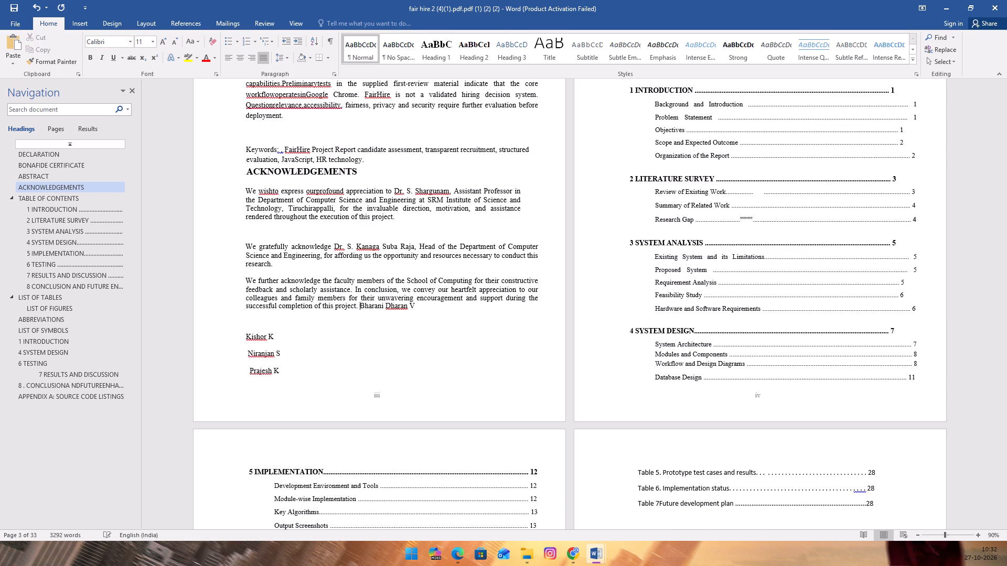
key(Return)
click(270, 332)
click(262, 319)
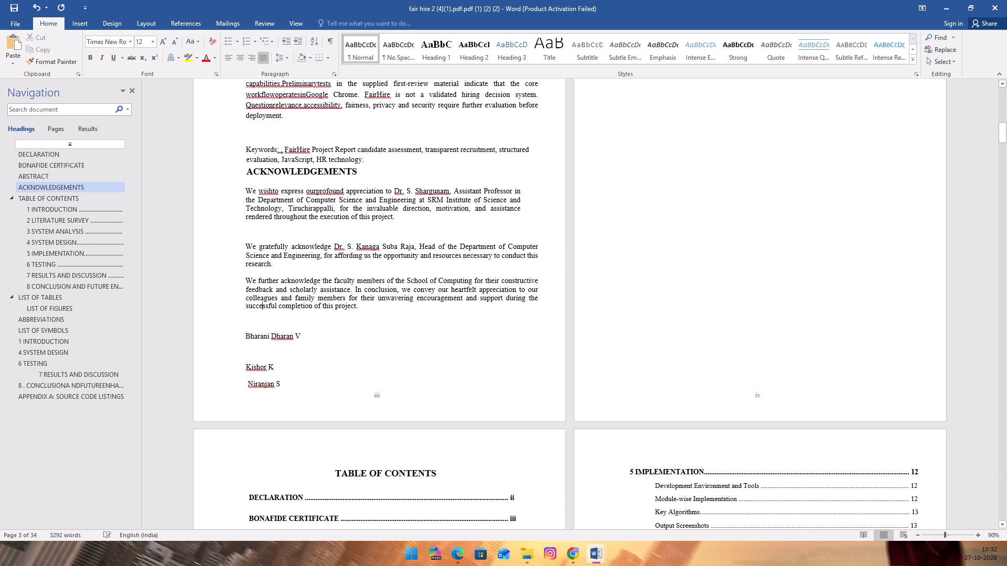
Remove the paragraph break between the first and second names under Acknowledgements to fix the gap between them.
scroll(285, 314, down, 3)
click(247, 299)
key(BackSpace)
key(BackSpace)
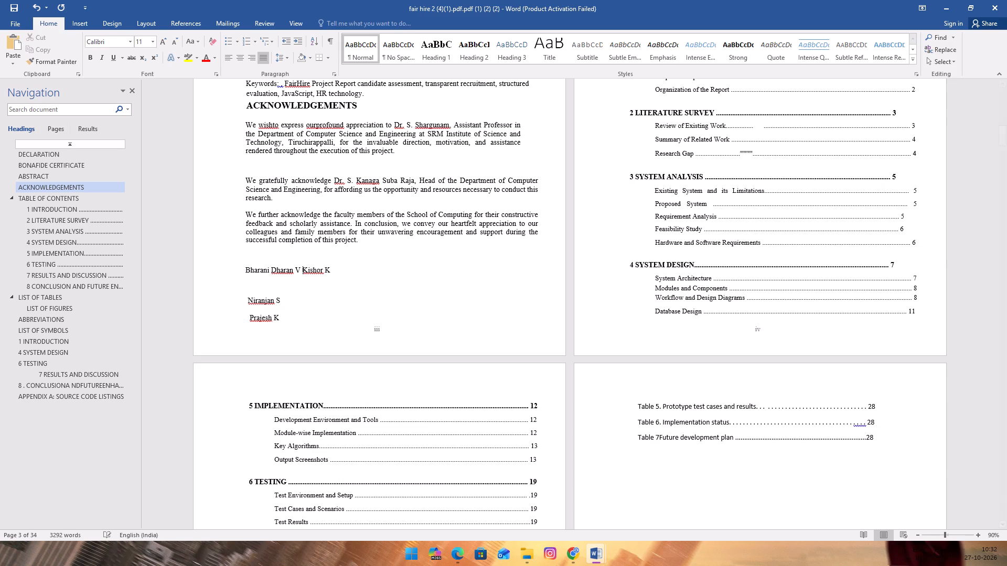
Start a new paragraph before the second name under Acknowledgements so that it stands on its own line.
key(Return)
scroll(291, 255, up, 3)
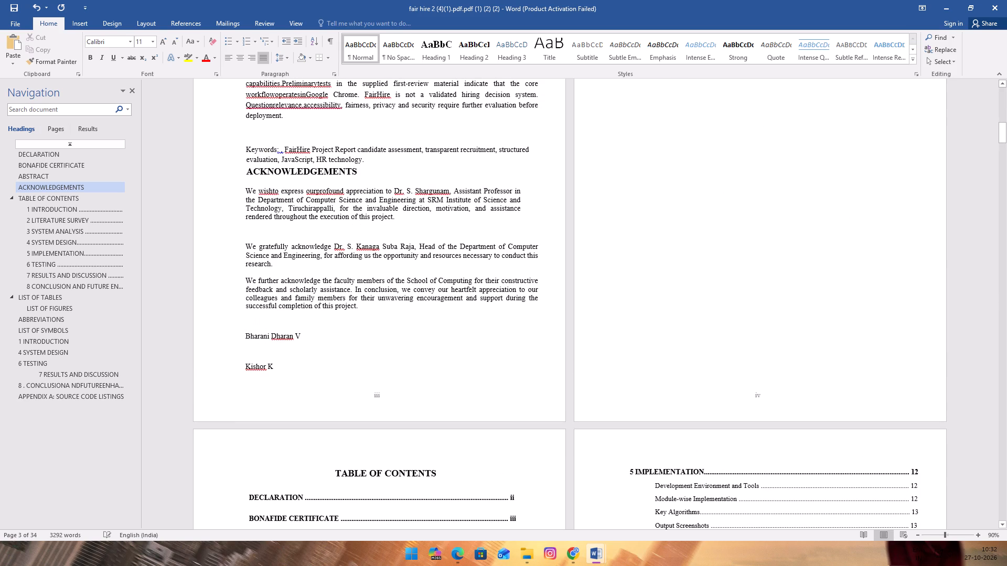
Undo the recent paragraph-break, line-spacing and justification changes to the first three names under Acknowledgements.
key(ctrl+z)
key(ctrl+z)
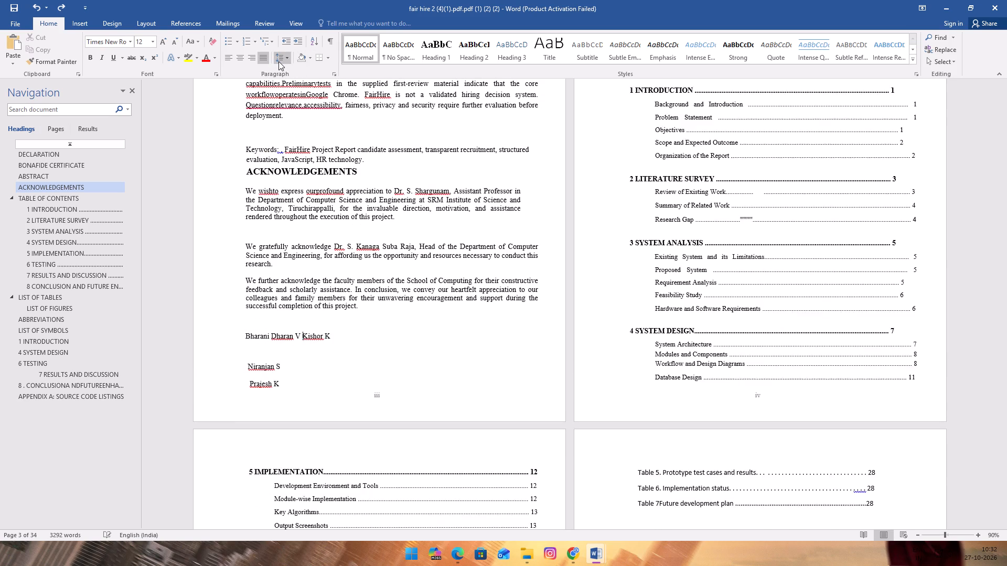
key(ctrl+z)
key(ctrl+z)
key(ctrl+z)
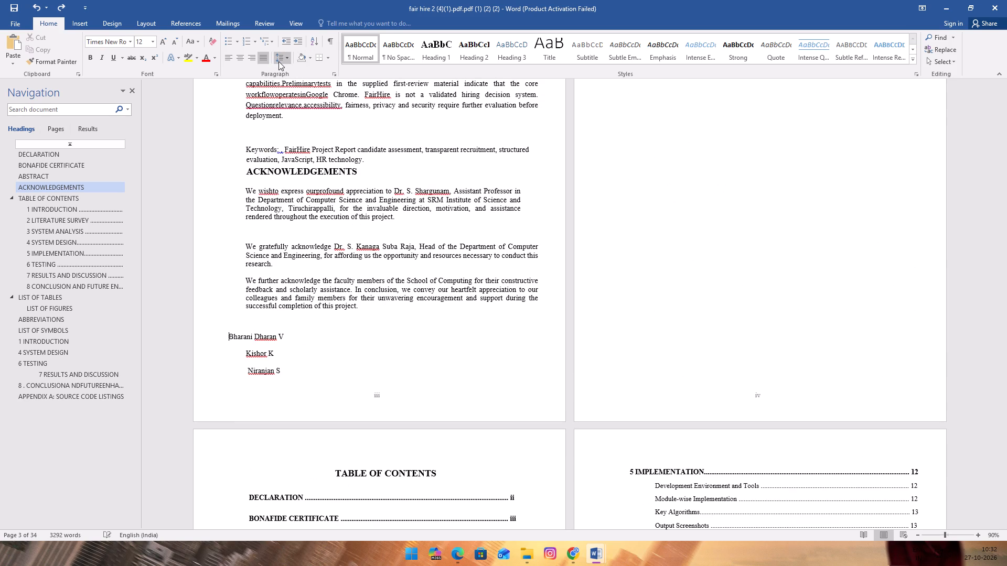
key(ctrl+z)
key(ctrl+z)
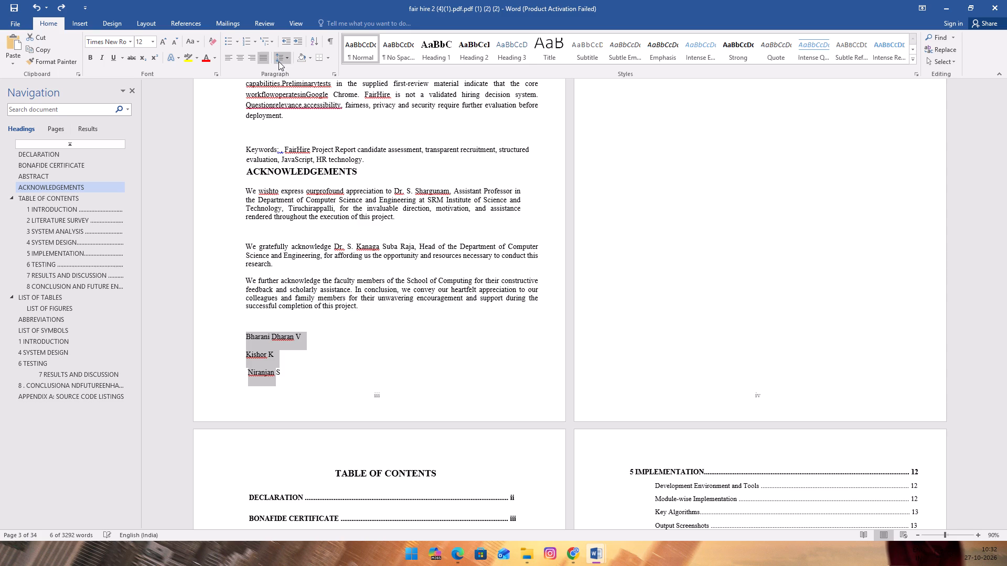
key(ctrl+z)
ctrl+click(377, 344)
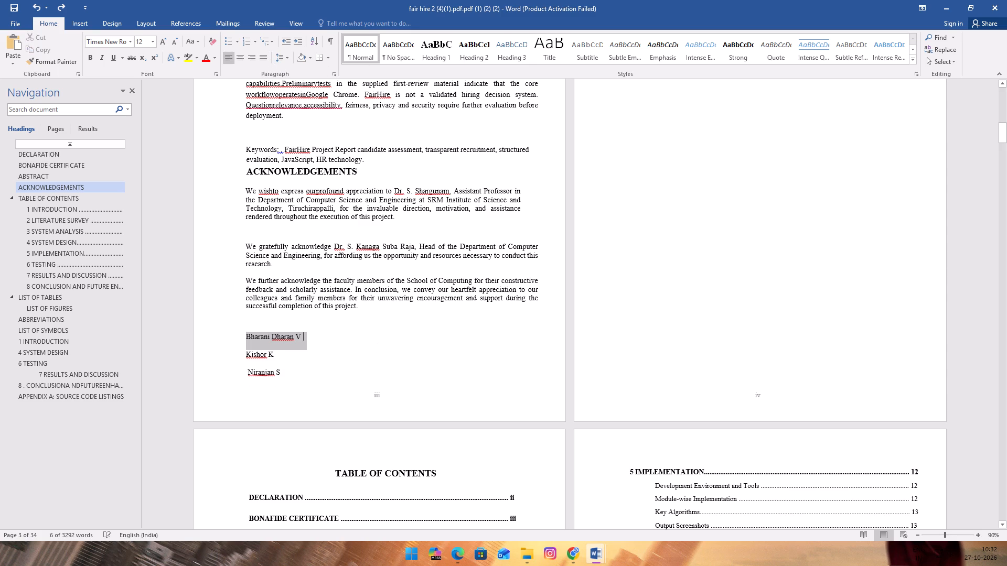
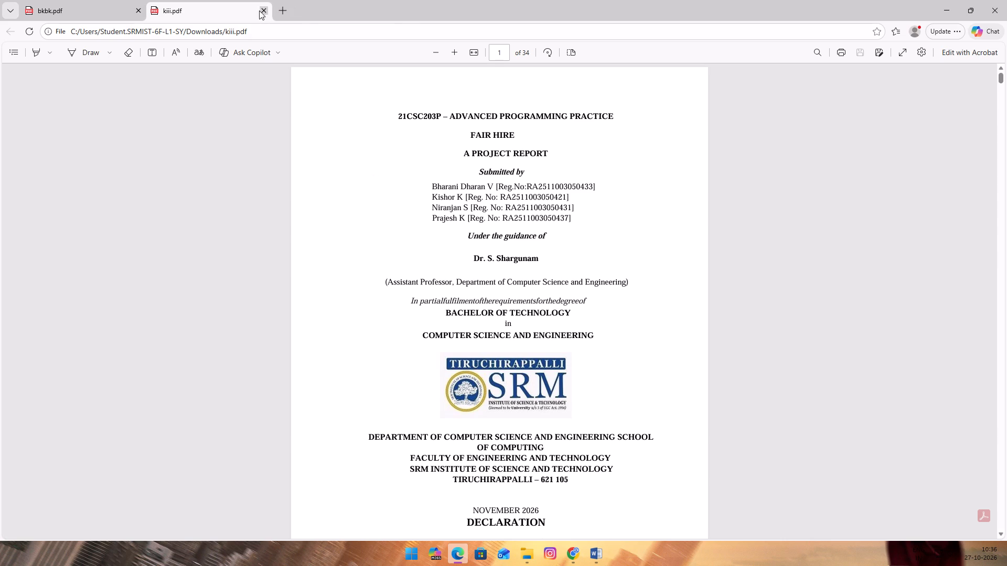
Close the kiii.pdf report in the browser and switch to the Downloads folder in File Explorer.
click(263, 8)
click(521, 553)
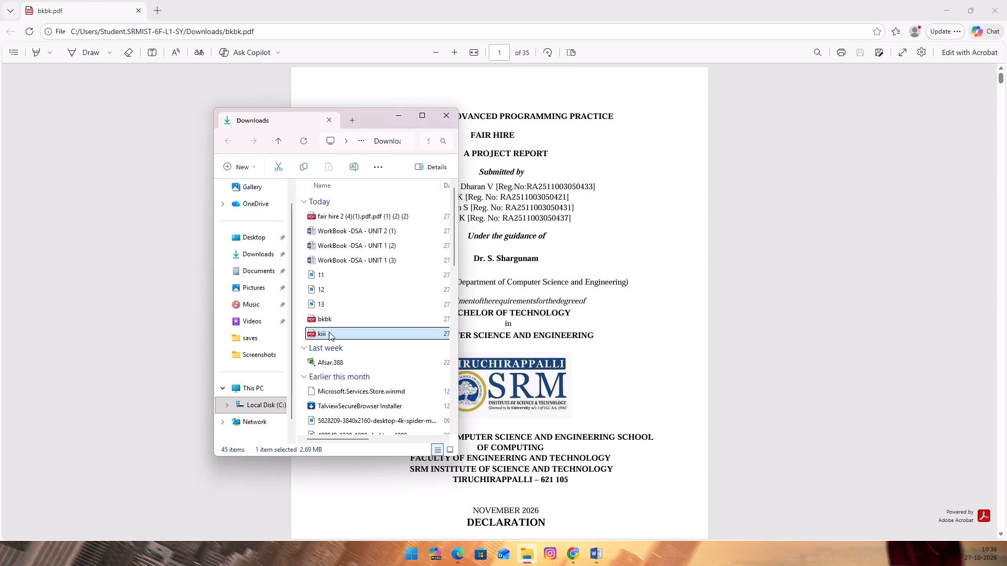
Open the kiii PDF from the Downloads folder in Word and accept its conversion to an editable document.
right_click(339, 335)
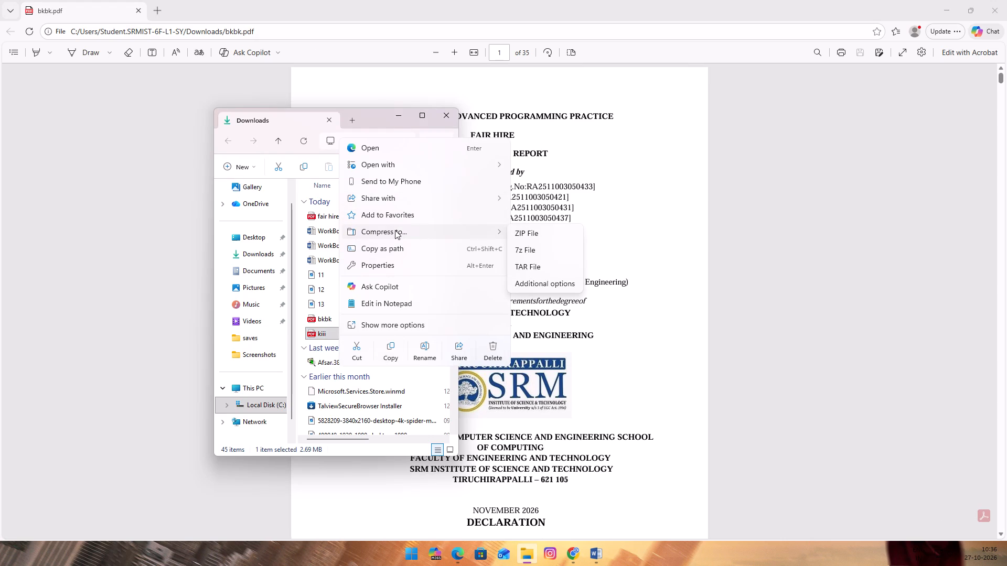
click(408, 168)
click(567, 248)
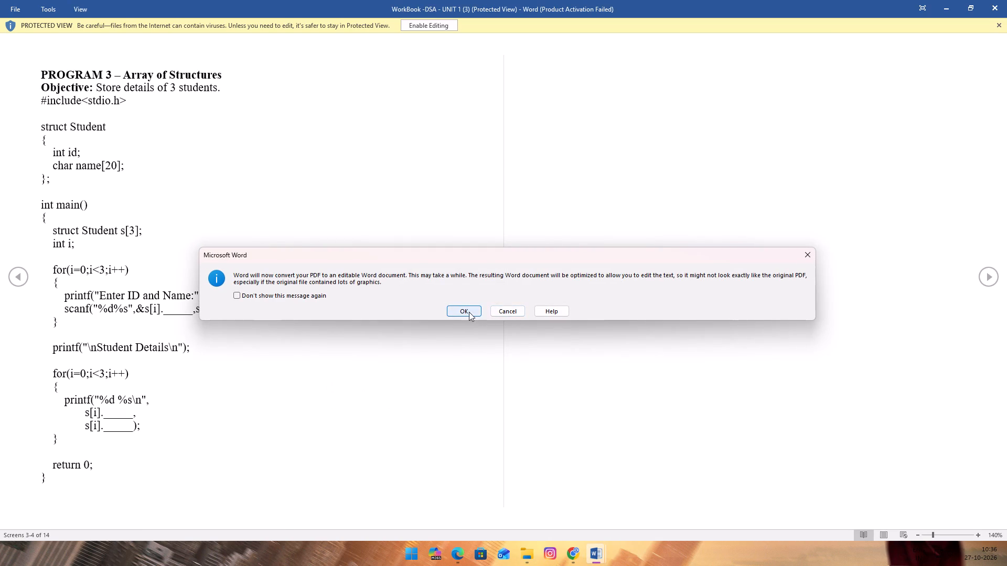
click(469, 312)
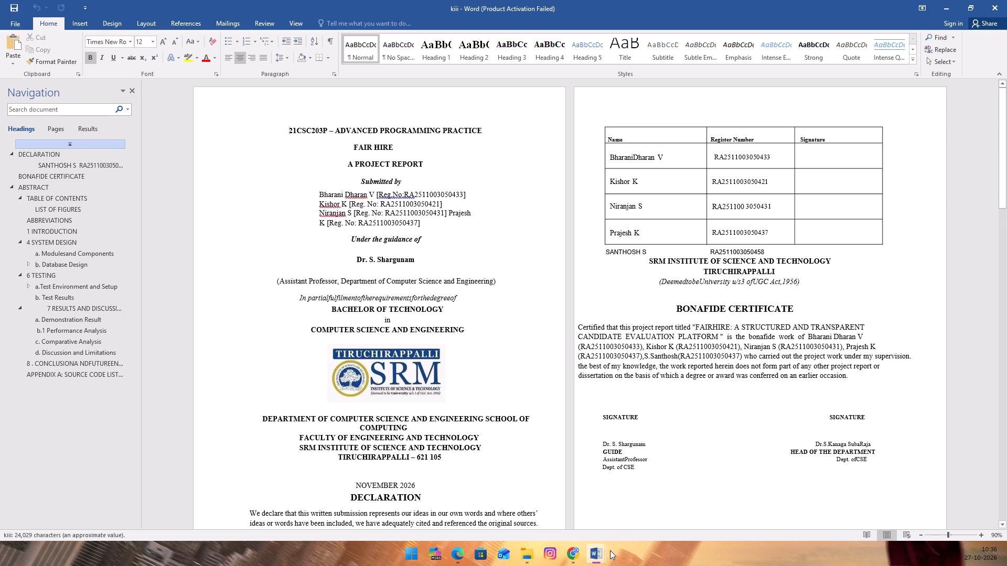
Split the fourth student's entry from the third under Submitted by on the title page so it starts its own line.
click(431, 224)
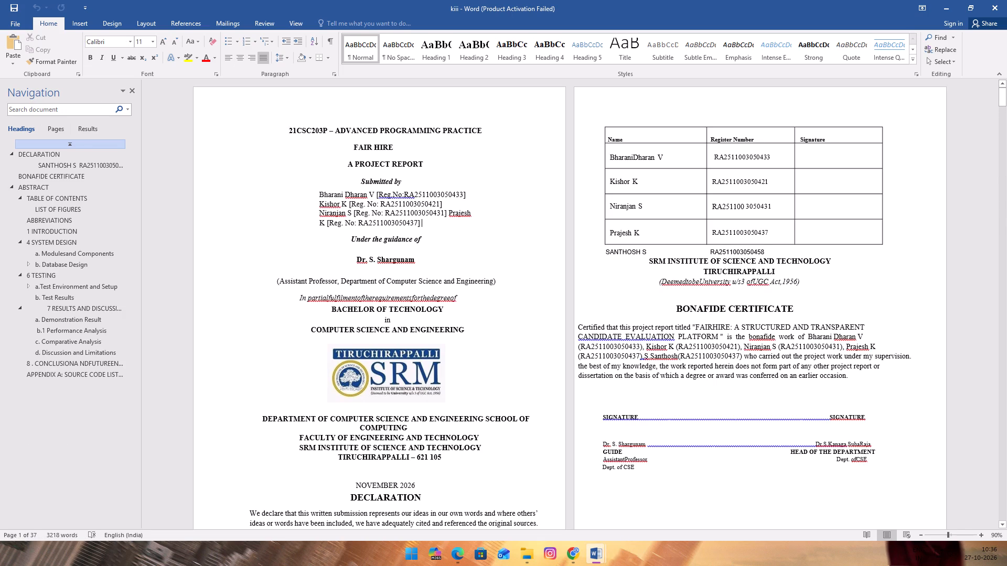
click(450, 209)
key(Return)
click(333, 222)
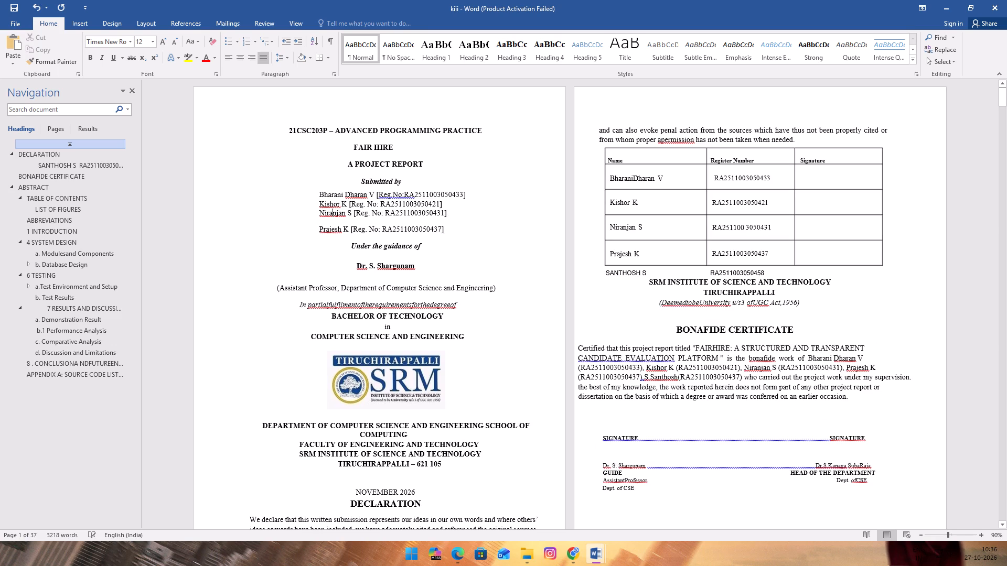
click(317, 225)
click(411, 221)
Look through the converted title page, Declaration, Bonafide Certificate, Abstract, Acknowledgements and Table of Contents pages for layout problems.
scroll(443, 307, down, 2)
scroll(378, 306, down, 3)
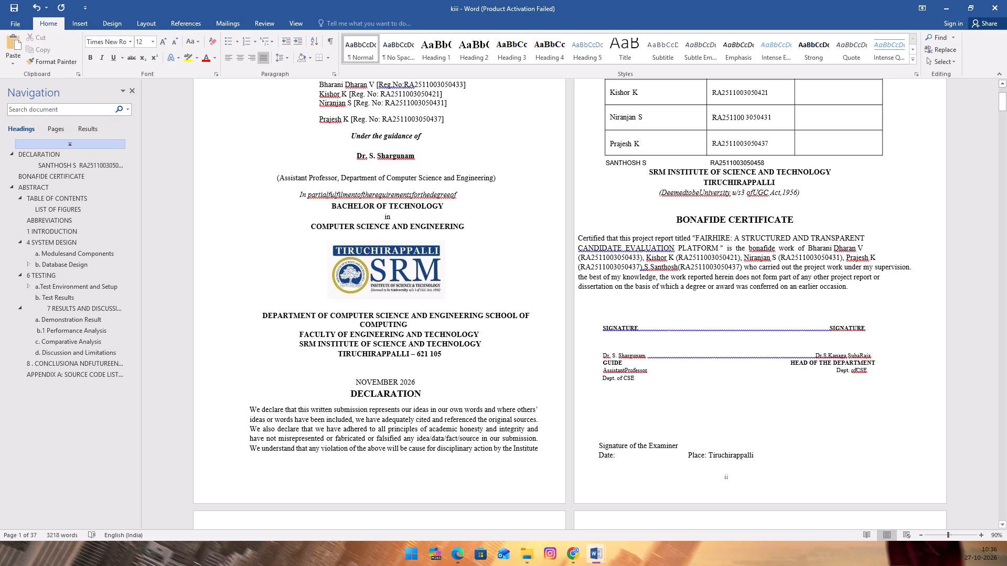
scroll(337, 186, down, 3)
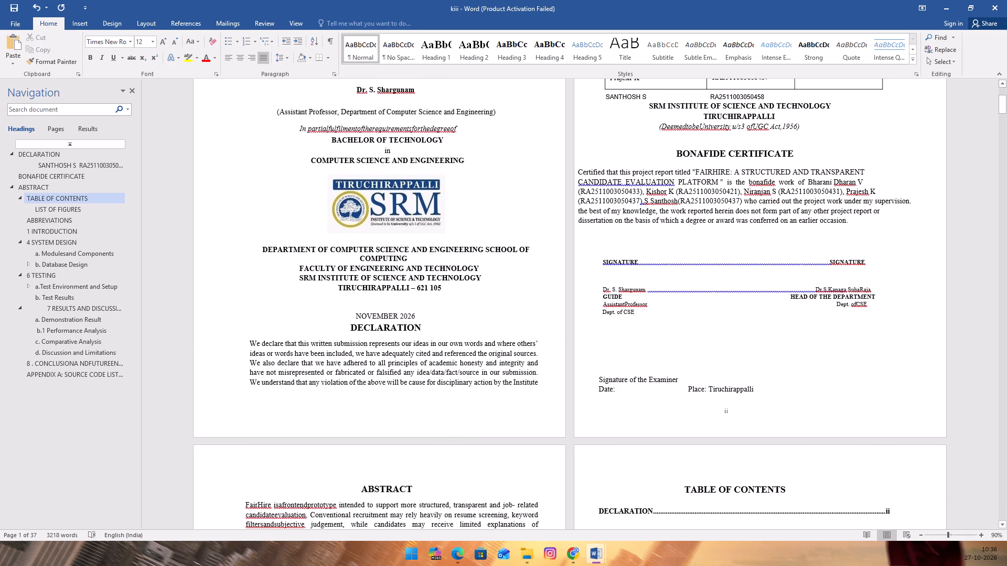
scroll(152, 201, down, 7)
middle_click(149, 202)
scroll(42, 238, down, 6)
click(436, 279)
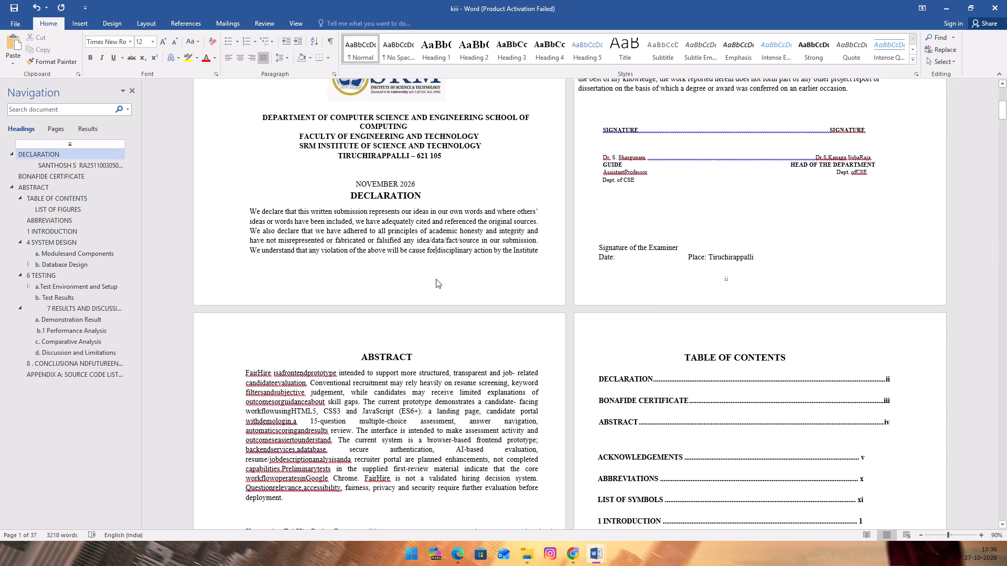
scroll(436, 279, down, 12)
scroll(294, 270, down, 2)
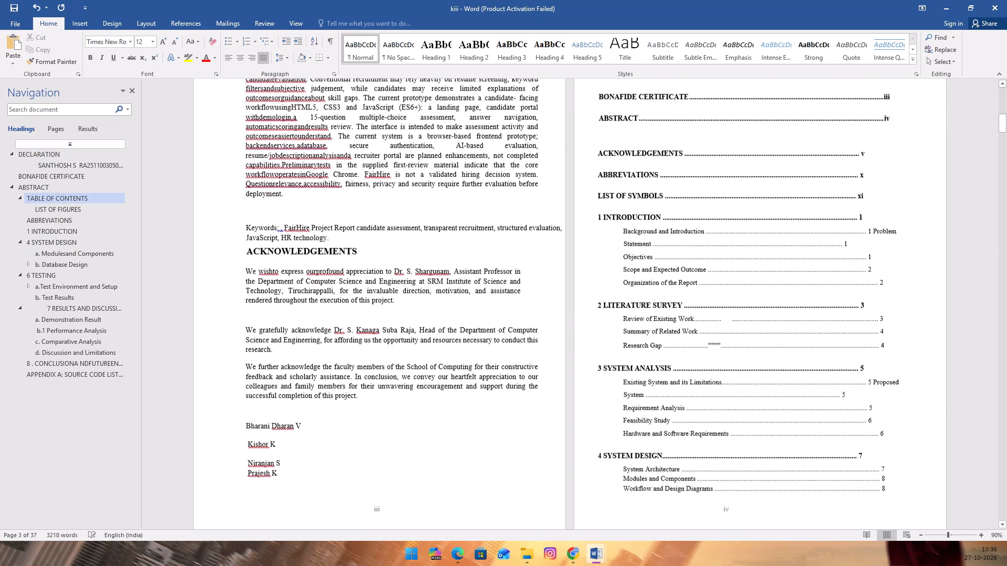
scroll(365, 290, down, 3)
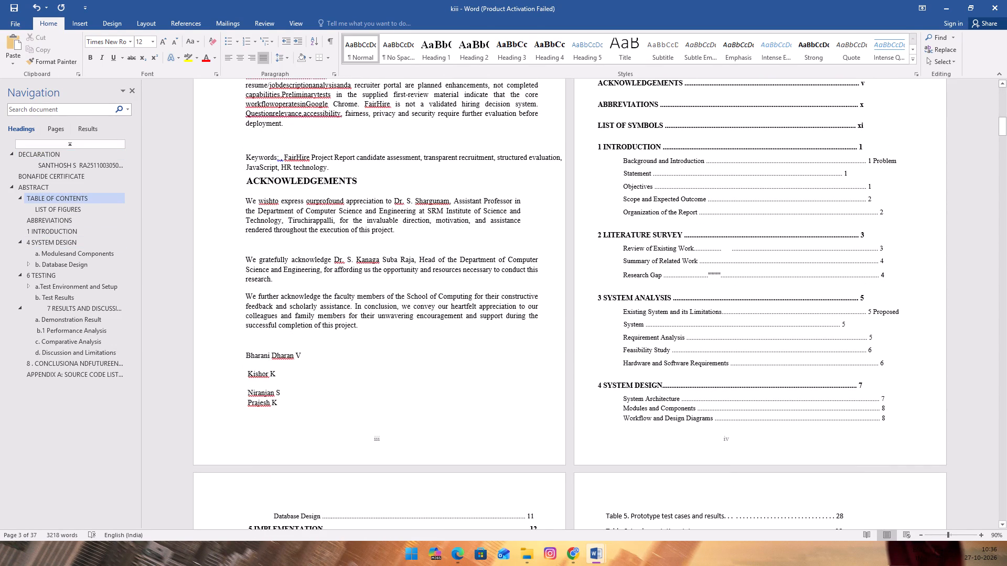
scroll(429, 260, down, 1)
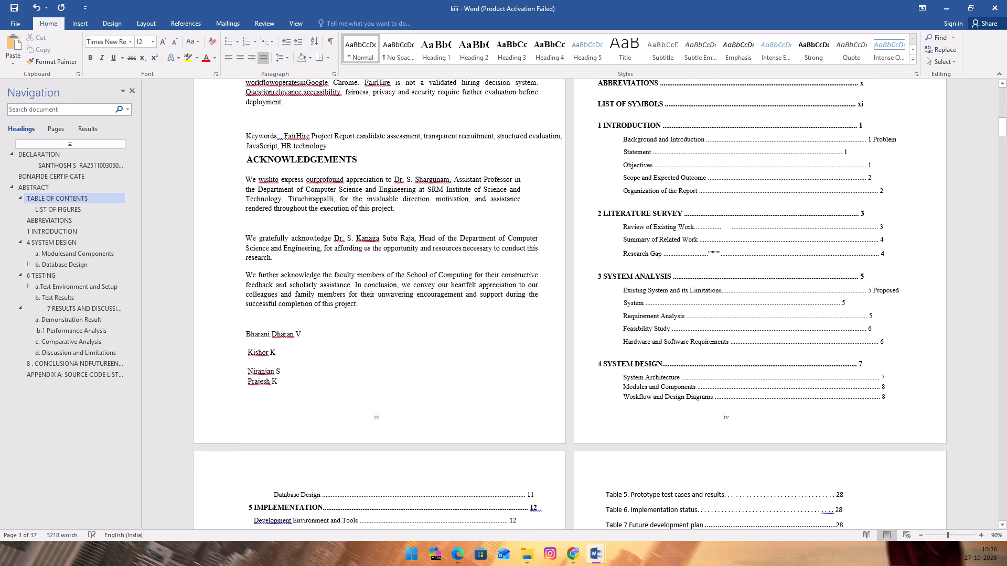
scroll(416, 264, down, 6)
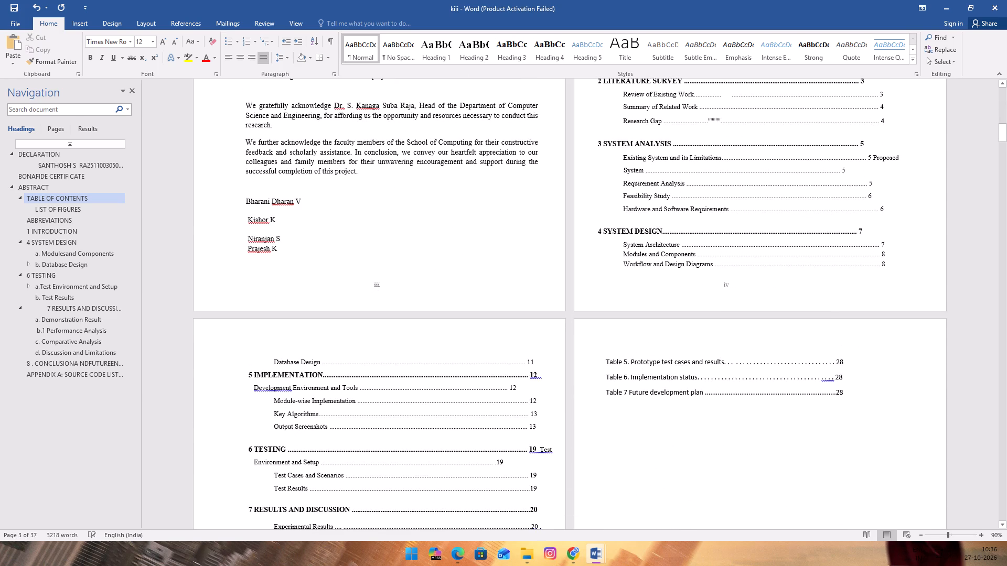
scroll(286, 259, down, 6)
scroll(285, 254, up, 20)
scroll(285, 254, up, 3)
scroll(427, 391, up, 18)
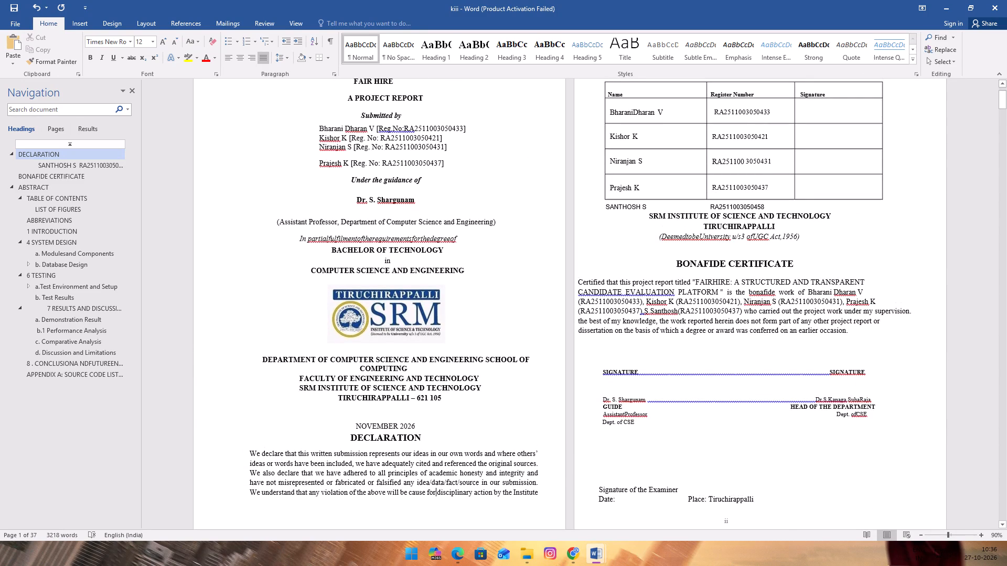
scroll(459, 245, down, 15)
scroll(429, 276, down, 8)
scroll(411, 321, down, 7)
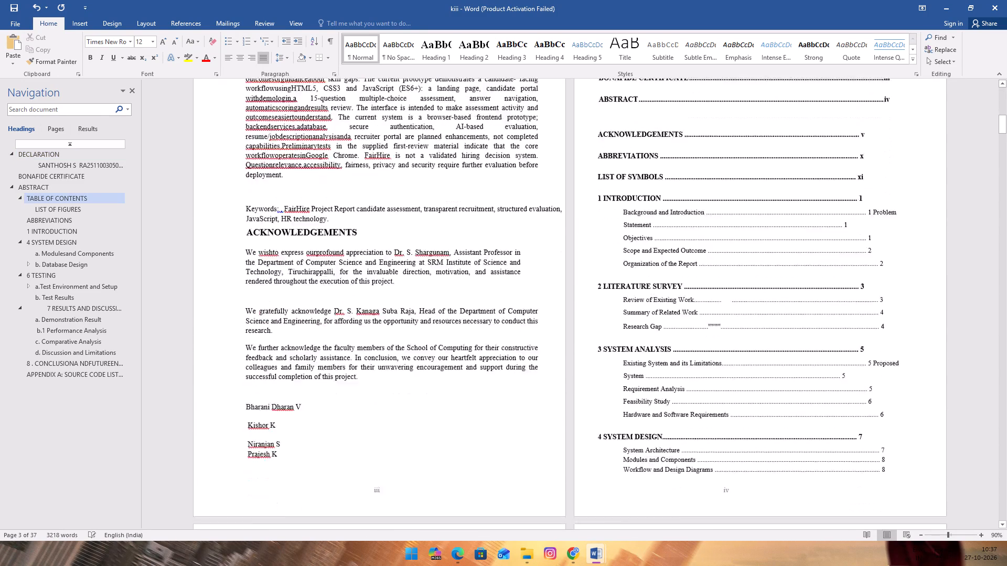
scroll(411, 321, down, 11)
scroll(411, 321, up, 16)
scroll(411, 321, up, 10)
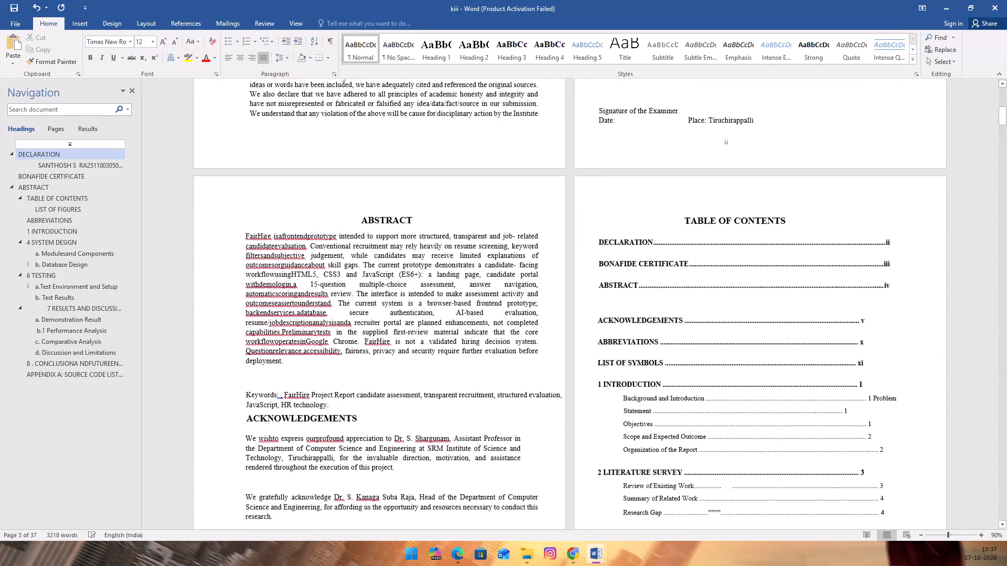
scroll(411, 321, up, 14)
scroll(431, 334, up, 7)
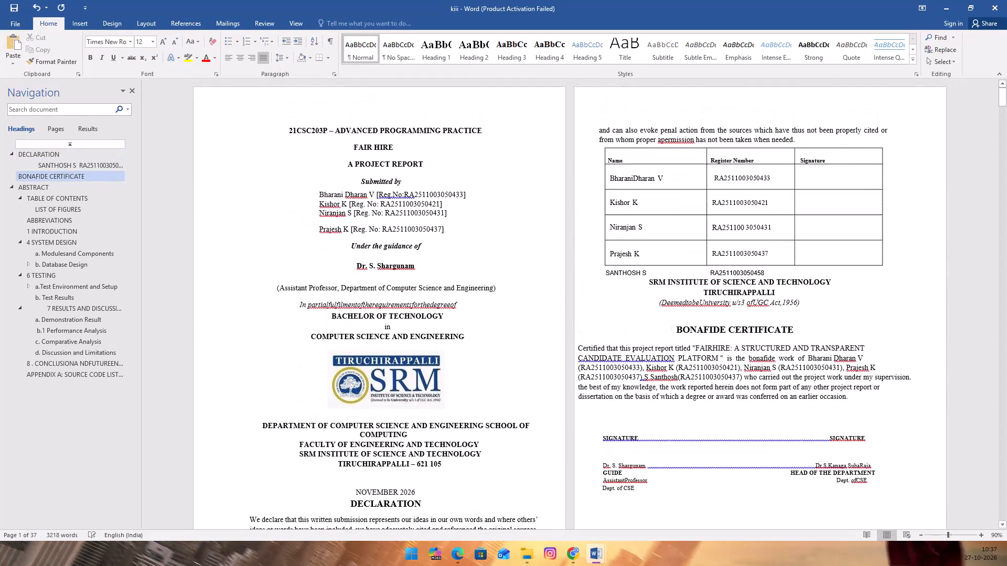
Delete the fifth student's name and register number below the signature table, including the empty line they occupy.
click(768, 271)
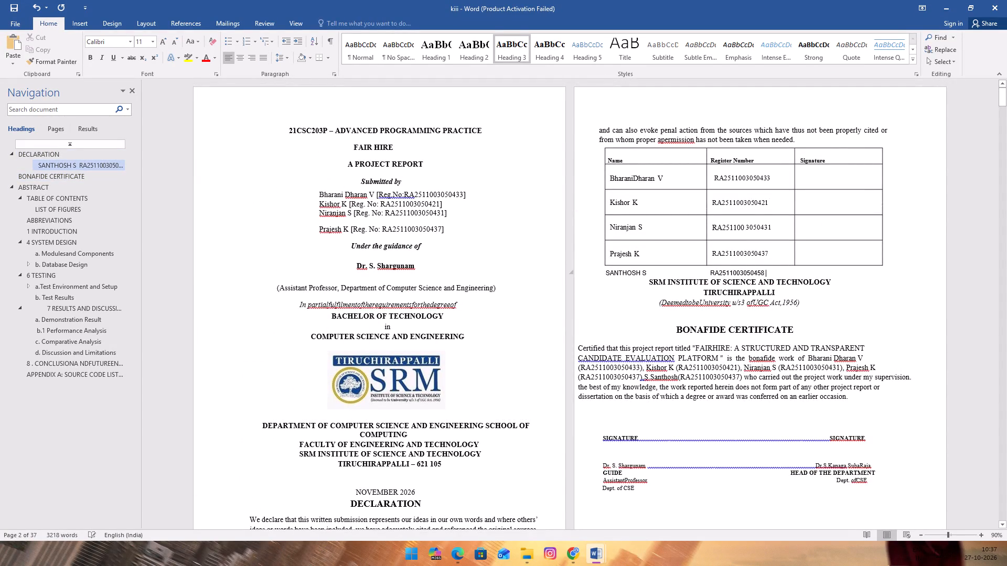
key(BackSpace)
key(BackSpace)
key(BackSpace)
key(BackSpace)
key(BackSpace)
key(BackSpace)
key(BackSpace)
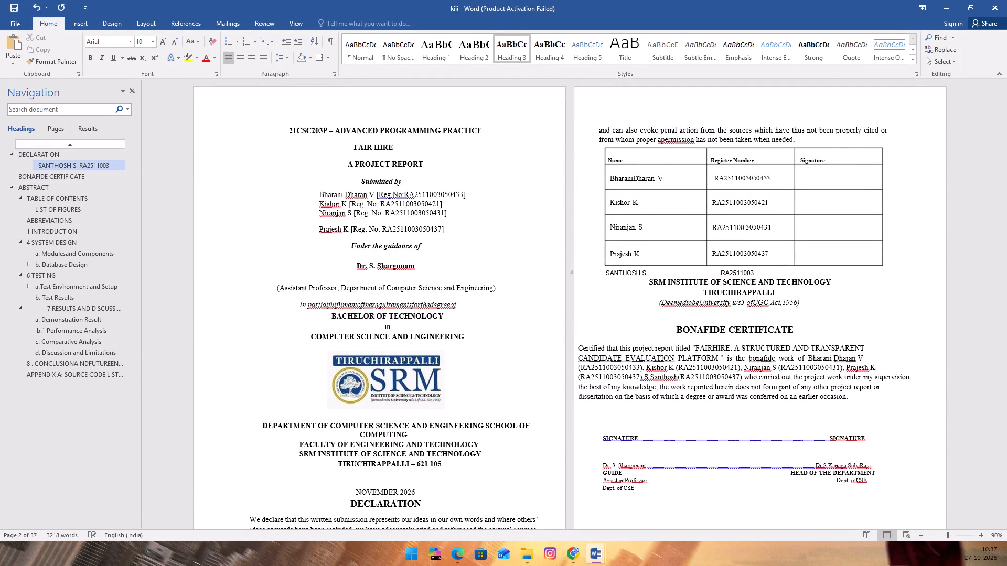
key(BackSpace)
key(BackSpace)
key(BackSpace)
key(BackSpace)
key(BackSpace)
key(BackSpace)
key(BackSpace)
key(BackSpace)
key(BackSpace)
key(BackSpace)
key(BackSpace)
key(BackSpace)
key(BackSpace)
key(BackSpace)
key(BackSpace)
key(BackSpace)
key(BackSpace)
key(BackSpace)
key(BackSpace)
key(BackSpace)
key(BackSpace)
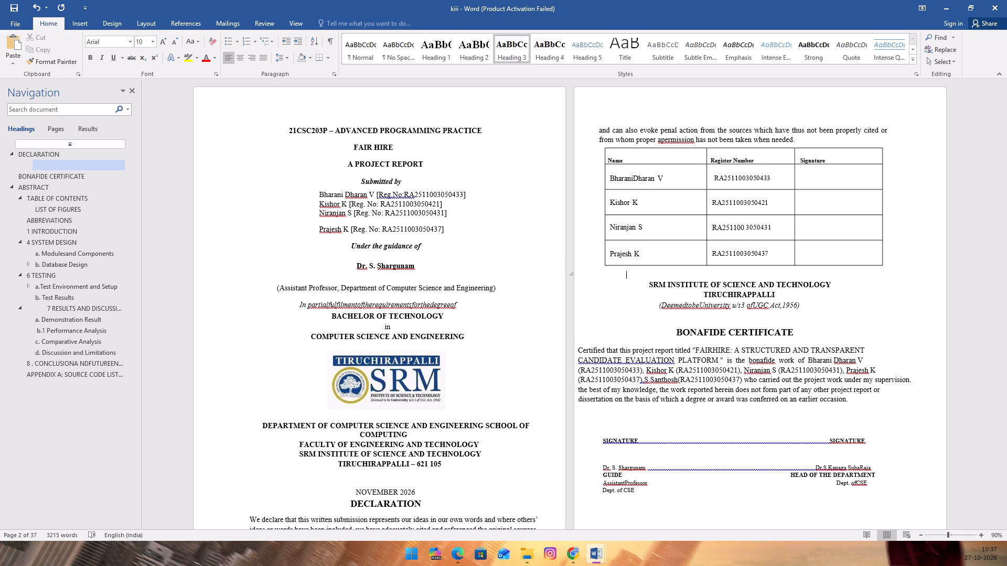
key(BackSpace)
key(BackSpace)
key(BackSpace)
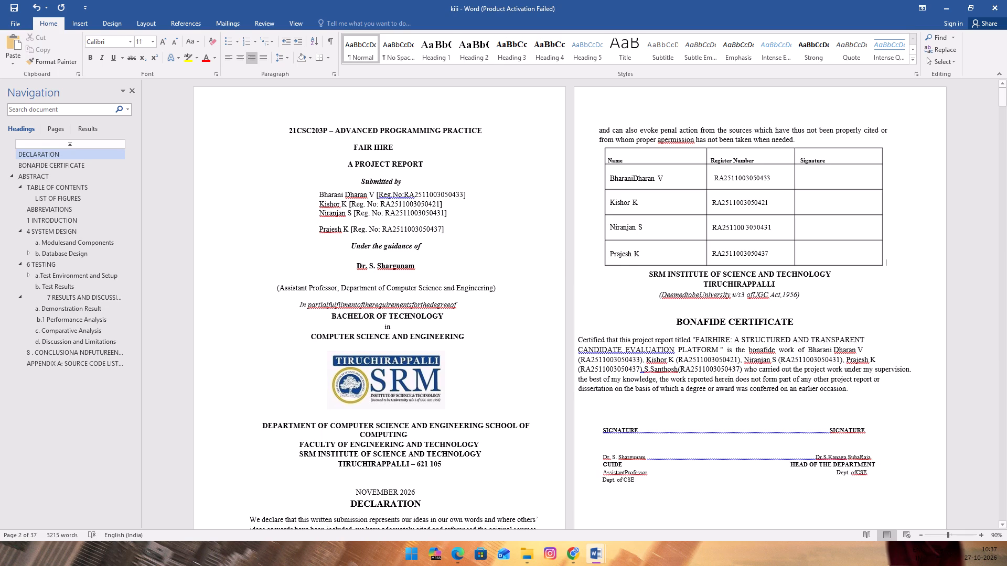
Delete the fifth student's name and register number from the Bonafide Certificate paragraph.
drag(741, 368, 739, 368)
drag(739, 368, 647, 367)
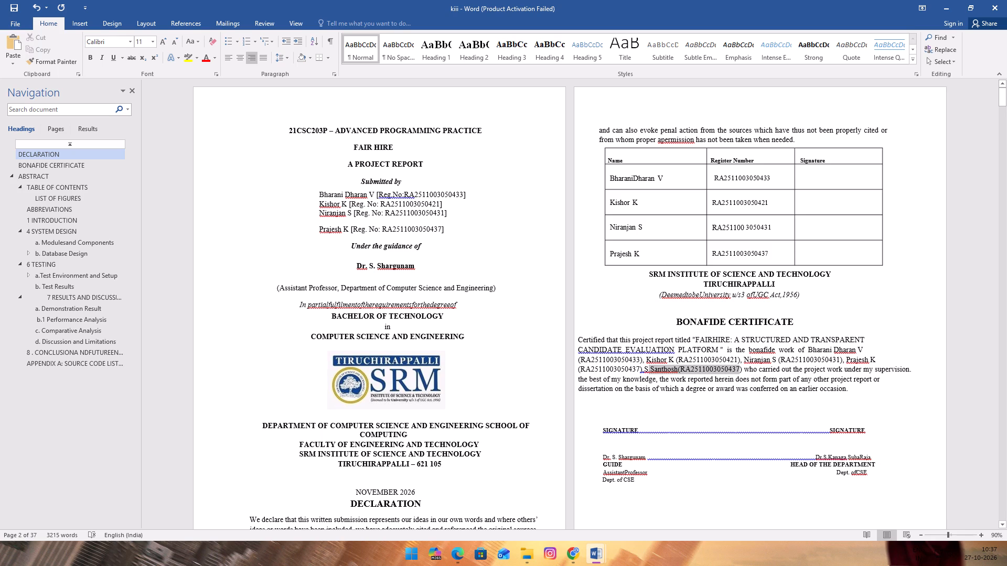
drag(647, 367, 644, 367)
key(BackSpace)
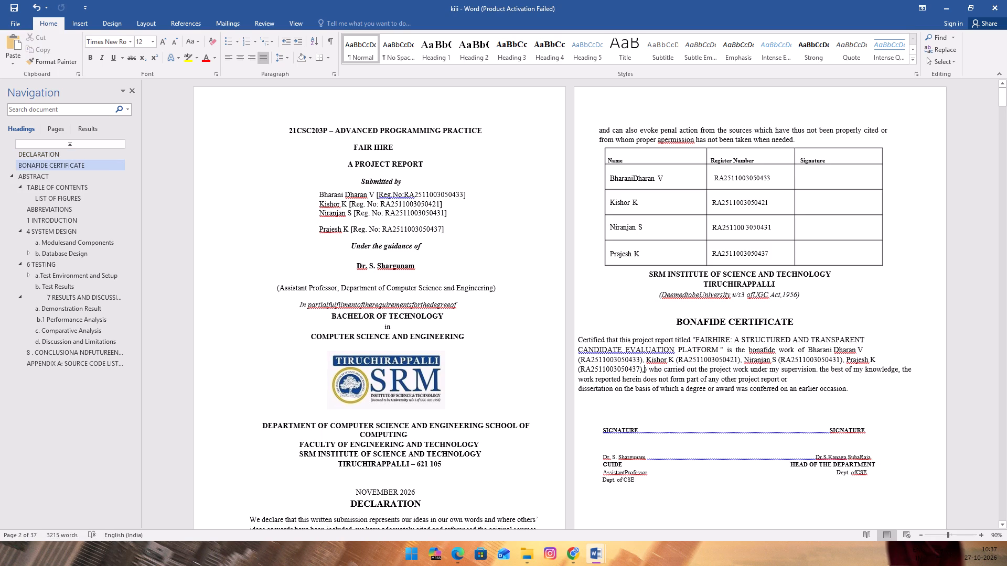
Apply justified alignment to the Bonafide Certificate paragraph.
drag(580, 337, 582, 338)
drag(582, 338, 845, 387)
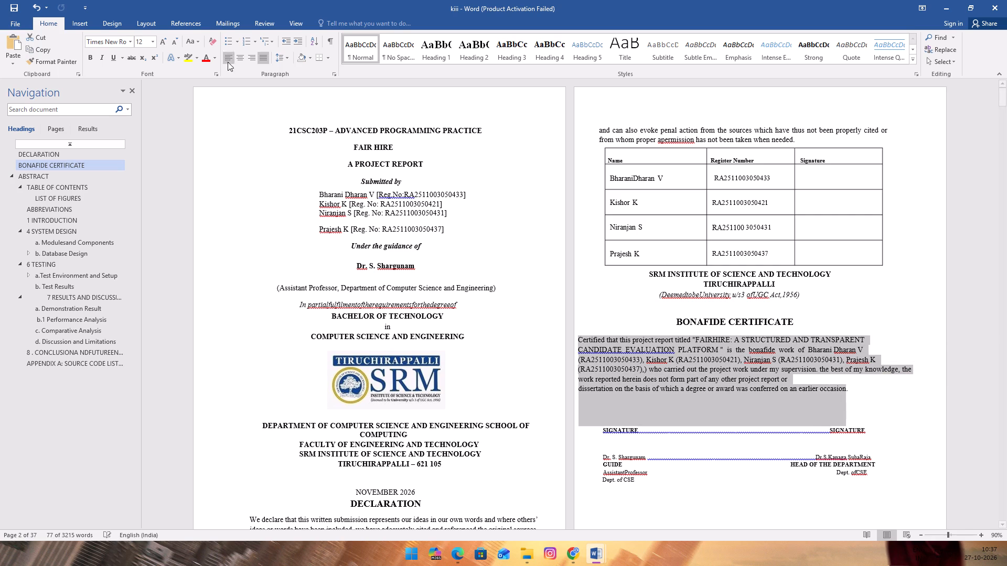
click(263, 57)
click(263, 57)
Examine the certificate's signature block and the Abstract, Acknowledgements and contents pages for remaining layout problems.
scroll(585, 192, down, 6)
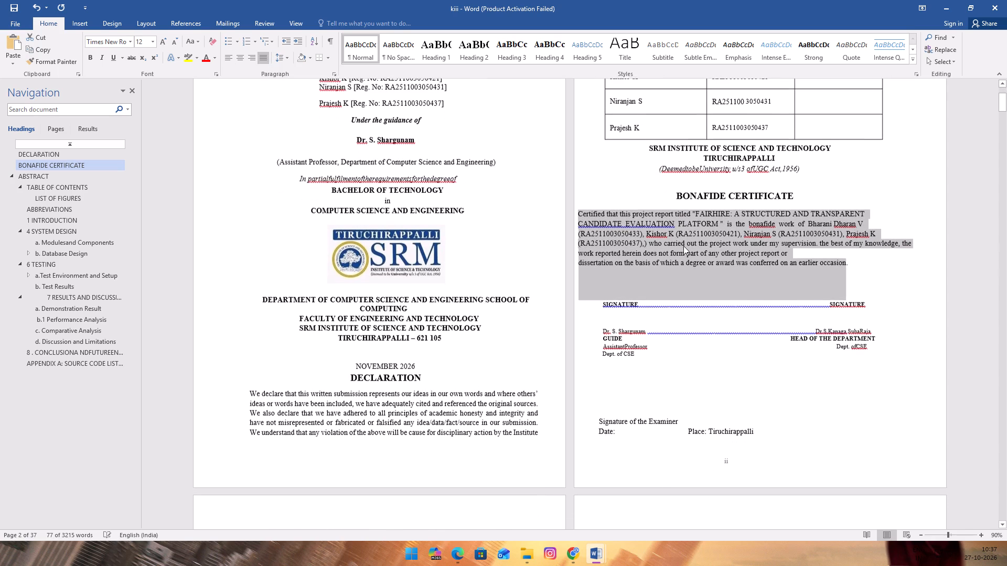
click(754, 386)
drag(653, 329, 695, 329)
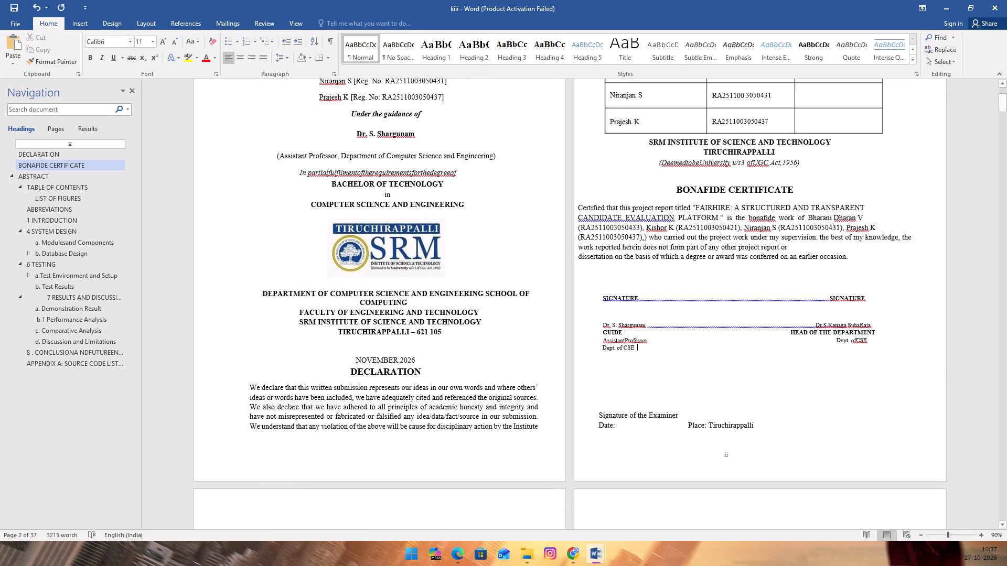
drag(695, 329, 746, 329)
click(755, 350)
scroll(759, 353, down, 2)
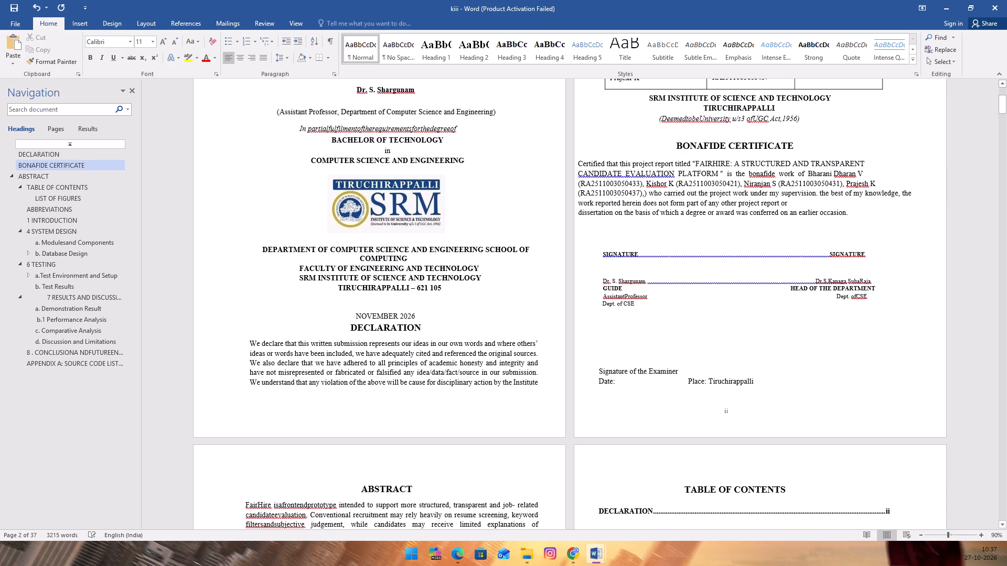
click(623, 326)
click(622, 345)
scroll(635, 353, down, 8)
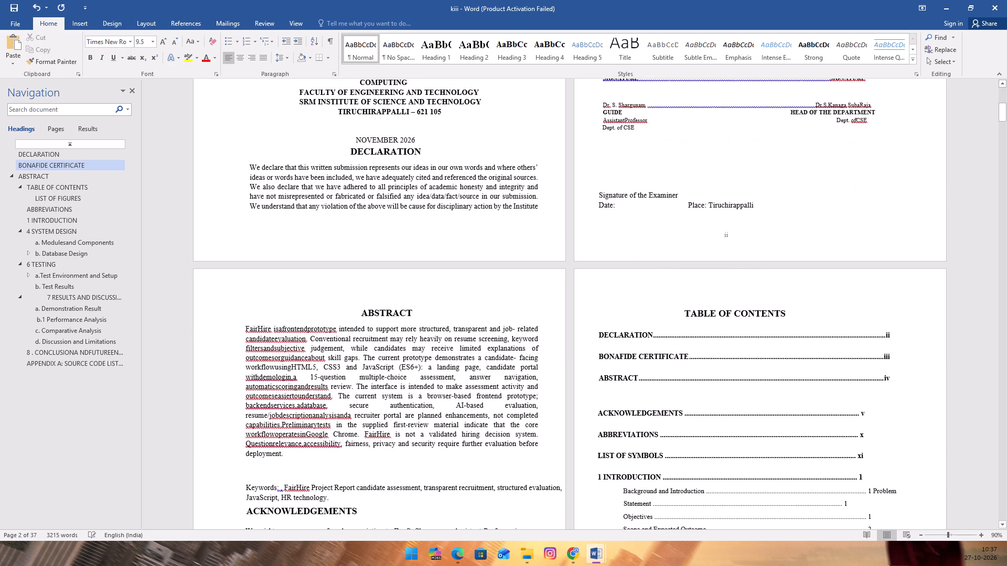
scroll(651, 336, down, 7)
scroll(577, 349, down, 7)
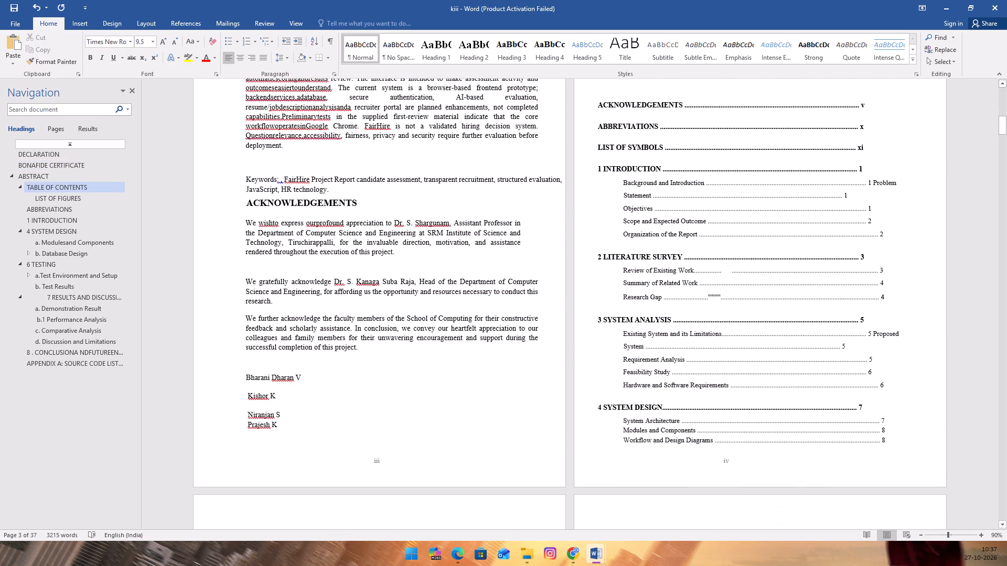
scroll(272, 422, down, 3)
scroll(254, 375, down, 6)
scroll(328, 363, down, 9)
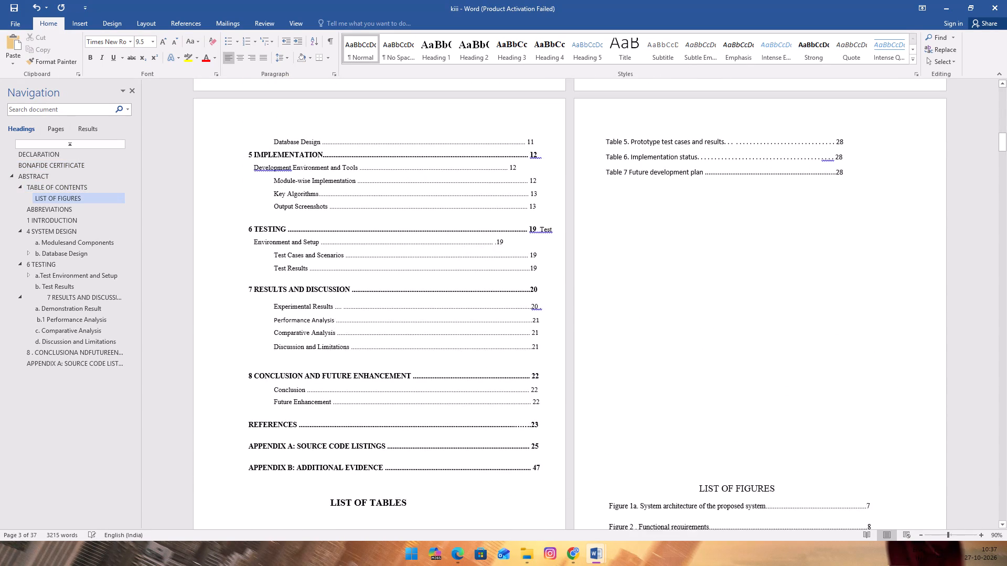
scroll(328, 363, up, 7)
scroll(386, 353, up, 7)
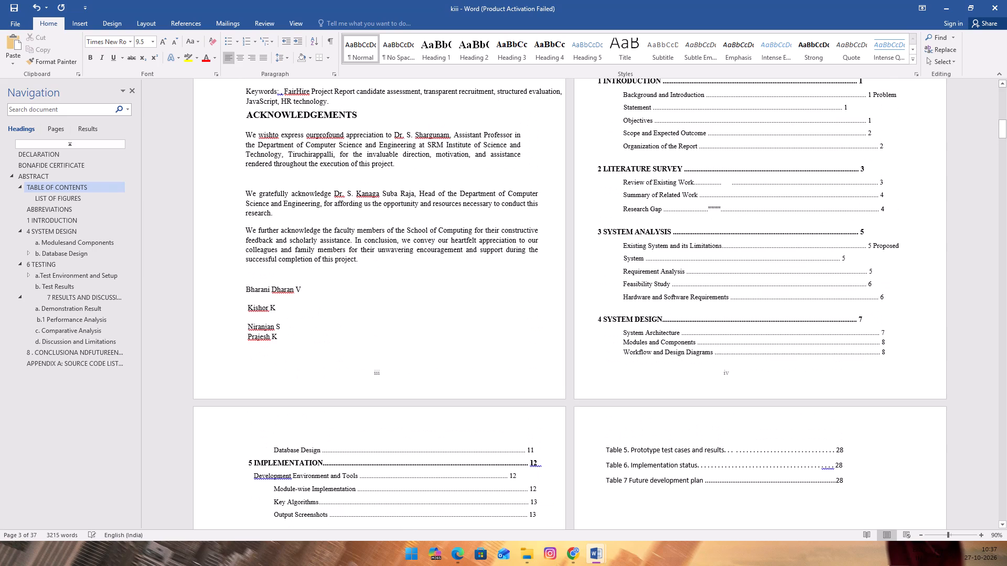
Insert the missing spaces between words in the cover page's italic line "In partial fulfilment of the requirements for the degree of".
scroll(571, 402, down, 9)
scroll(571, 402, up, 7)
scroll(571, 402, up, 20)
scroll(571, 402, up, 4)
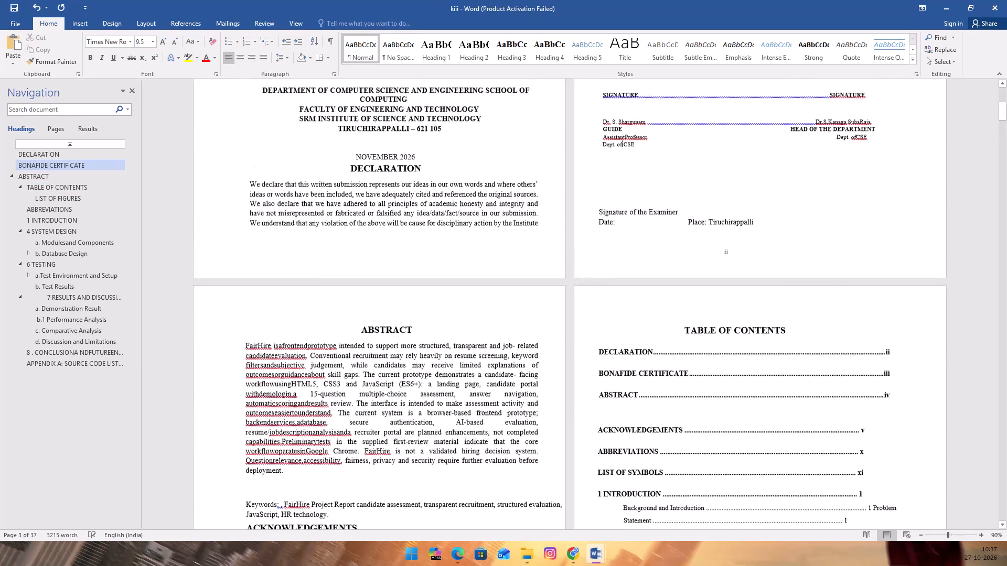
scroll(629, 415, up, 11)
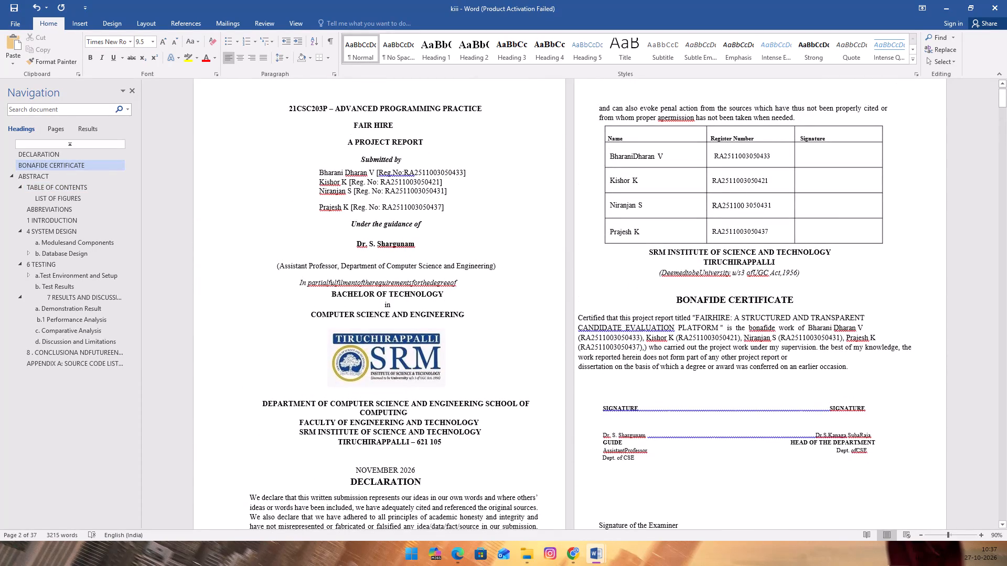
scroll(433, 222, down, 3)
scroll(434, 228, up, 3)
click(327, 284)
key(space)
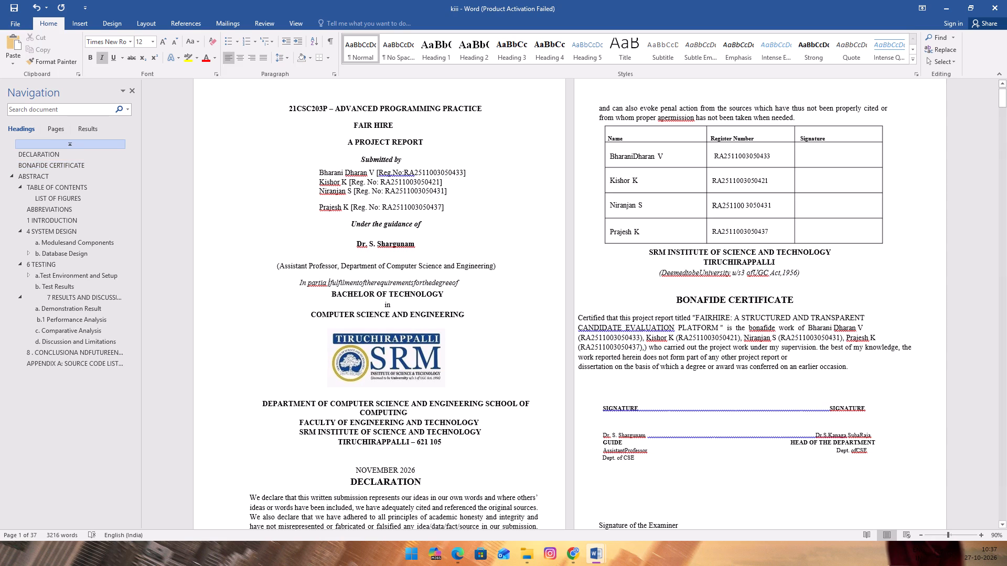
click(433, 282)
key(space)
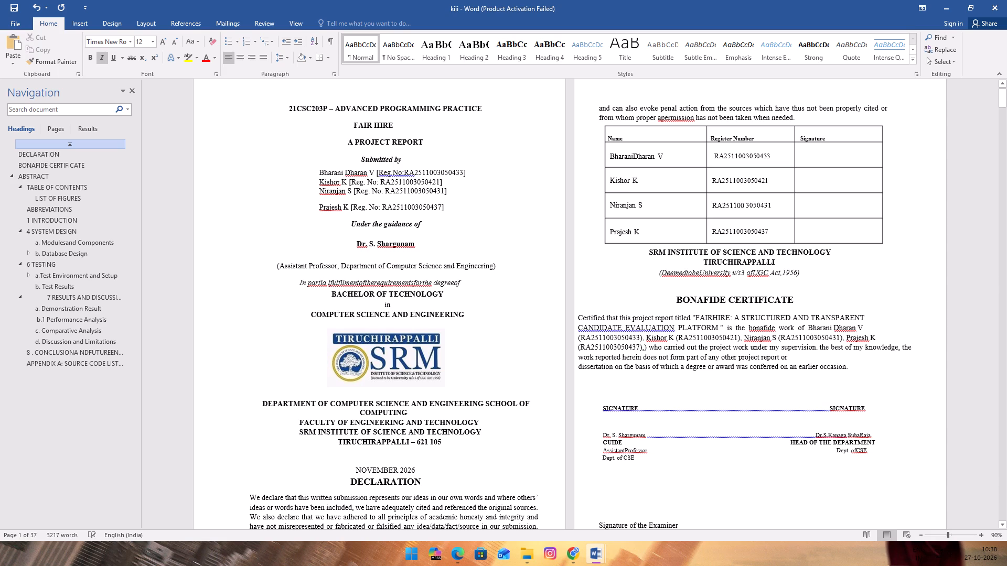
click(455, 283)
key(space)
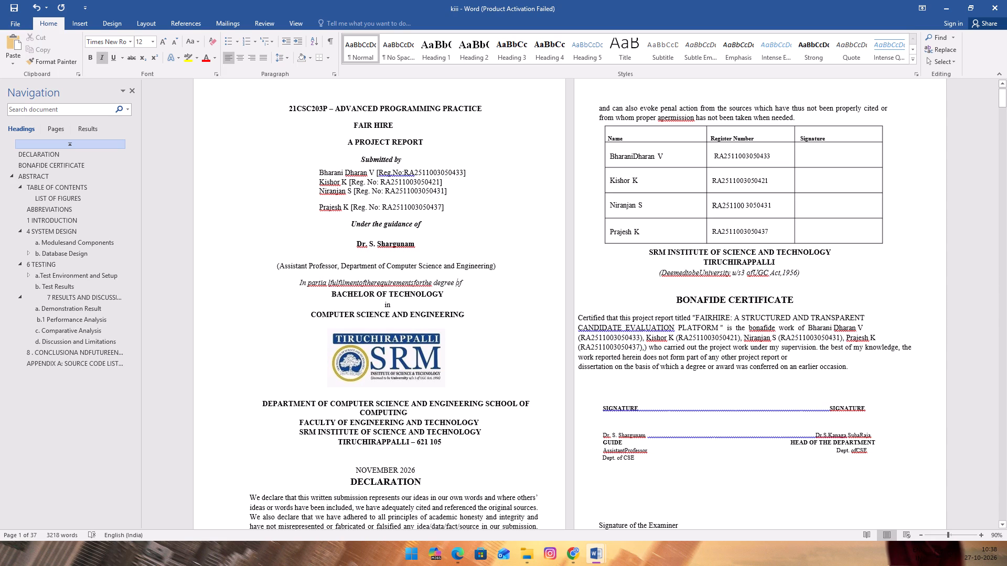
click(413, 282)
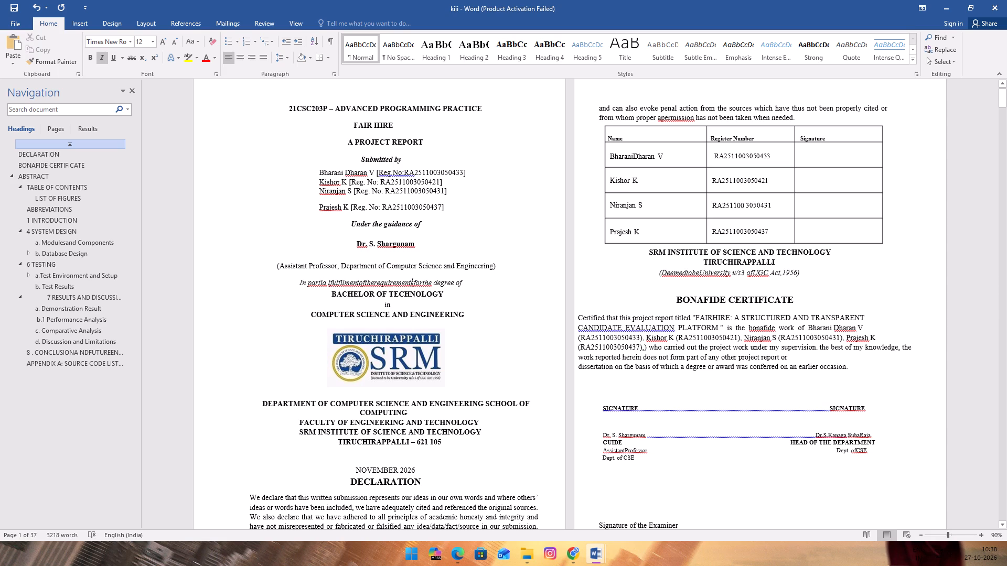
click(423, 285)
key(space)
click(412, 280)
click(413, 281)
key(space)
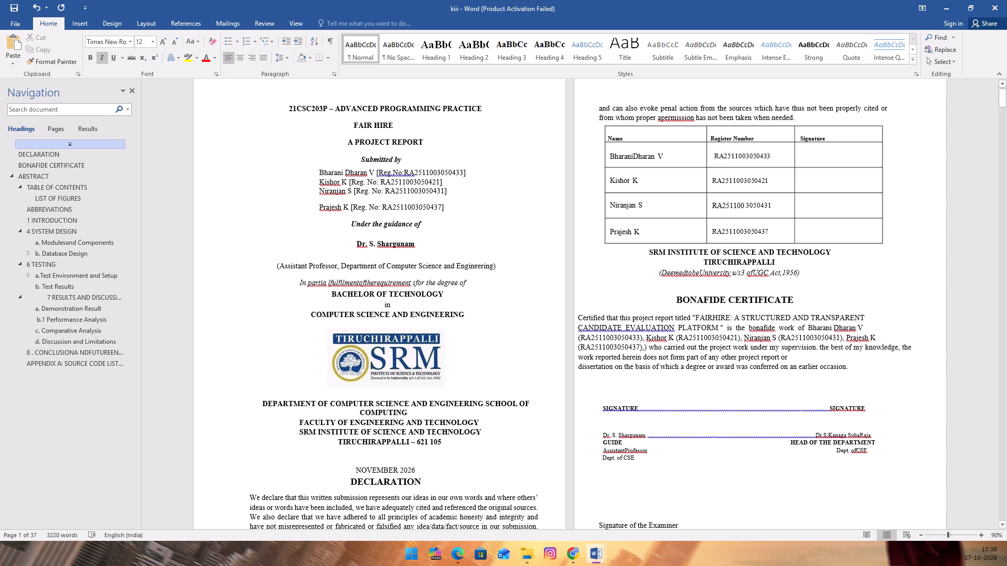
click(373, 284)
key(space)
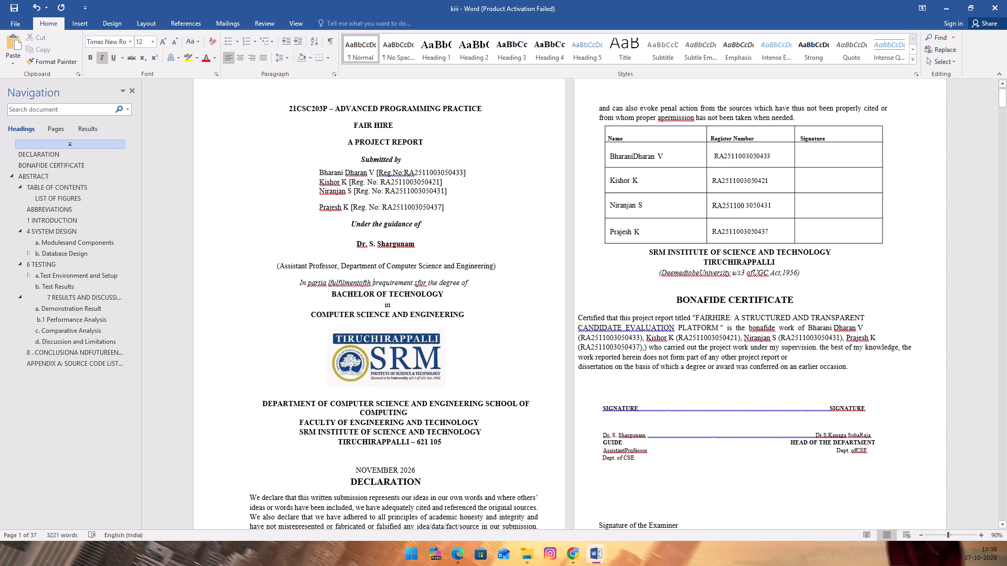
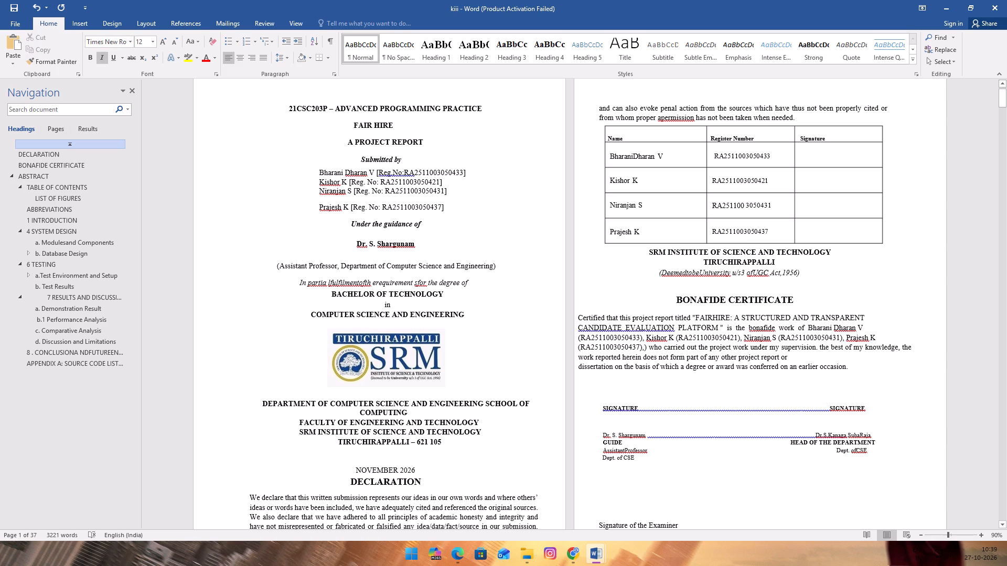
Correct the word spacing in the cover page's italic line so its middle part reads "of the requirement", separated from "fulfilment".
key(Right)
key(BackSpace)
key(BackSpace)
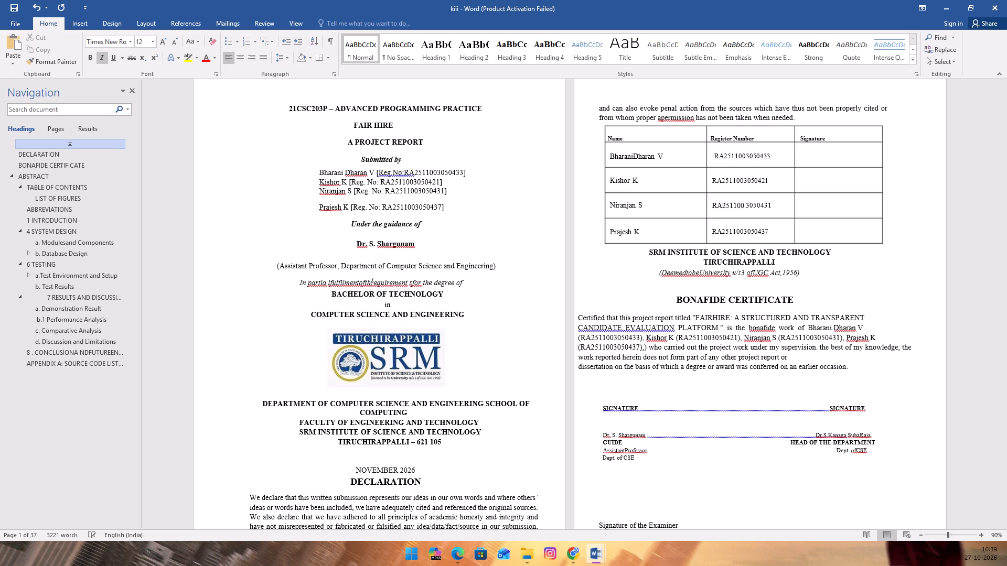
text(e)
key(space)
key(Left)
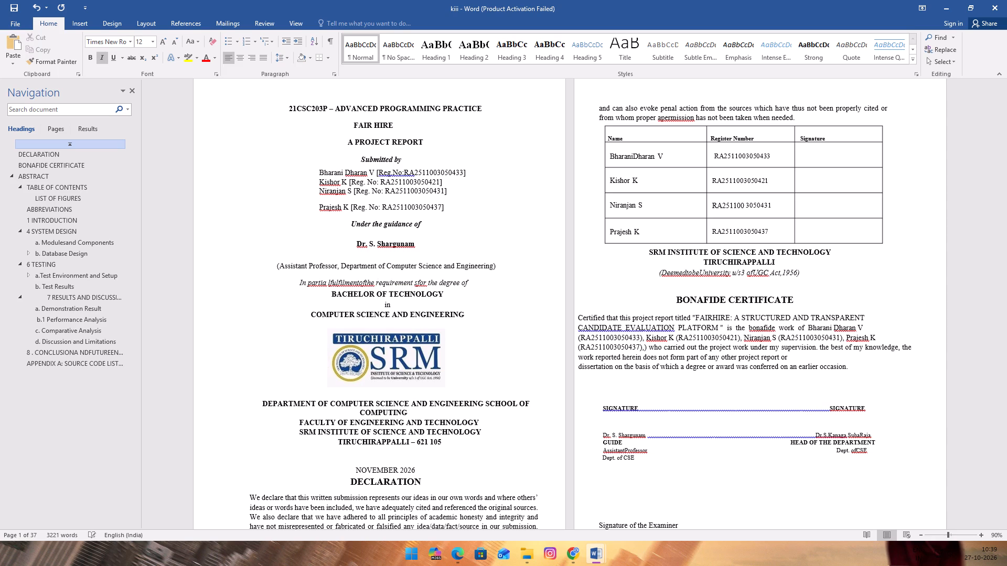
key(Left)
key(Left)
key(Left)
key(Left)
key(space)
key(Left)
key(Right)
key(BackSpace)
key(Down)
key(space)
key(BackSpace)
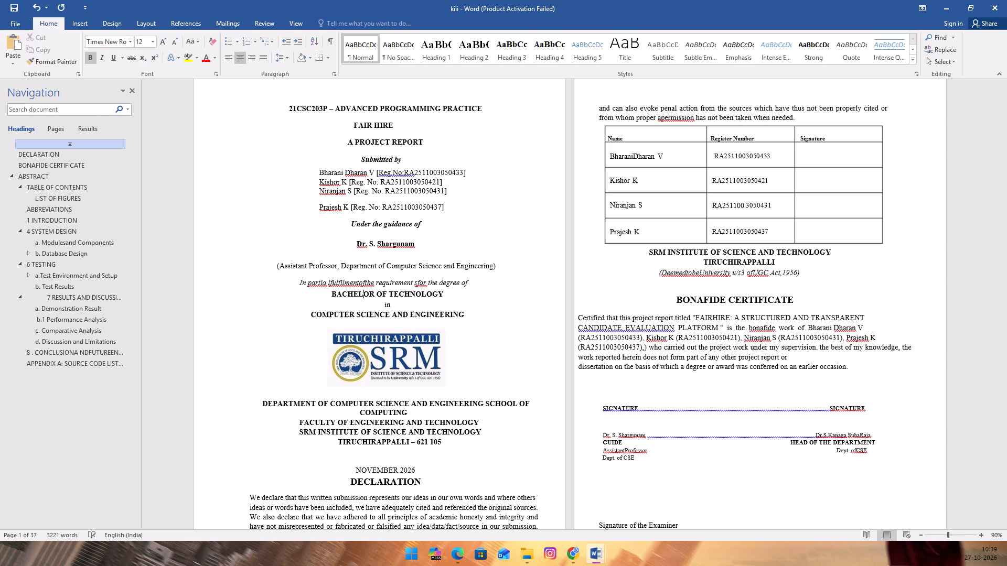
key(Up)
key(Right)
key(space)
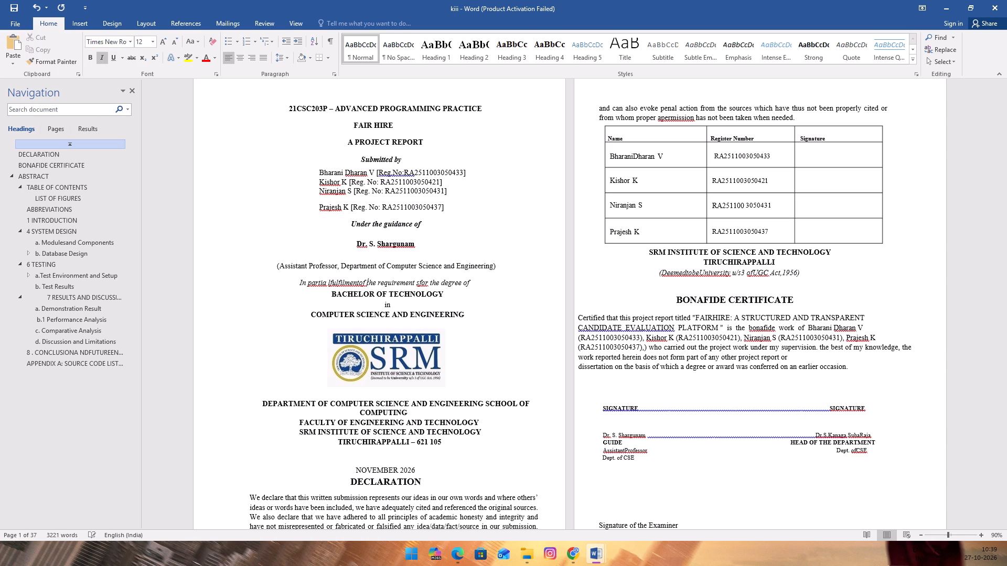
key(Left)
key(Left)
key(Left)
key(space)
key(Left)
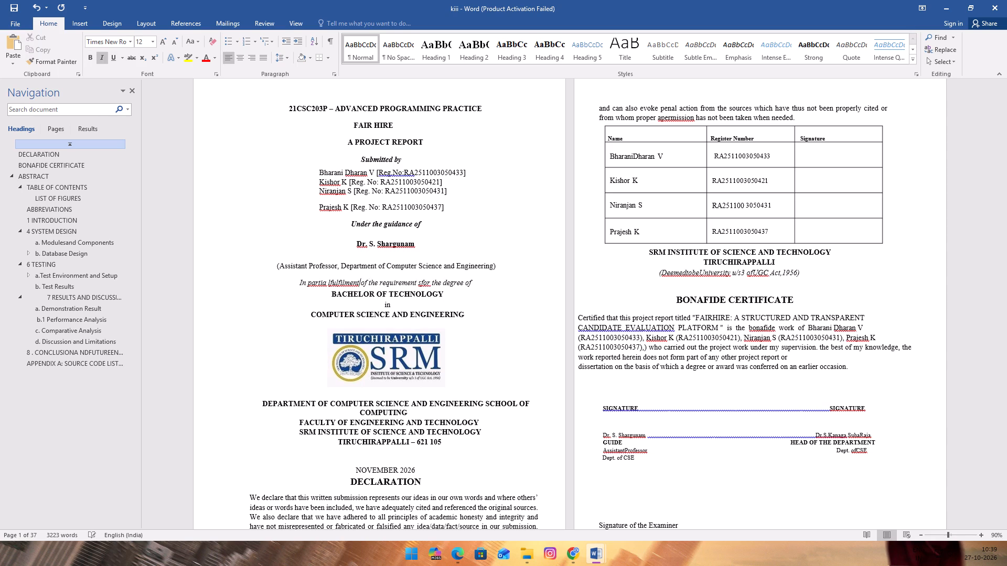
Move the misplaced space in the cover page's italic line so its opening reads "In partial fulfilment".
key(Left)
key(Left)
key(Left)
key(Left)
key(Left)
key(Left)
key(Left)
key(Left)
key(Left)
key(Left)
key(space)
key(Left)
key(Left)
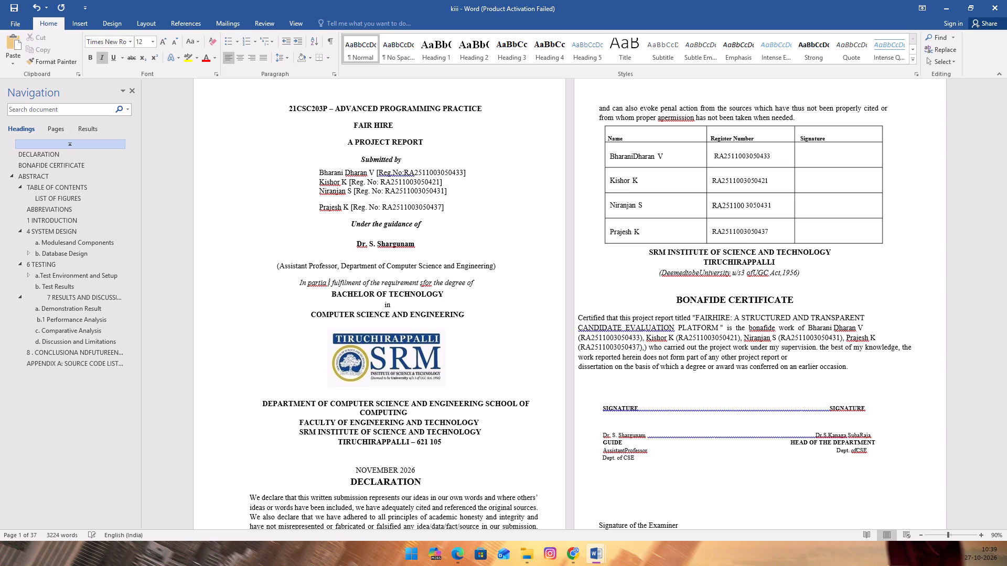
key(BackSpace)
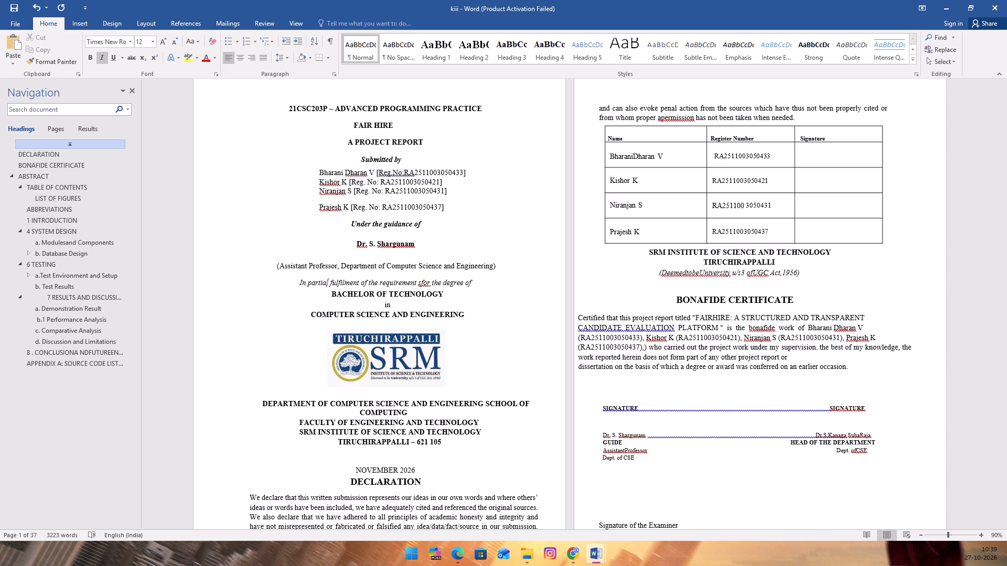
Remove the stray space within "requirement sfor" in the cover page's italic line and insert a space before "for".
key(Right)
key(Right)
key(Right)
key(Right)
key(Right)
key(Right)
key(Right)
key(Right)
key(Right)
key(Right)
key(Right)
key(Right)
key(Right)
key(Right)
key(Right)
key(Right)
key(Right)
key(Right)
key(Right)
key(Right)
key(Right)
key(Right)
key(Right)
key(Right)
key(Right)
key(Right)
key(Right)
key(Right)
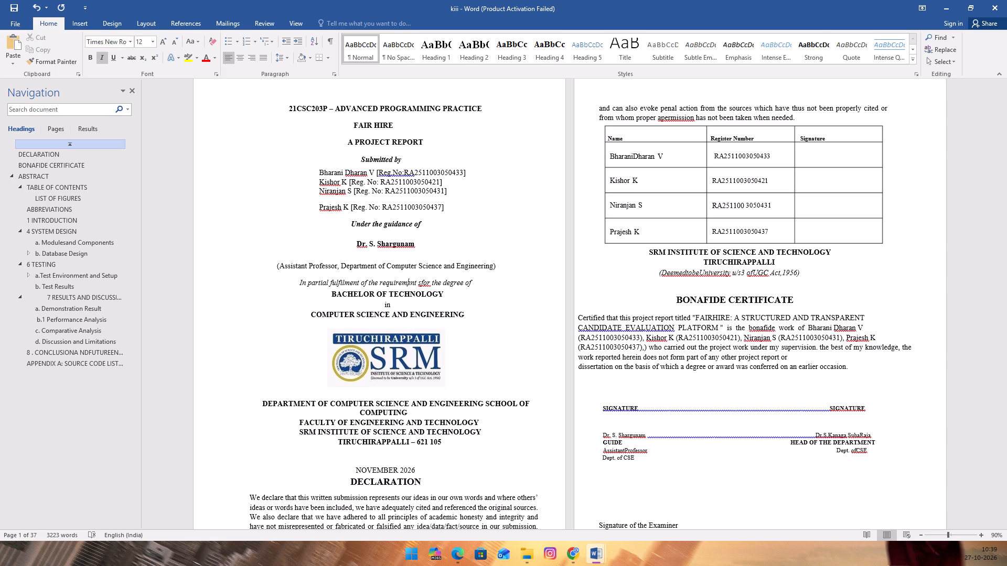
key(Right)
key(Right)
key(Right)
key(BackSpace)
key(Right)
key(Down)
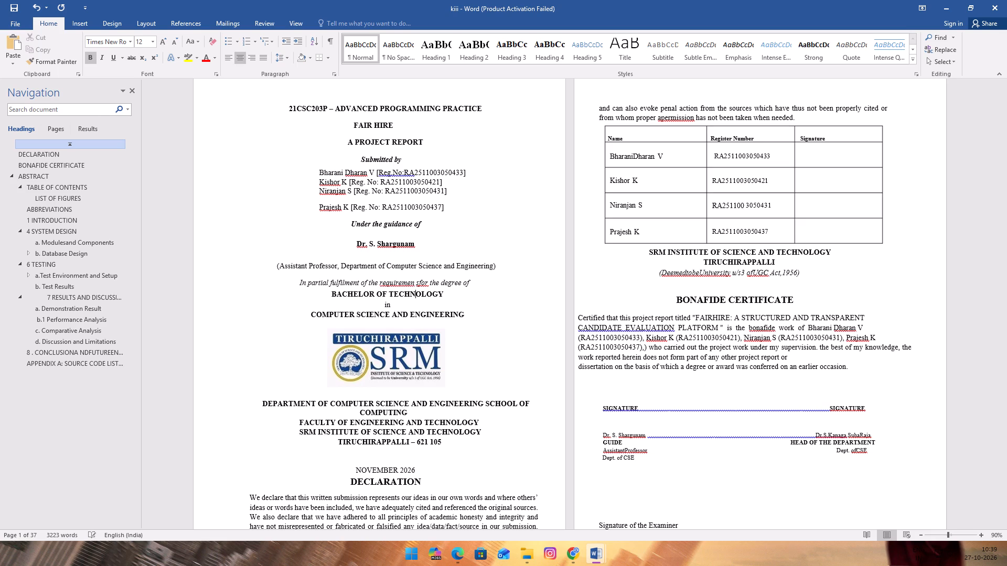
key(Up)
key(Right)
key(BackSpace)
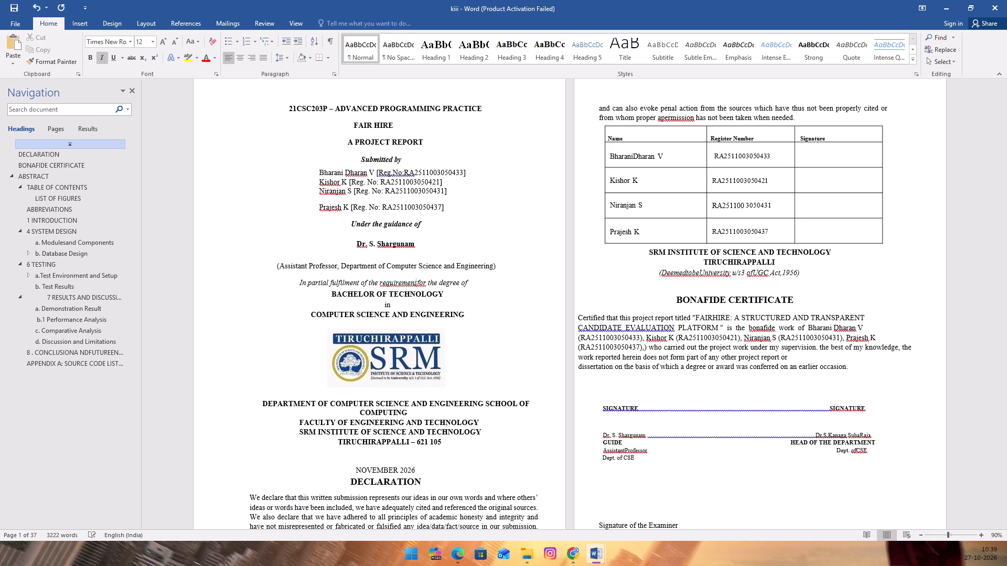
key(Right)
key(space)
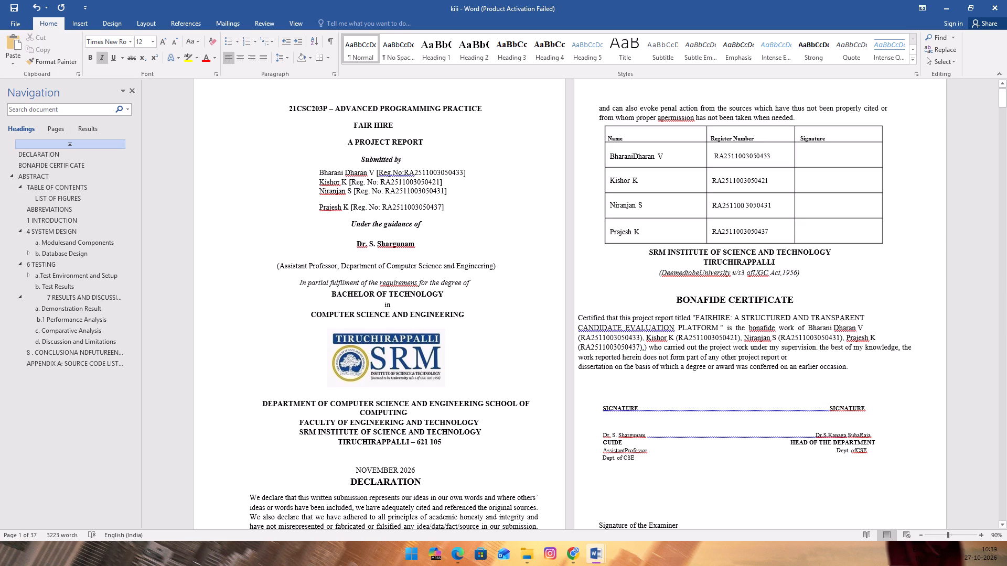
Remove bold from the cover page lines "BACHELOR OF TECHNOLOGY" and "COMPUTER SCIENCE AND ENGINEERING".
drag(336, 293, 425, 297)
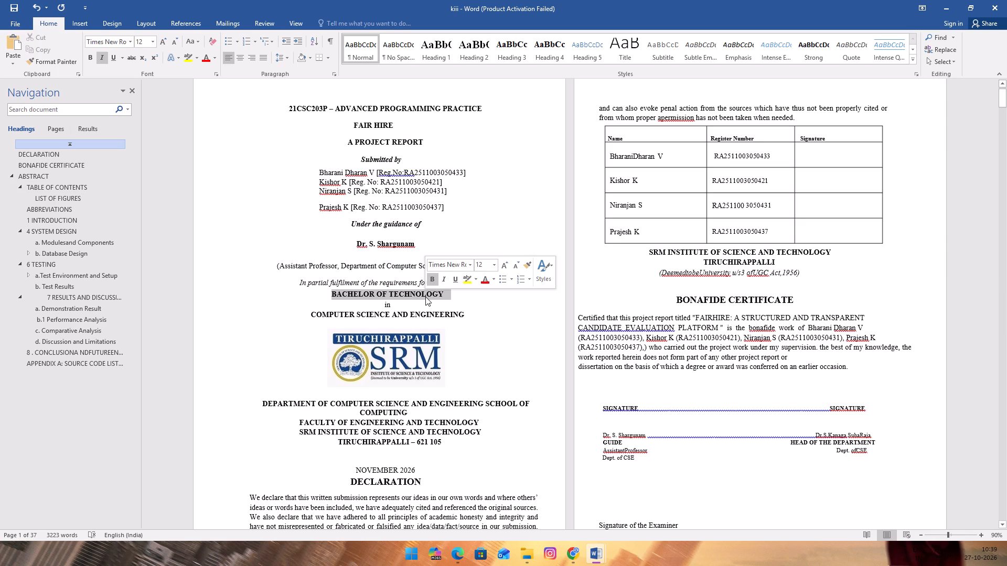
click(432, 277)
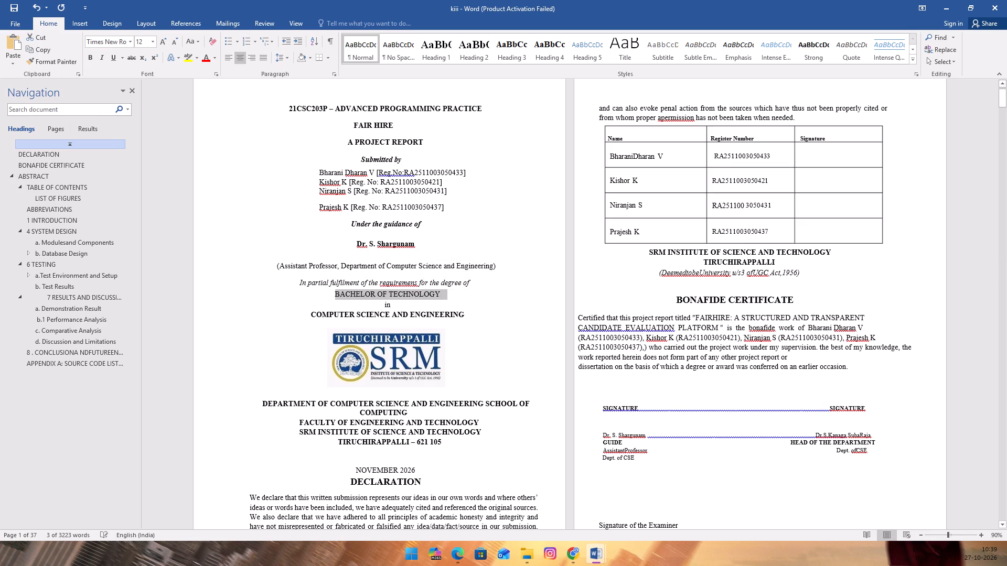
drag(314, 313, 457, 317)
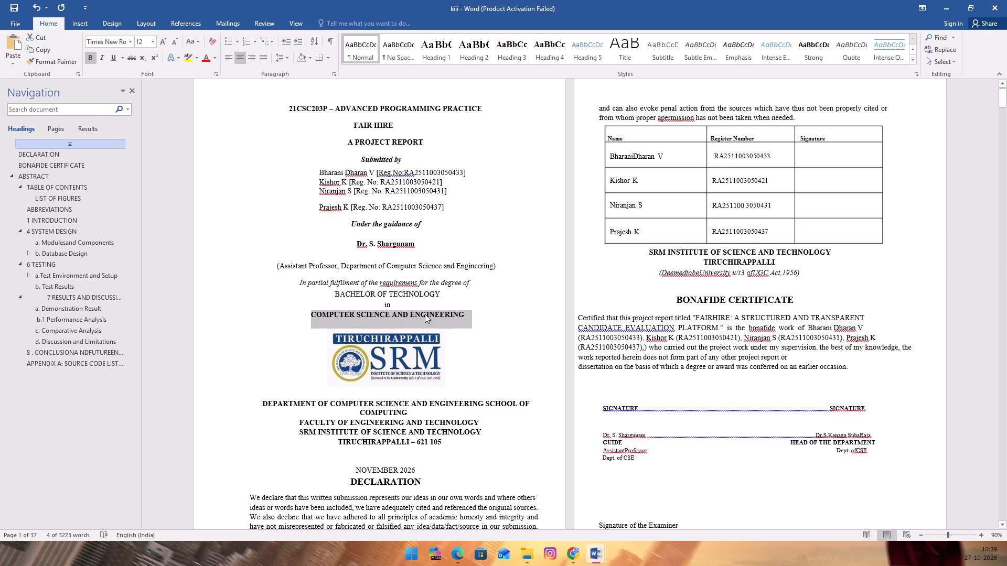
right_click(424, 318)
click(434, 302)
click(481, 355)
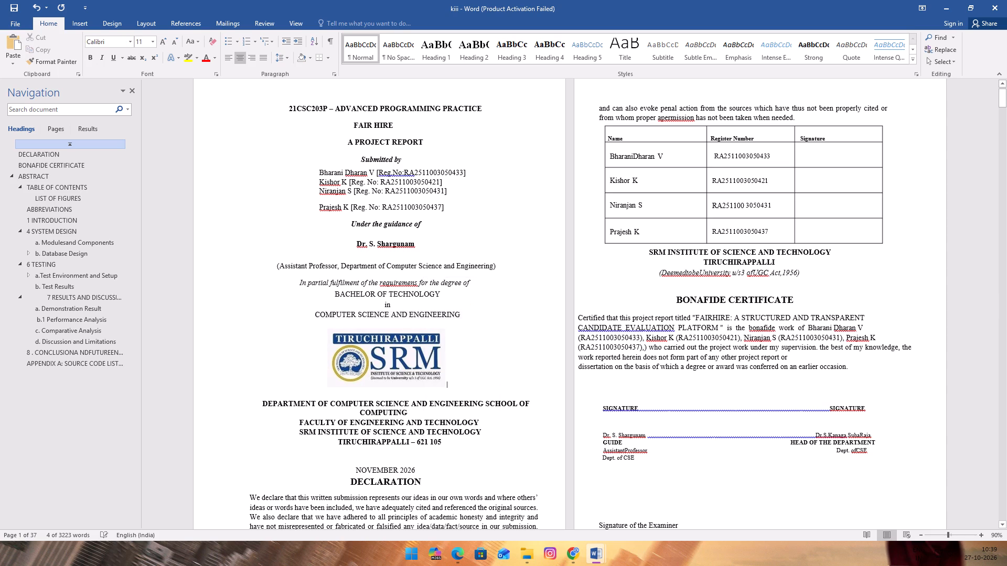
Save a copy of the report in the Downloads folder as a PDF named 222.
scroll(431, 370, down, 3)
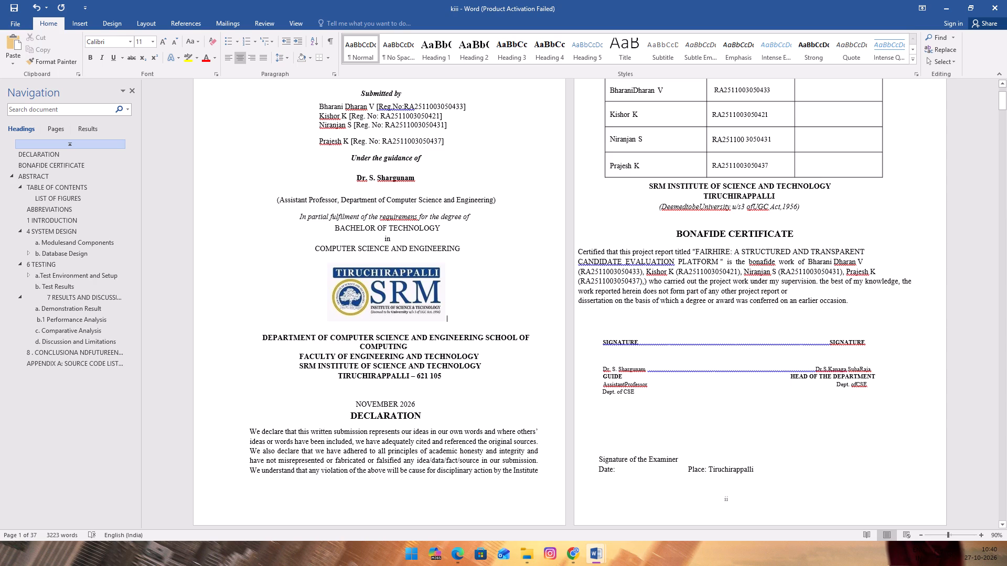
scroll(333, 297, down, 2)
scroll(333, 297, up, 5)
click(10, 7)
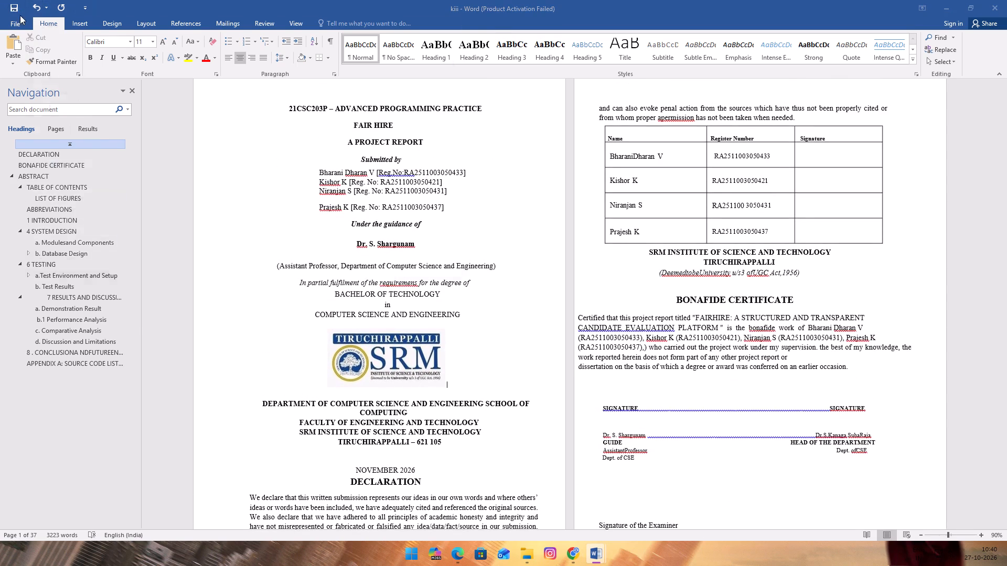
click(101, 205)
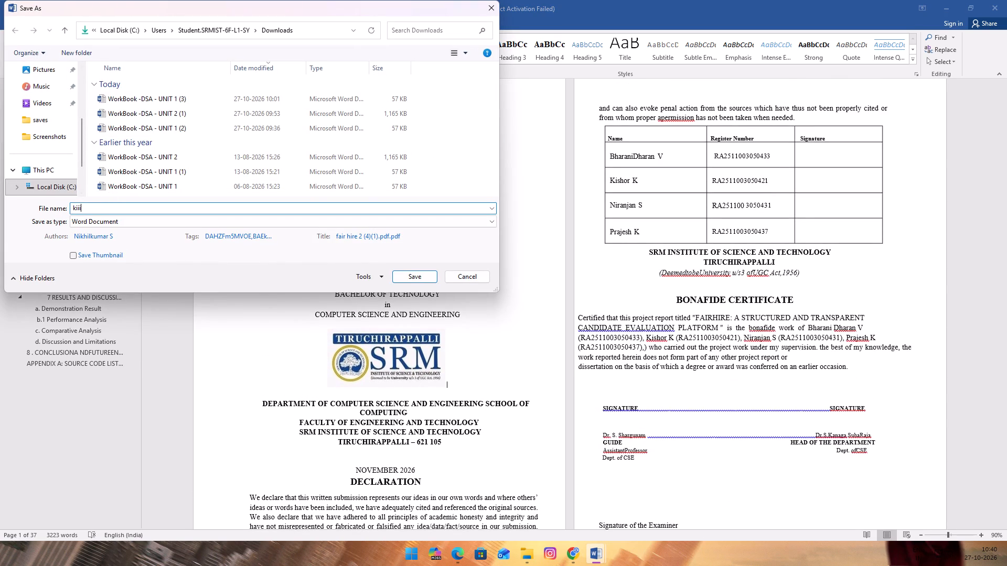
key(BackSpace)
key(BackSpace)
key(BackSpace)
key(BackSpace)
key(BackSpace)
key(BackSpace)
key(BackSpace)
key(BackSpace)
key(BackSpace)
key(BackSpace)
key(BackSpace)
key(BackSpace)
key(BackSpace)
key(BackSpace)
key(BackSpace)
key(BackSpace)
key(BackSpace)
key(BackSpace)
key(BackSpace)
text(222)
scroll(332, 334, down, 2)
click(355, 224)
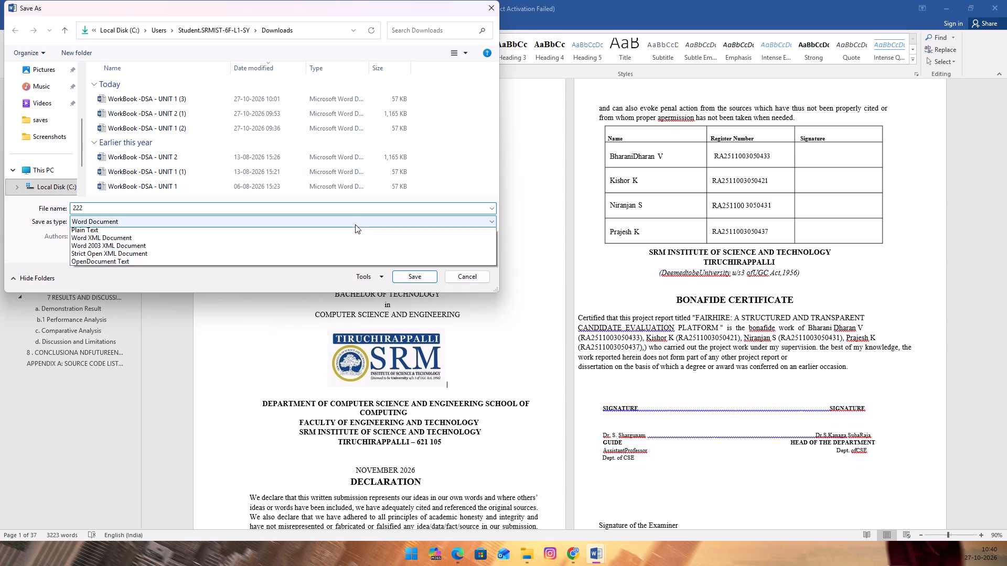
click(169, 277)
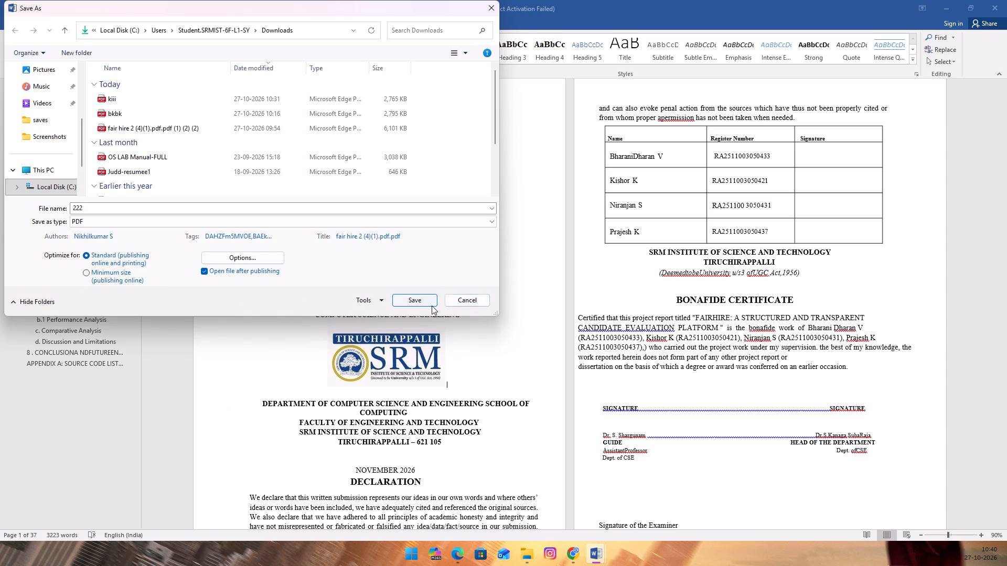
Complete the PDF export of the report as 222 in the Downloads folder, opening the file after publishing.
click(420, 304)
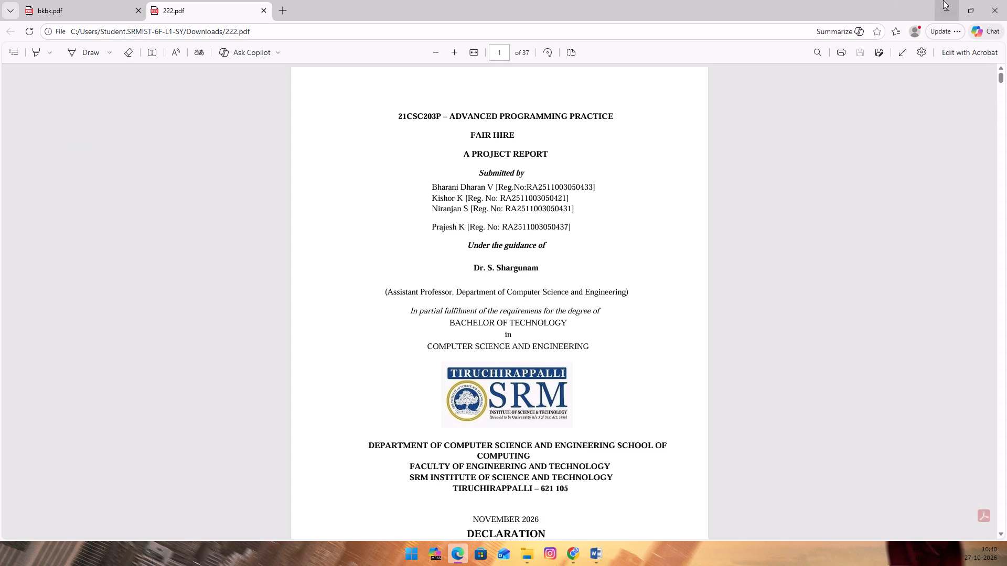
Close the PDF viewer window and the kiii report document, answering the closing prompt.
click(991, 1)
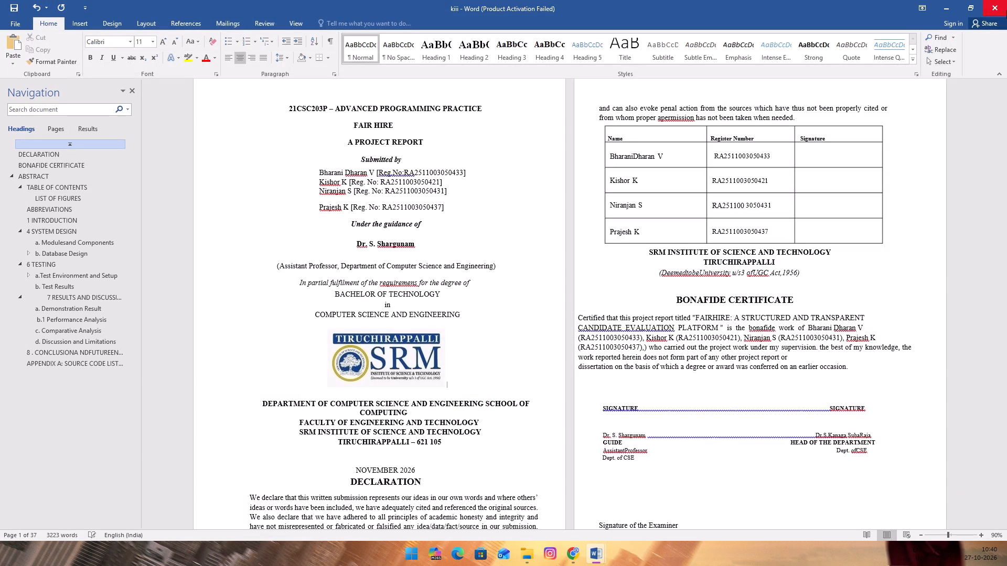
click(1006, 10)
click(499, 299)
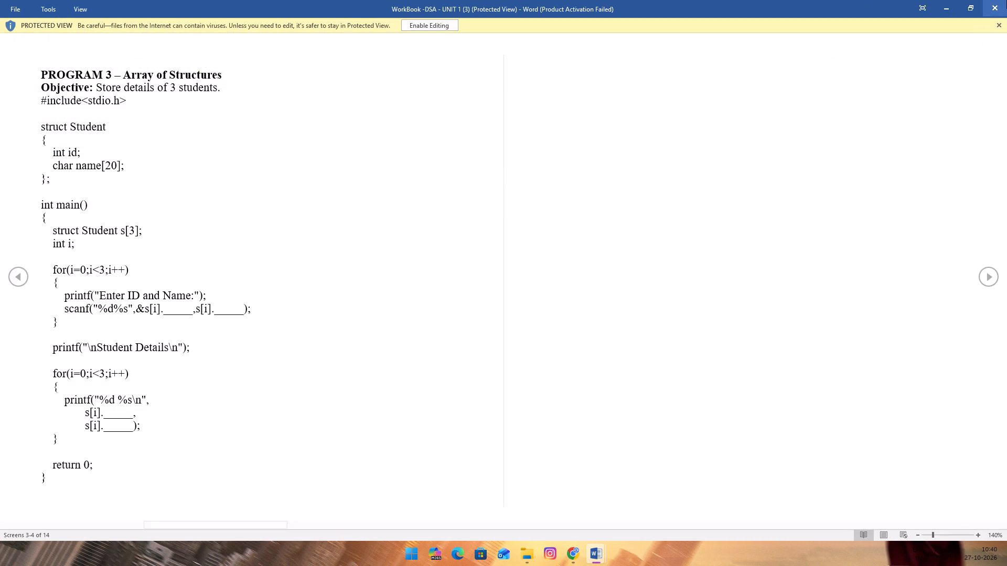
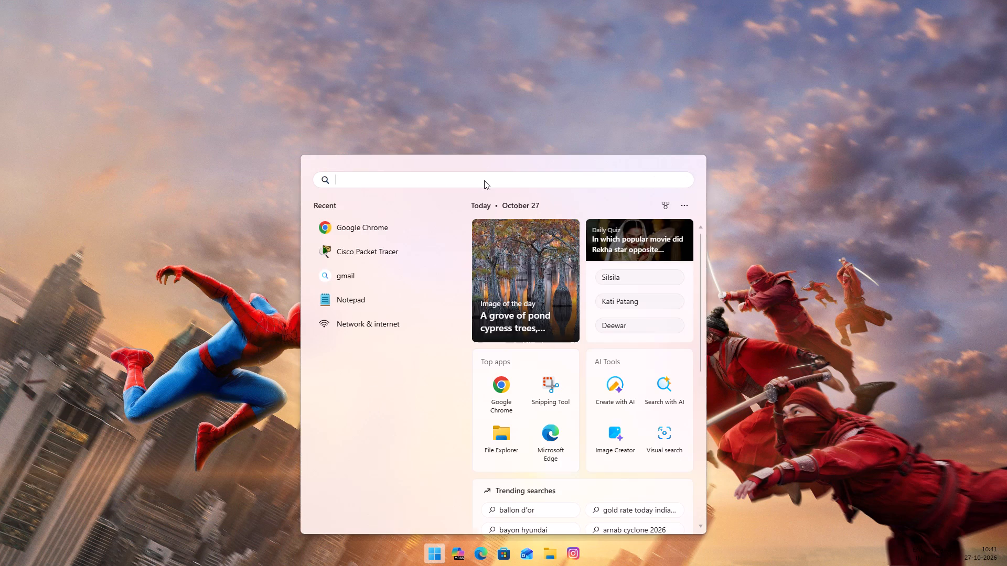
Switch to Google Chrome and look through the available browser profiles.
click(417, 228)
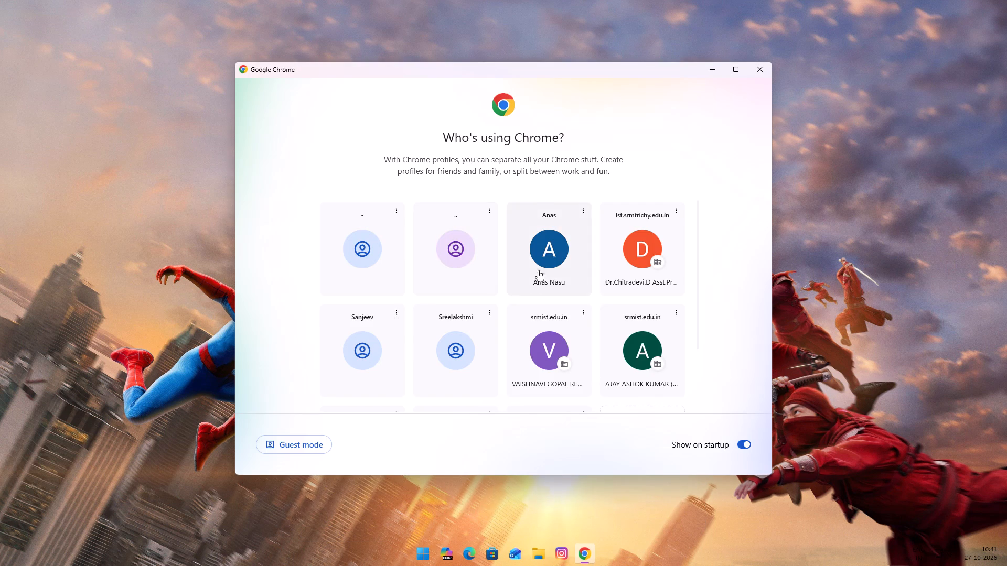
scroll(532, 281, down, 11)
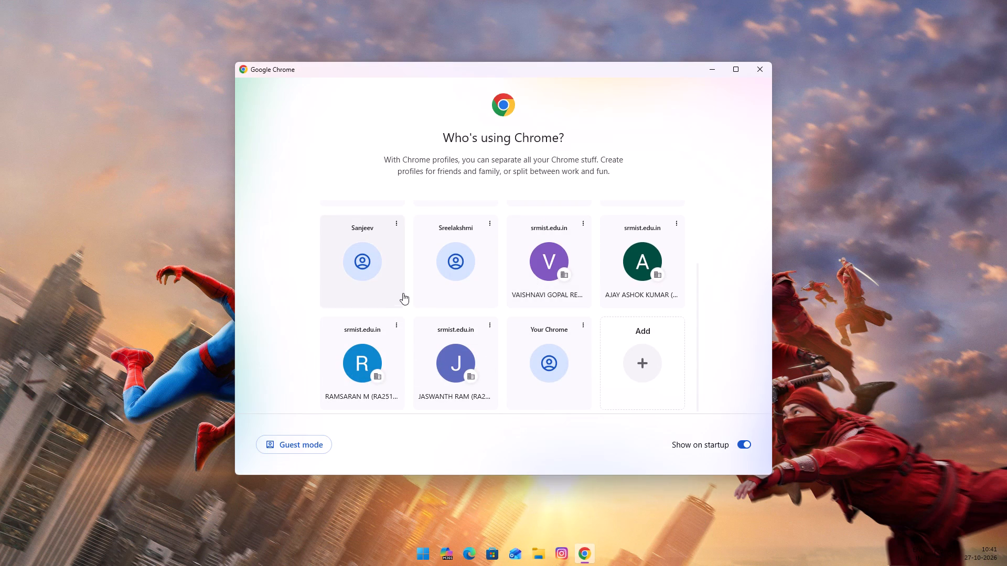
scroll(644, 246, up, 9)
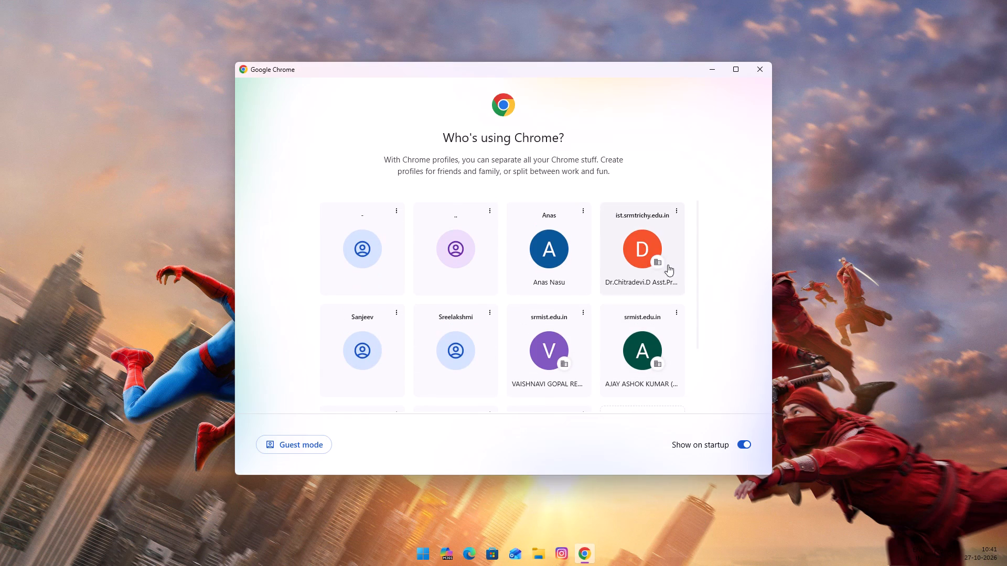
Return focus to the desktop and bring up the Shut Down Windows dialog.
click(1004, 0)
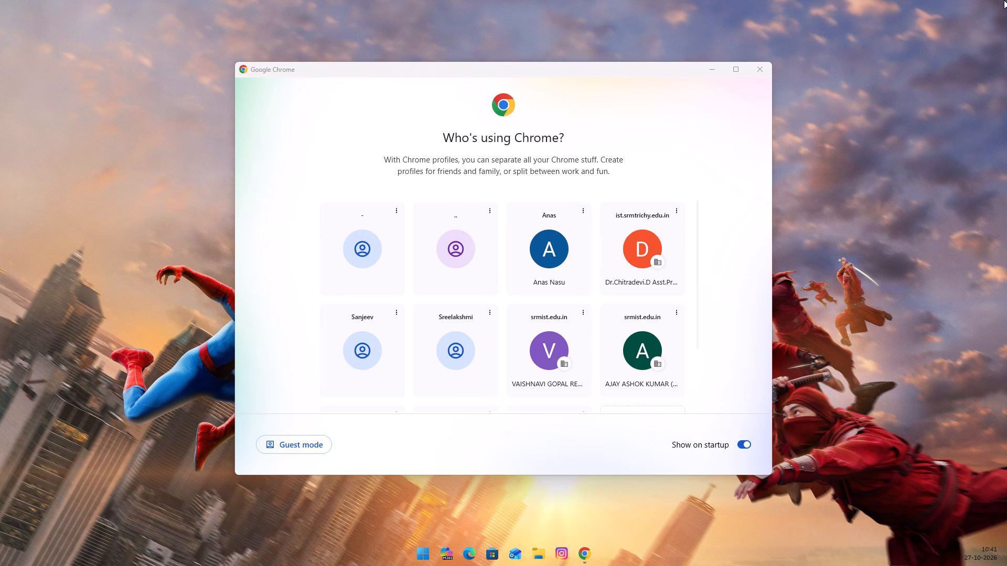
key(alt+F4)
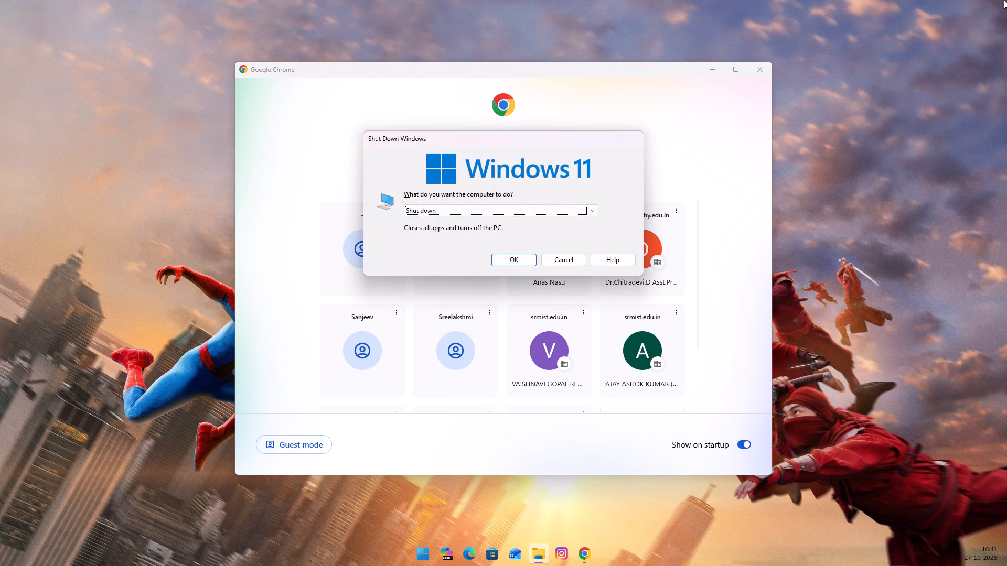